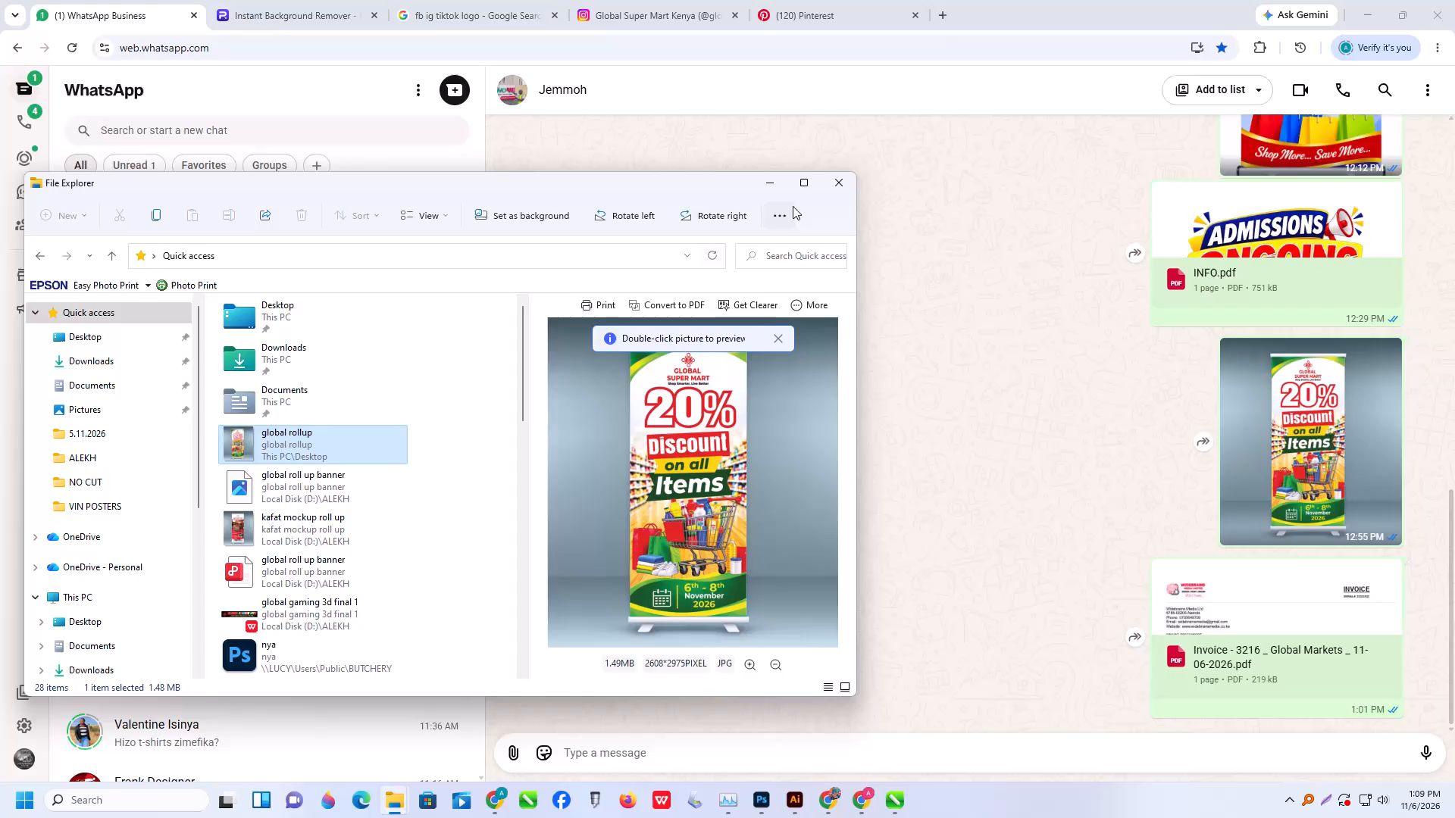
Open the ALEKH folder on Local Disk (D:) in a maximized file window.
left_click(799, 192)
double_click(77, 621)
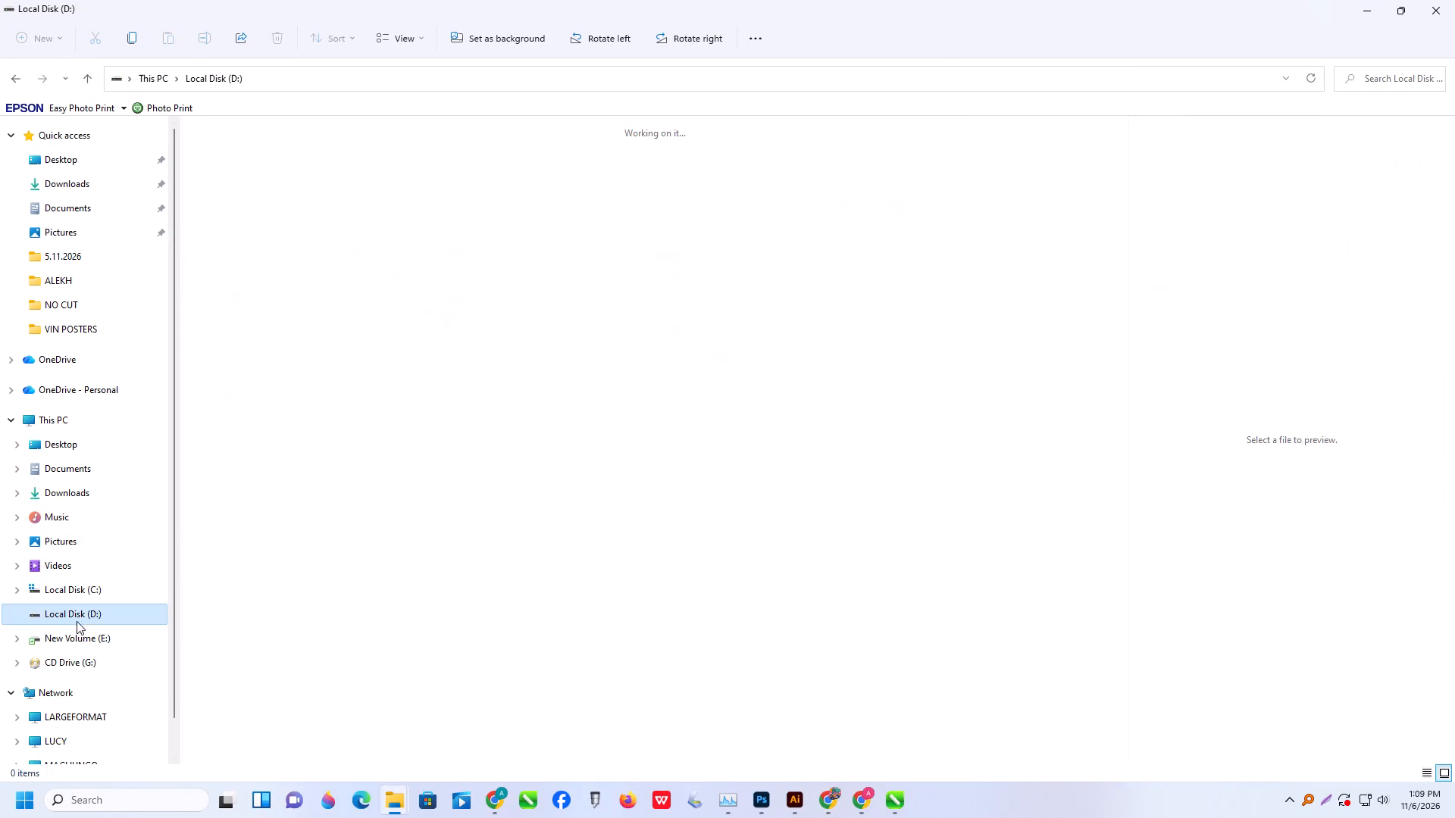
triple_click(401, 174)
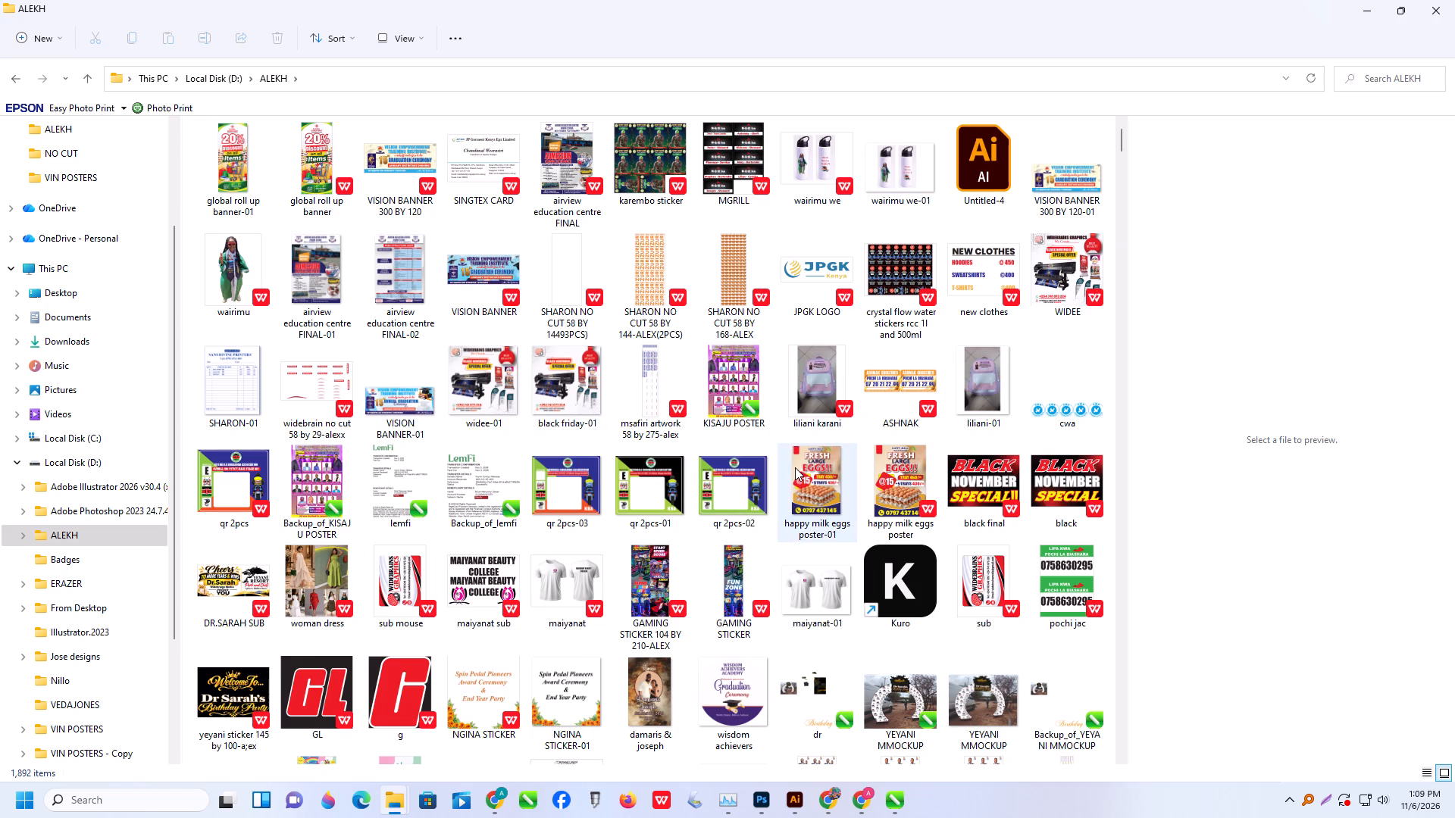
Find the BENA NO CUT 58 BY 95-ALEX PDF among the folder's sticker files and open it with CorelDRAW (64-Bit).
scroll(795, 467, "down", 1)
scroll(689, 430, "down", 1)
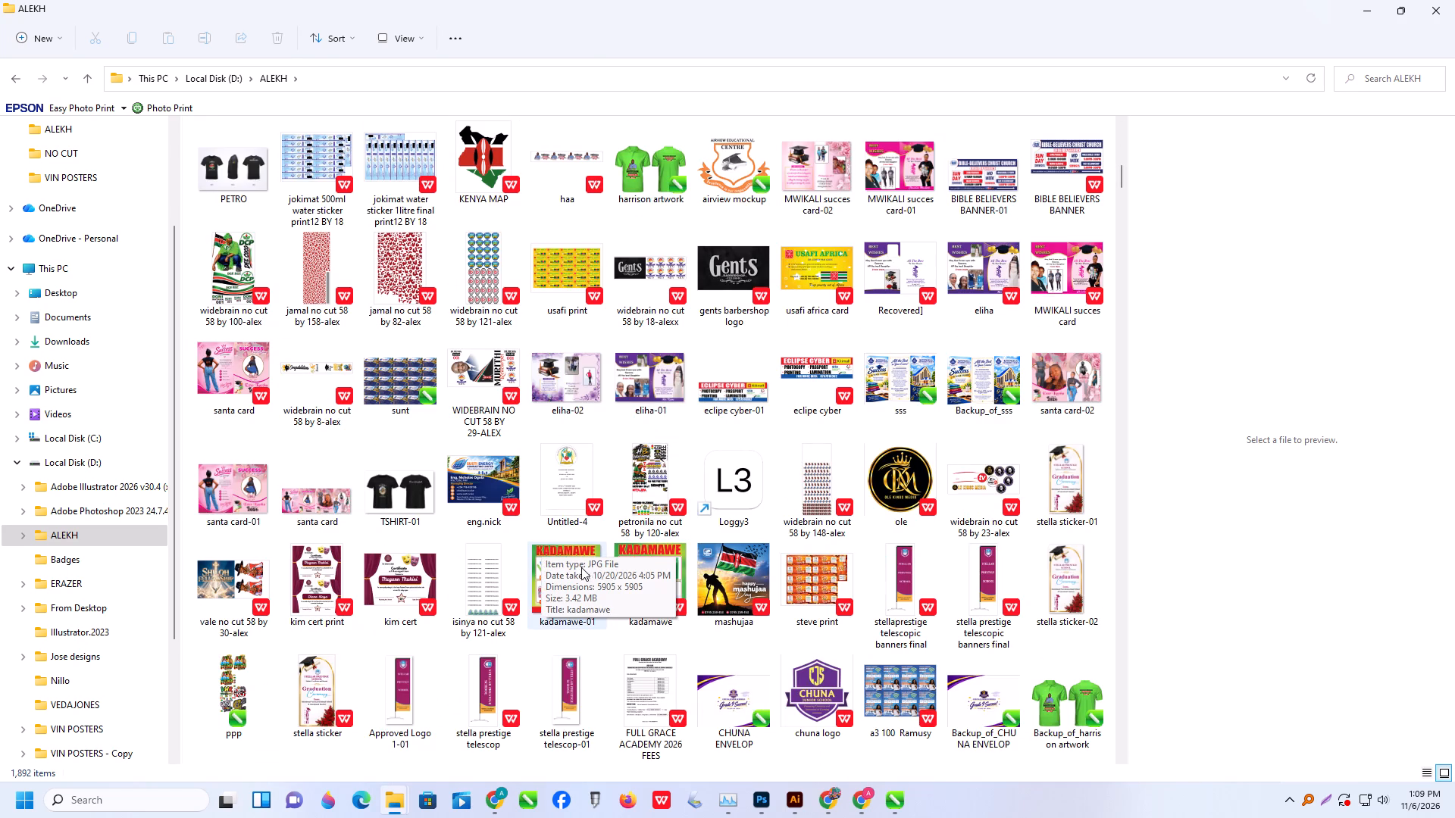
left_click(233, 692)
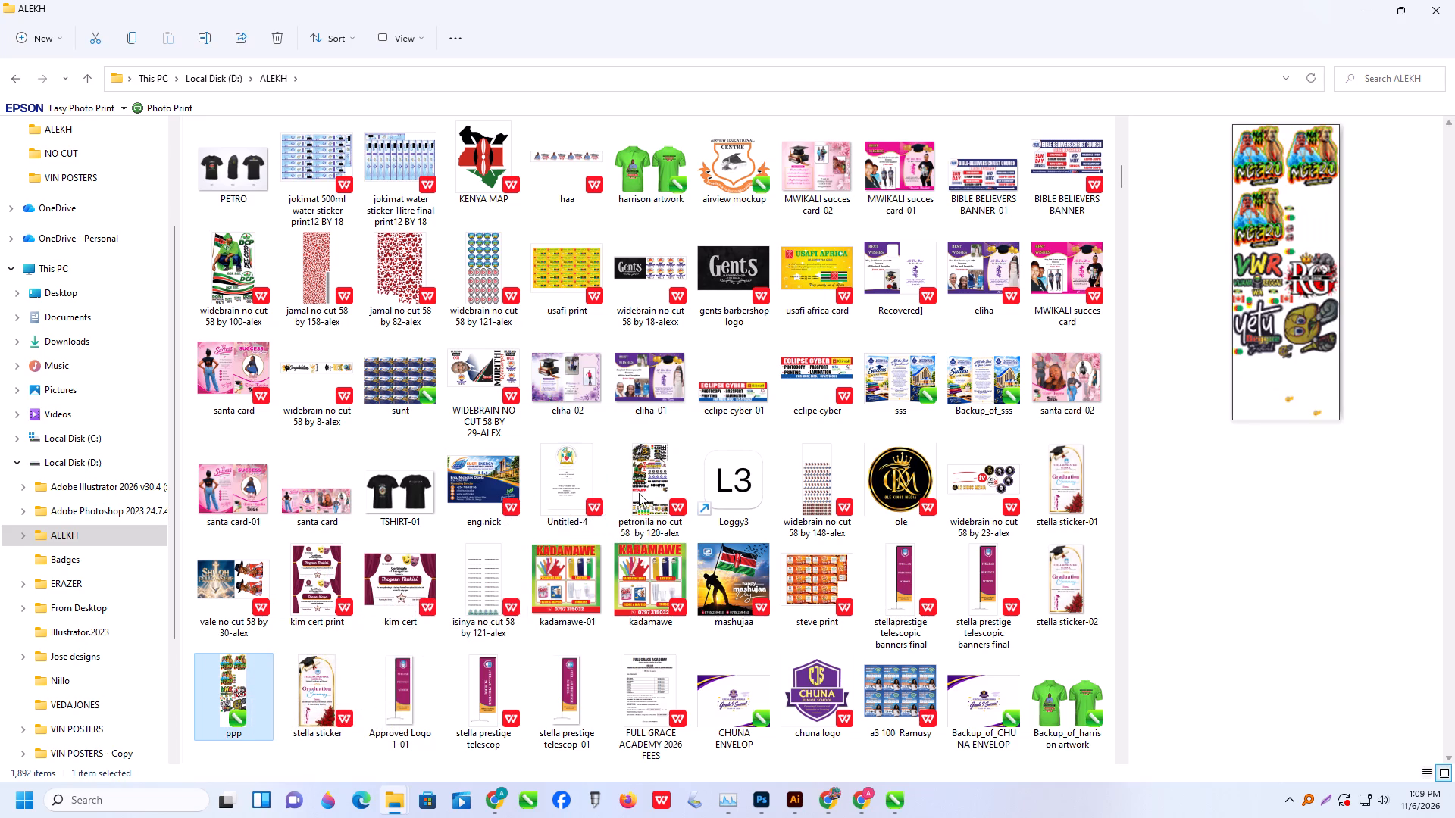
left_click(656, 483)
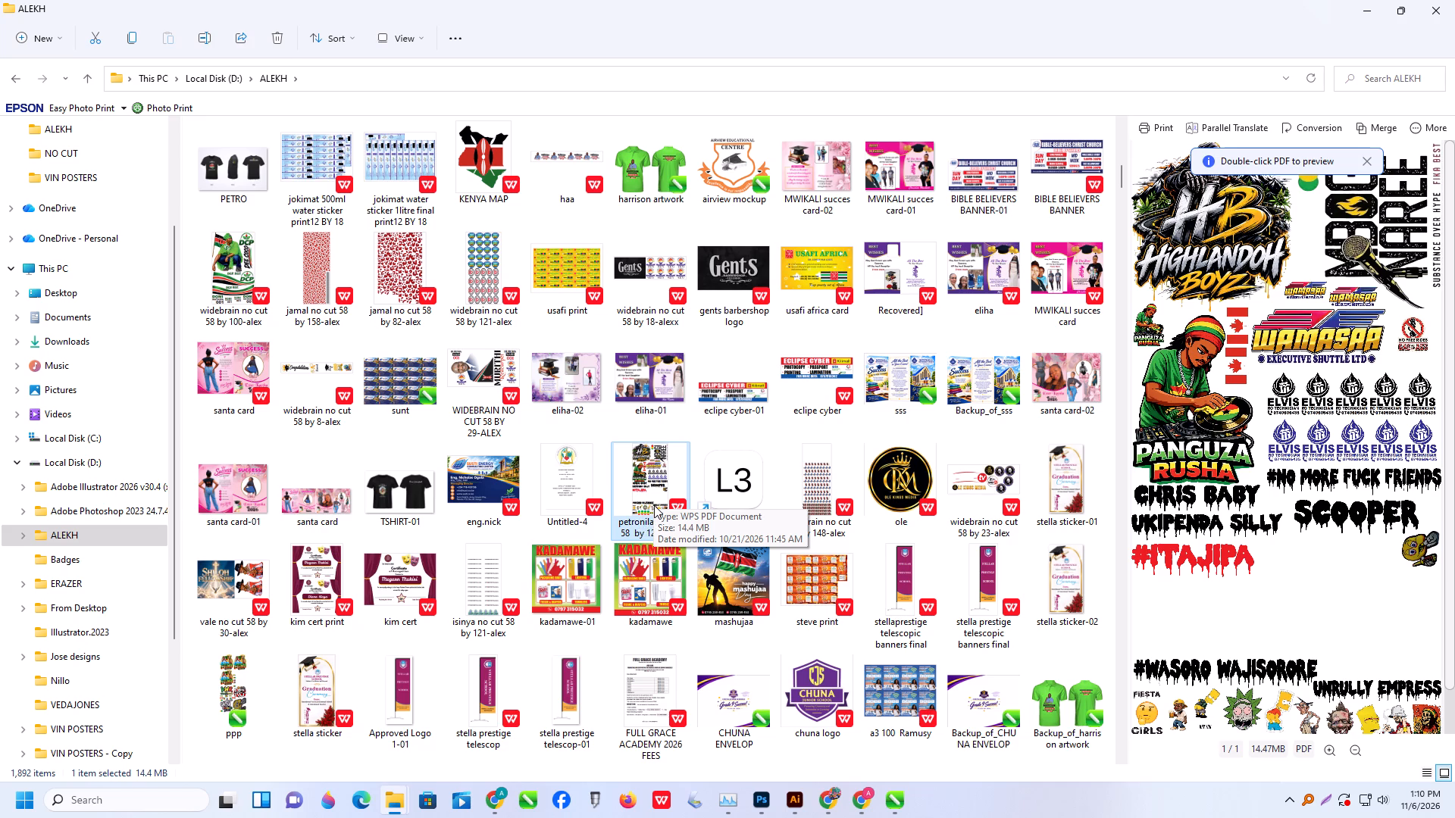
scroll(423, 561, "down", 1)
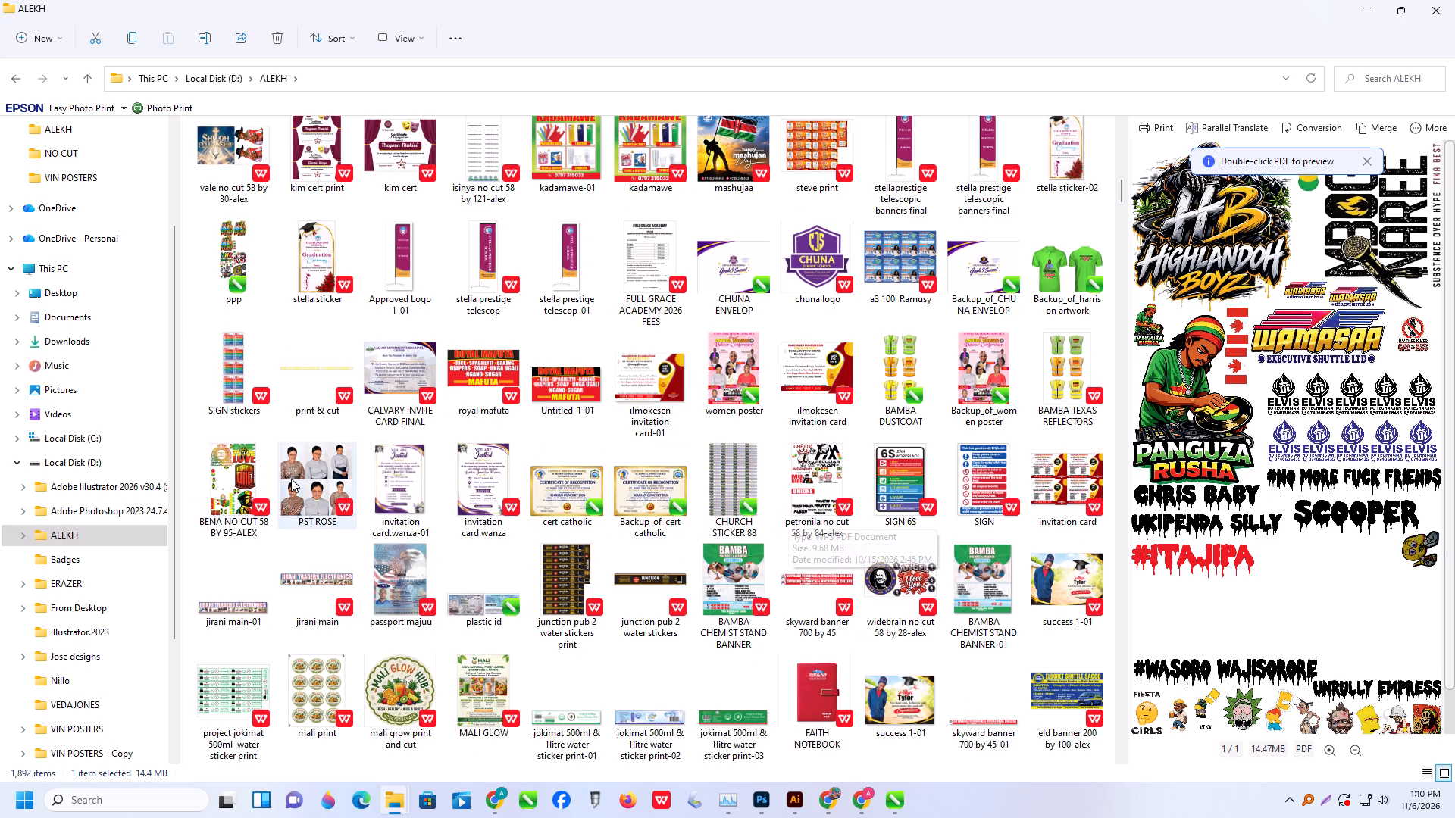
left_click(249, 476)
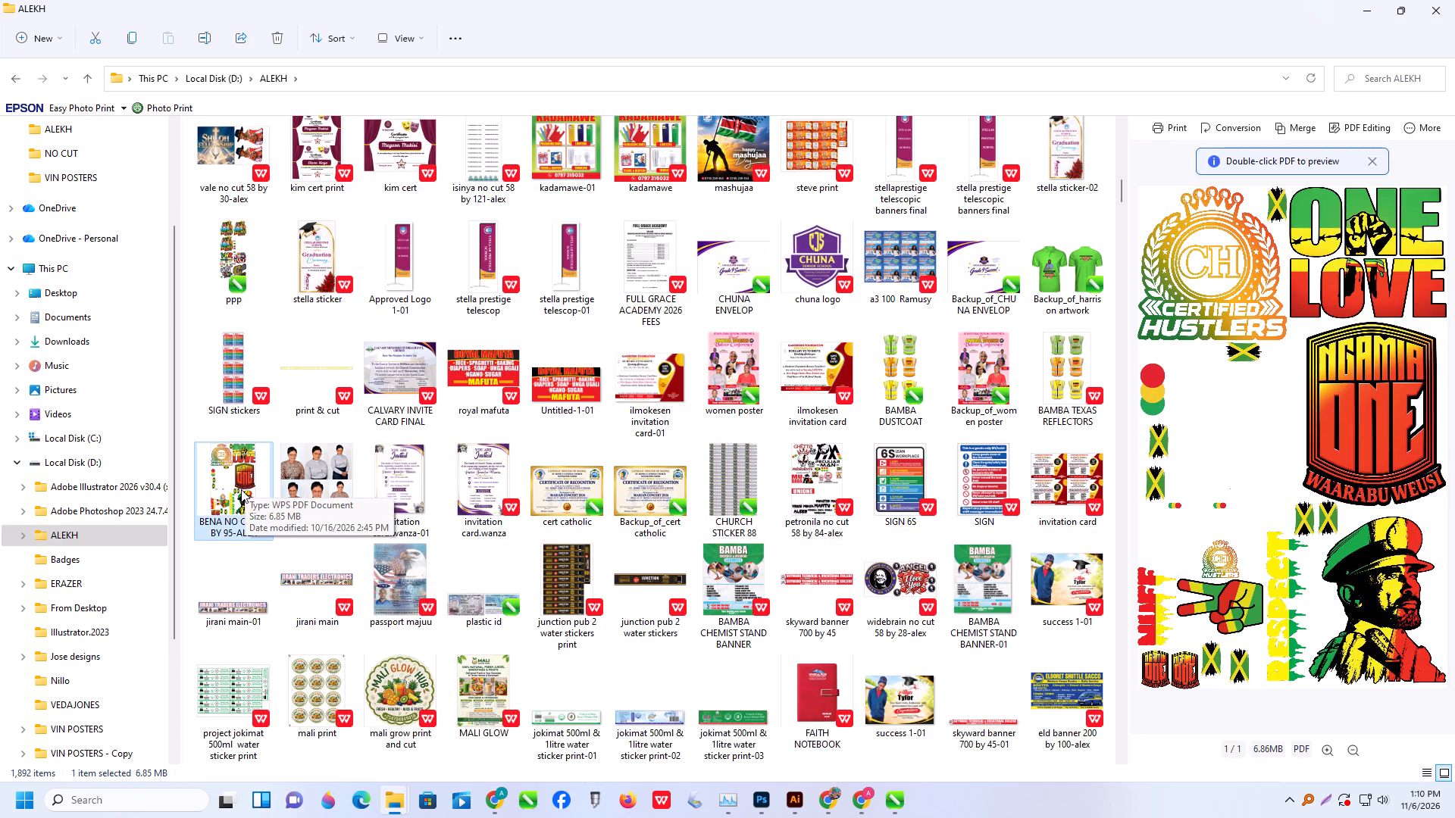
right_click(250, 480)
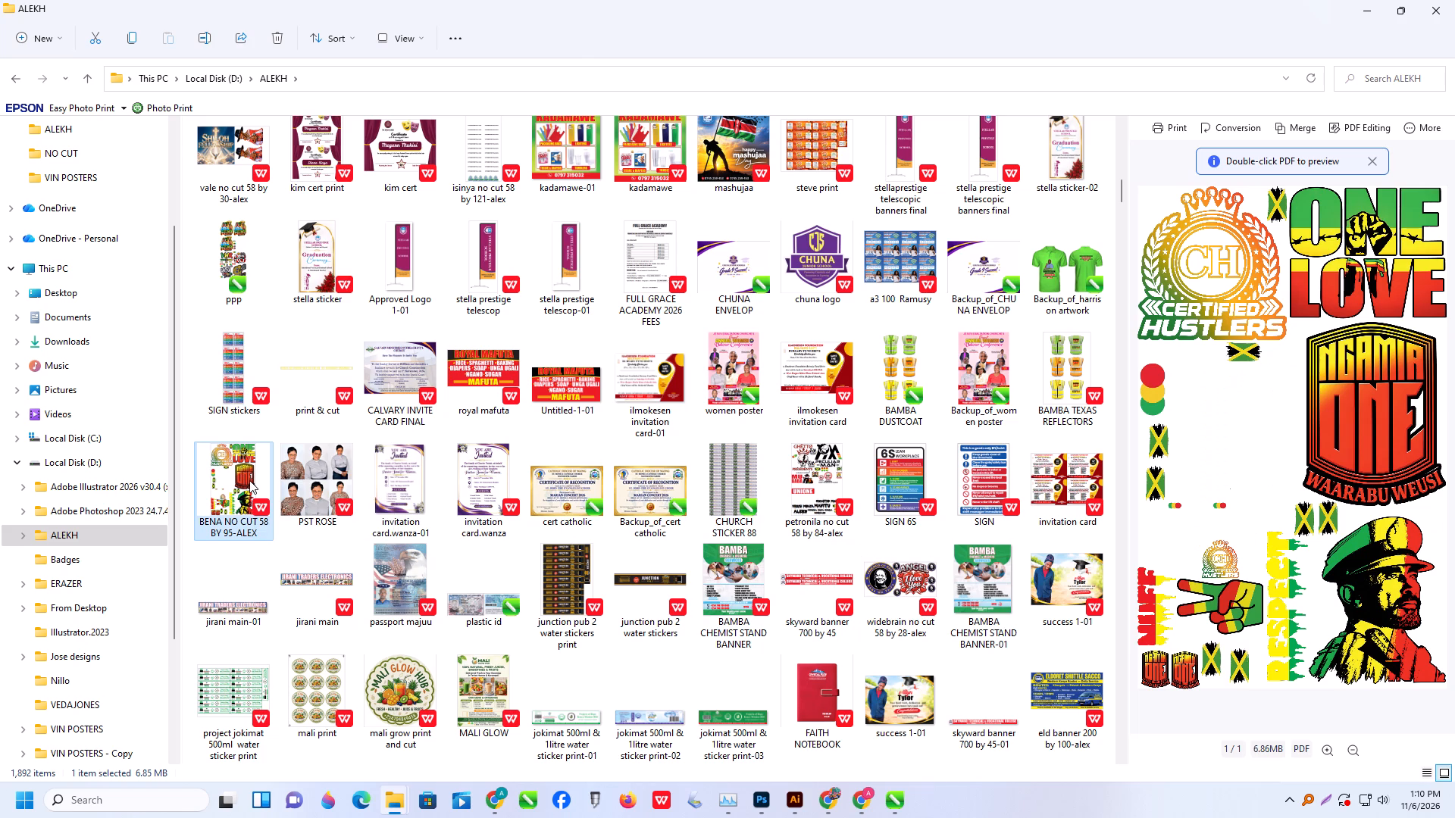
left_click(293, 553)
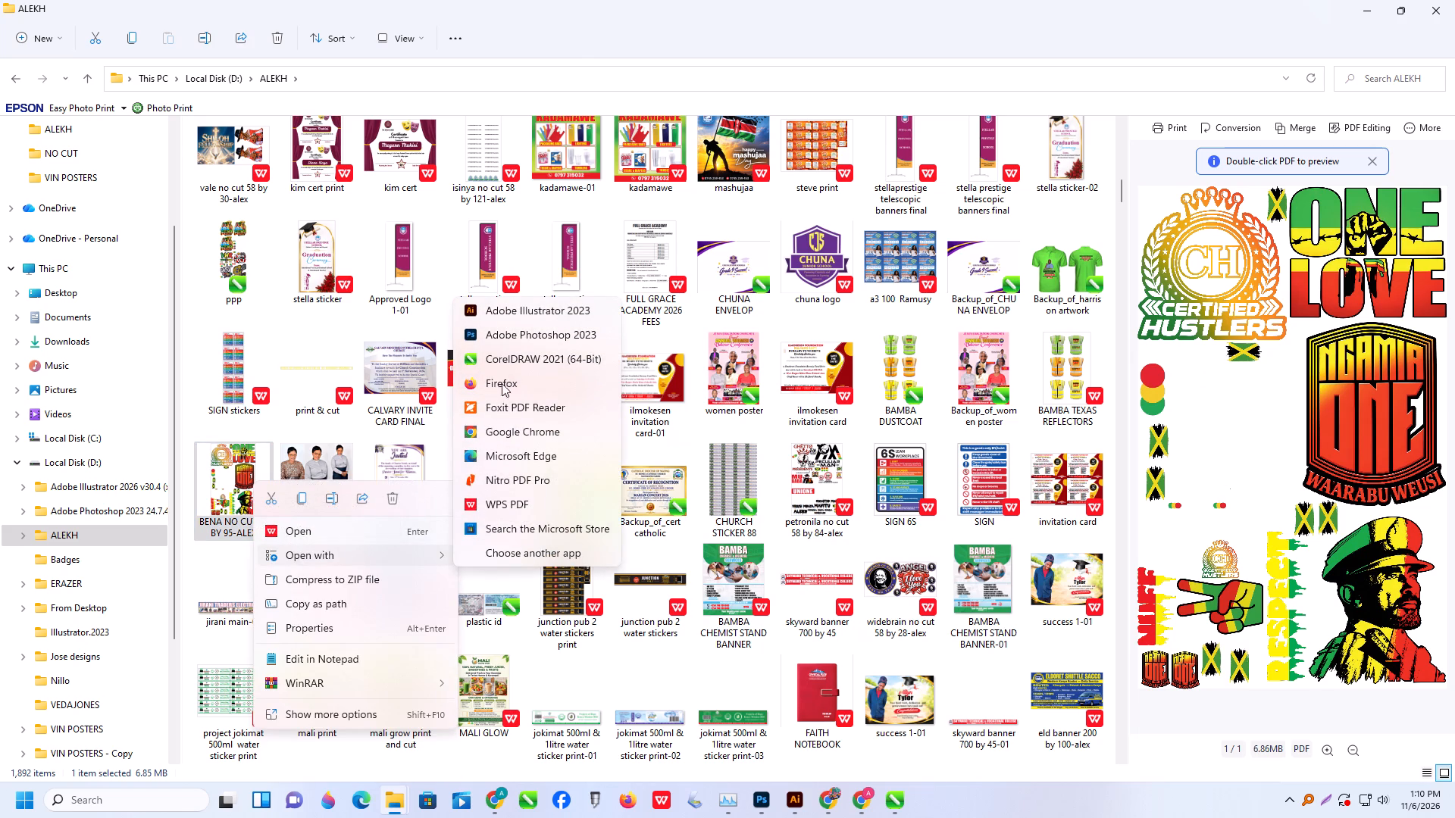
left_click(529, 365)
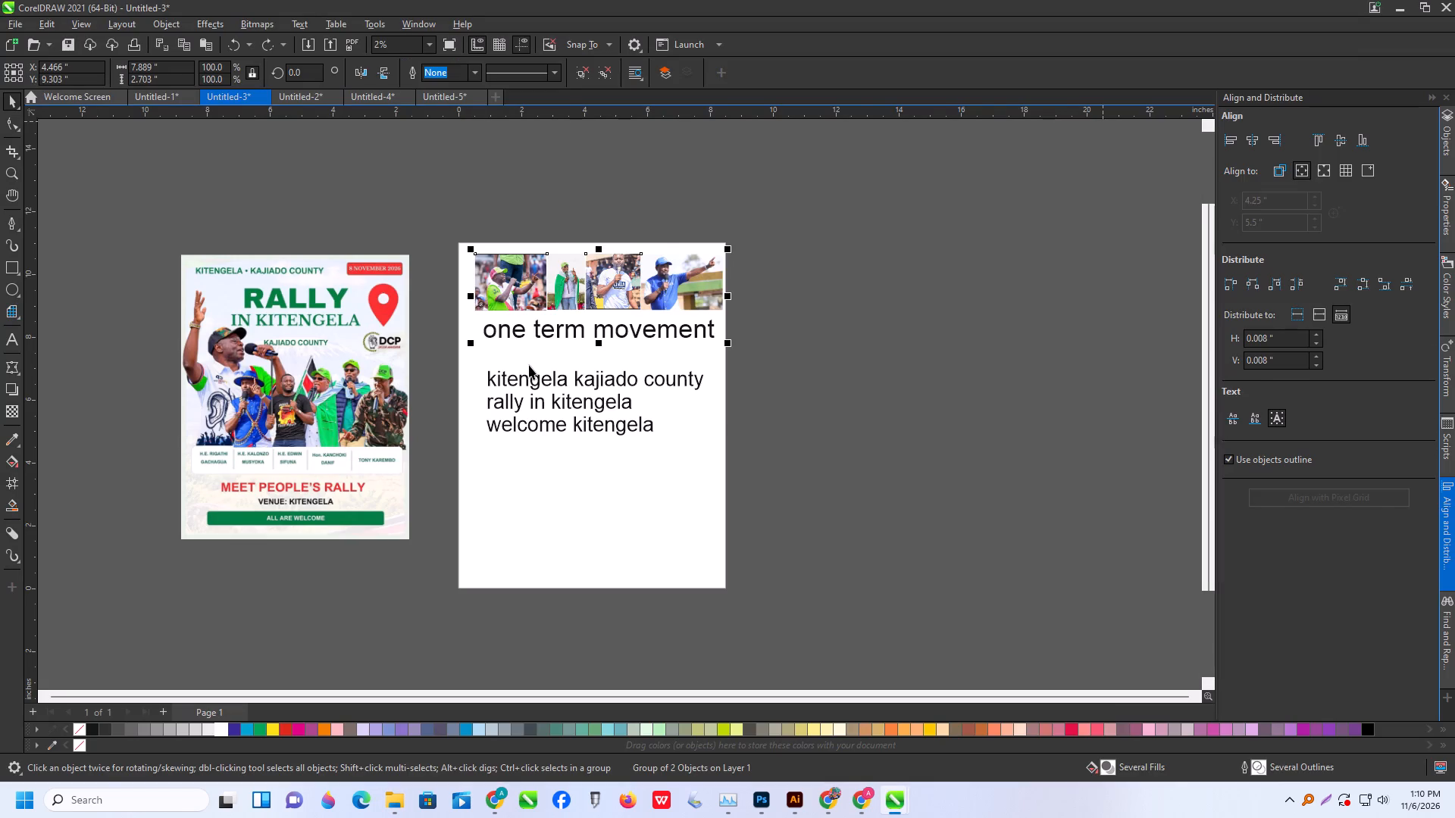
left_click(740, 443)
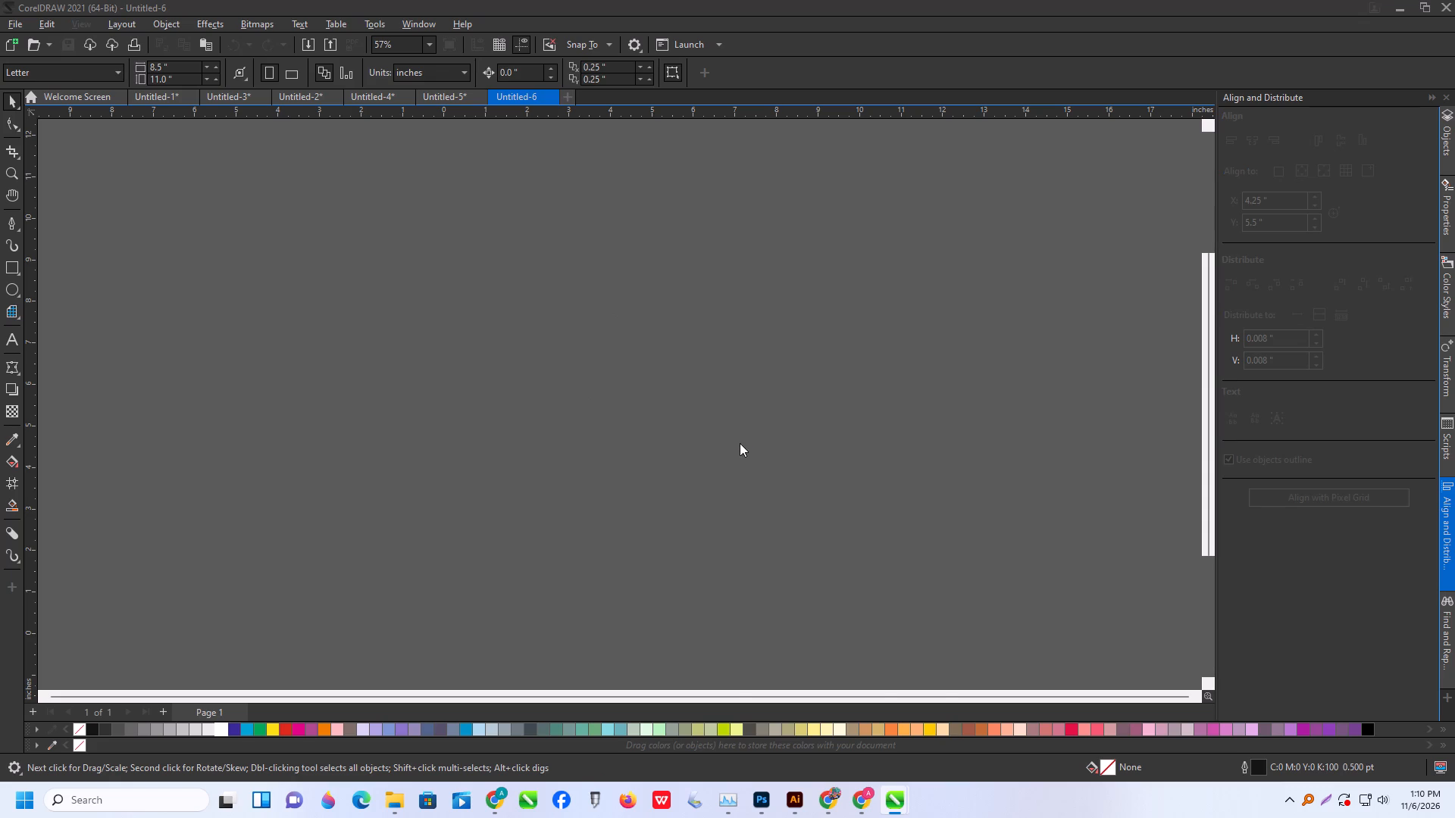
Select all the imported sticker artwork and move it off the page to the empty area on its left.
scroll(740, 445, "down", 15)
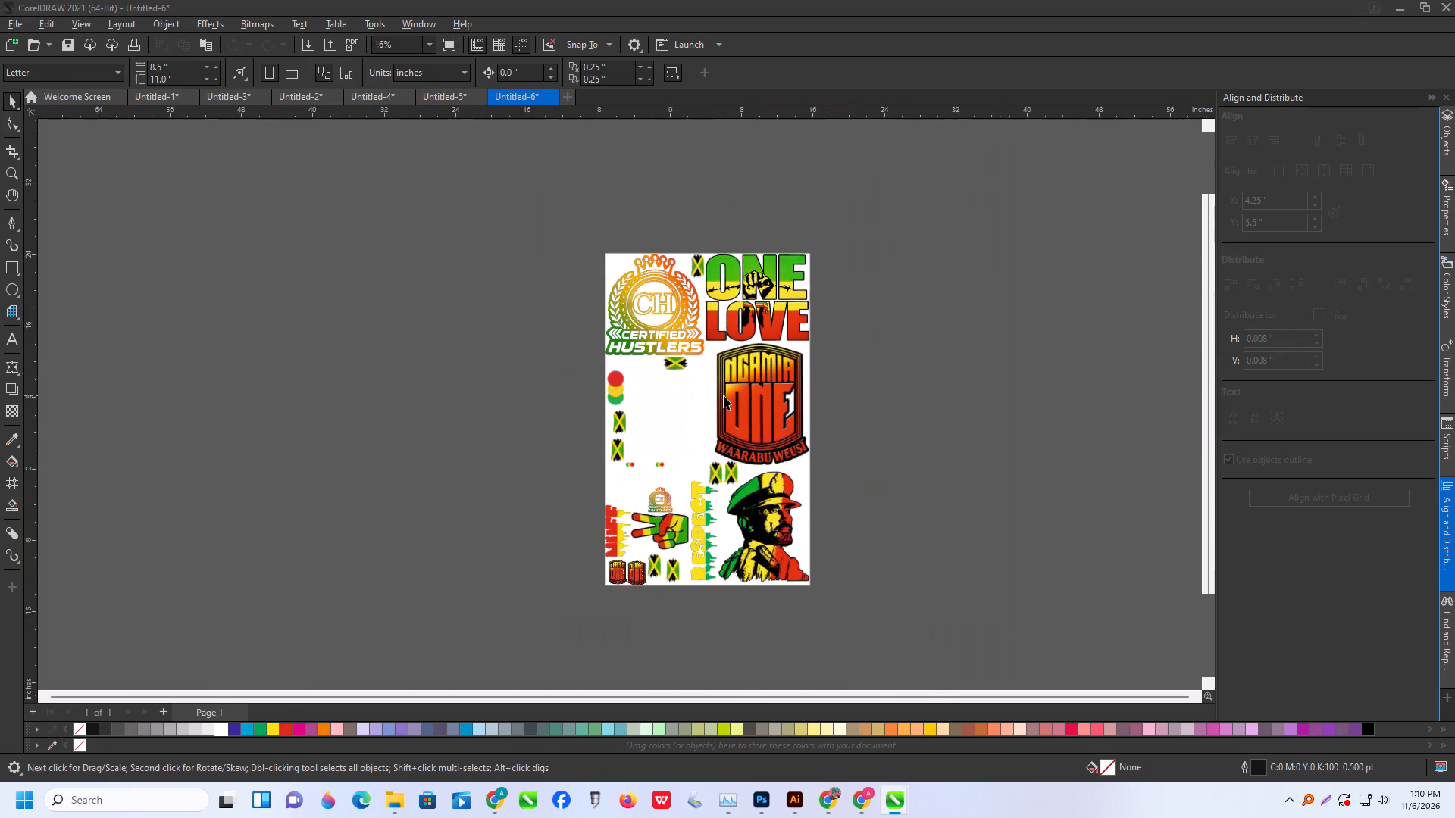
left_click(534, 259)
left_click_drag(510, 223, 962, 635)
left_click_drag(773, 426, 558, 401)
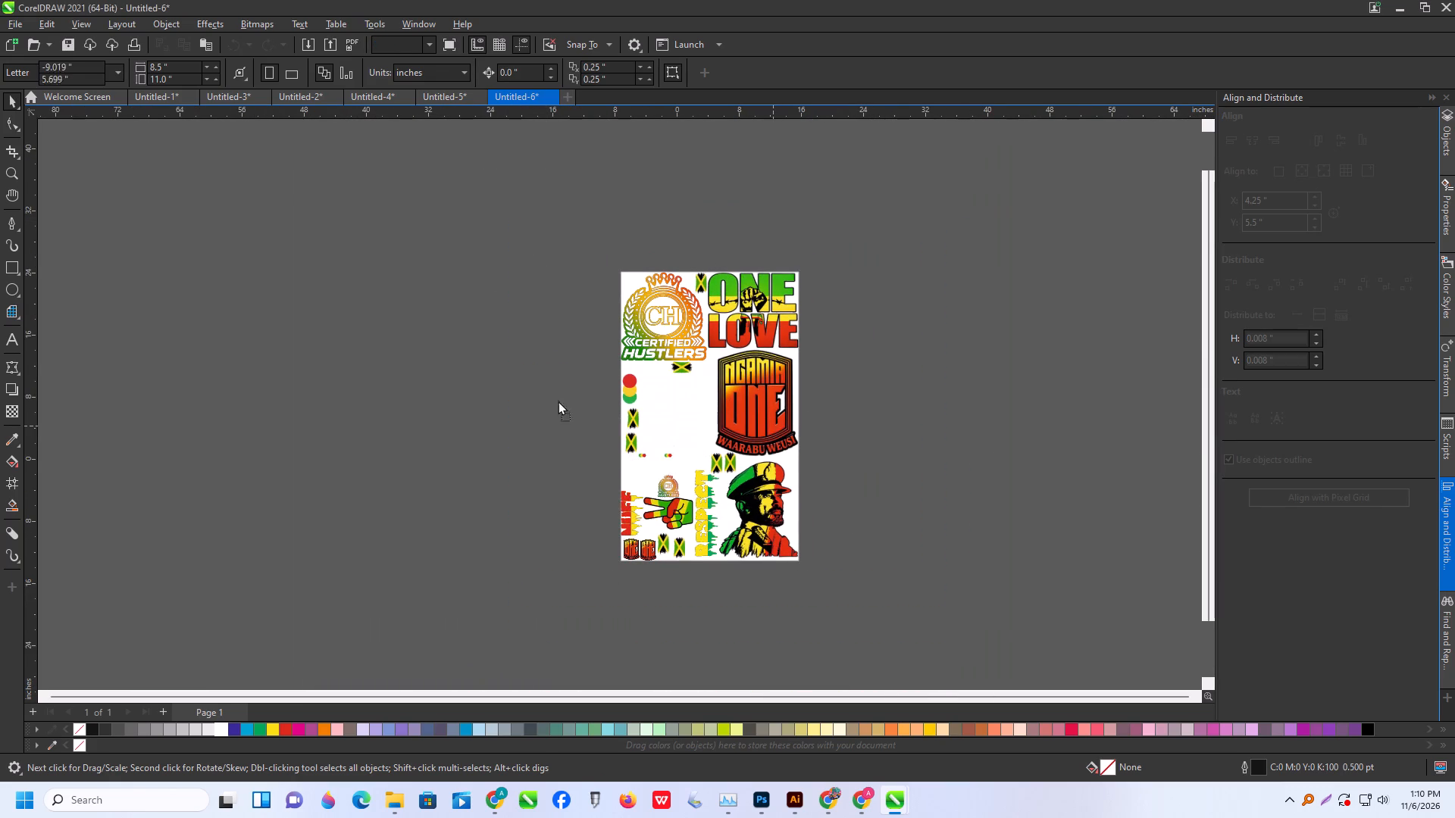
left_click_drag(558, 401, 490, 384)
Move the large NGAMIA ONE badge onto the page's upper-left corner.
left_click(577, 372)
left_click_drag(464, 358, 656, 319)
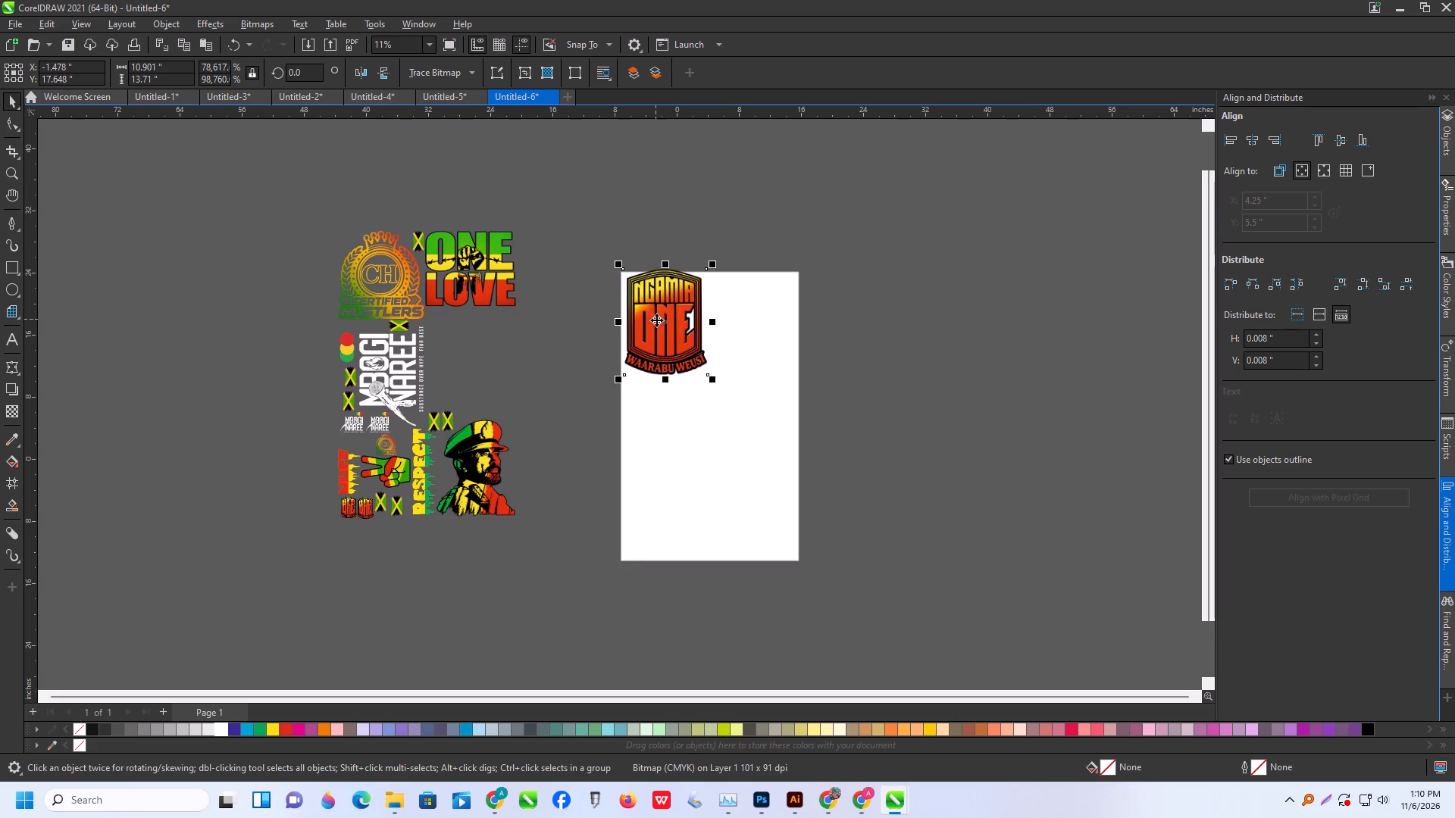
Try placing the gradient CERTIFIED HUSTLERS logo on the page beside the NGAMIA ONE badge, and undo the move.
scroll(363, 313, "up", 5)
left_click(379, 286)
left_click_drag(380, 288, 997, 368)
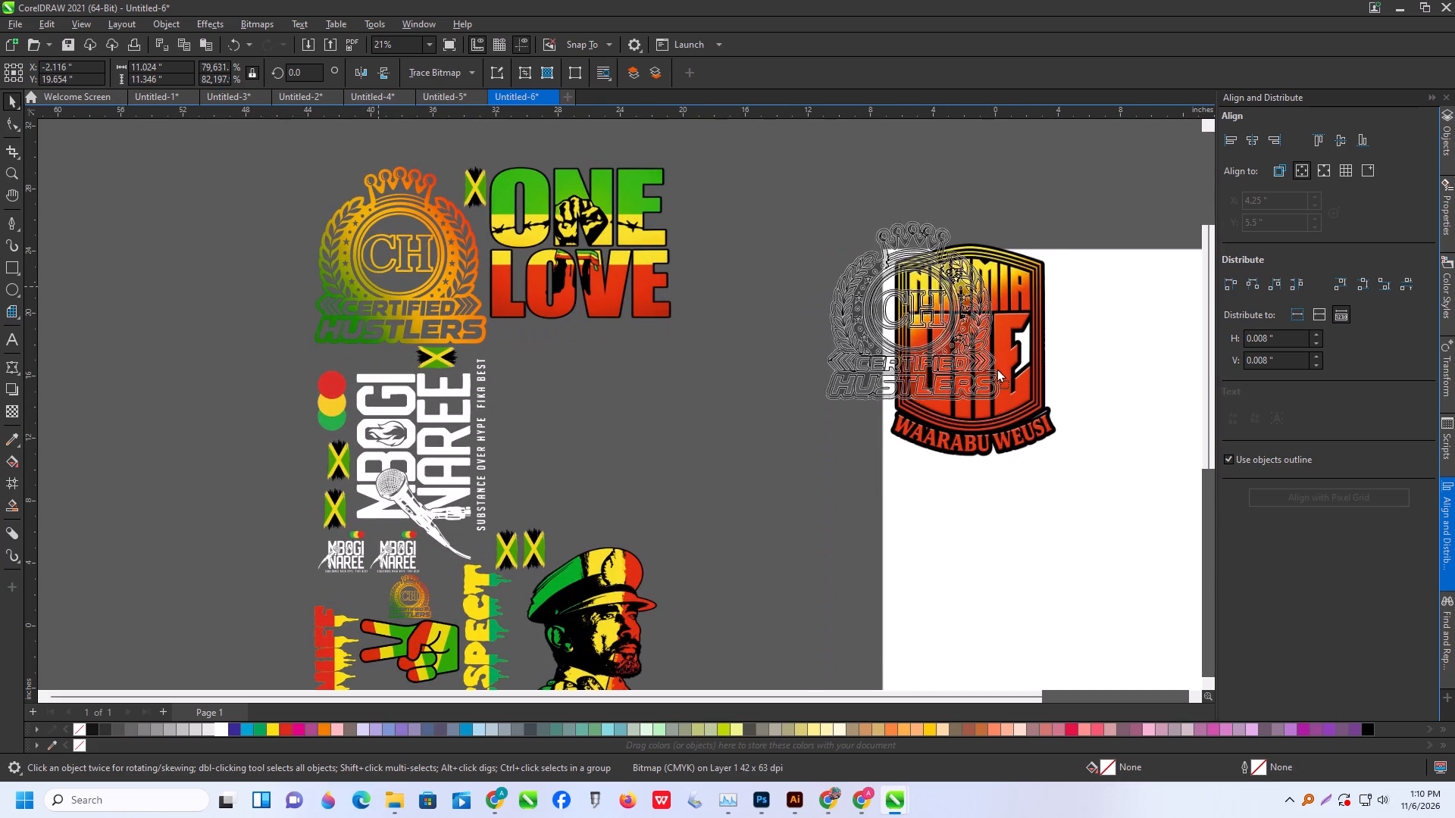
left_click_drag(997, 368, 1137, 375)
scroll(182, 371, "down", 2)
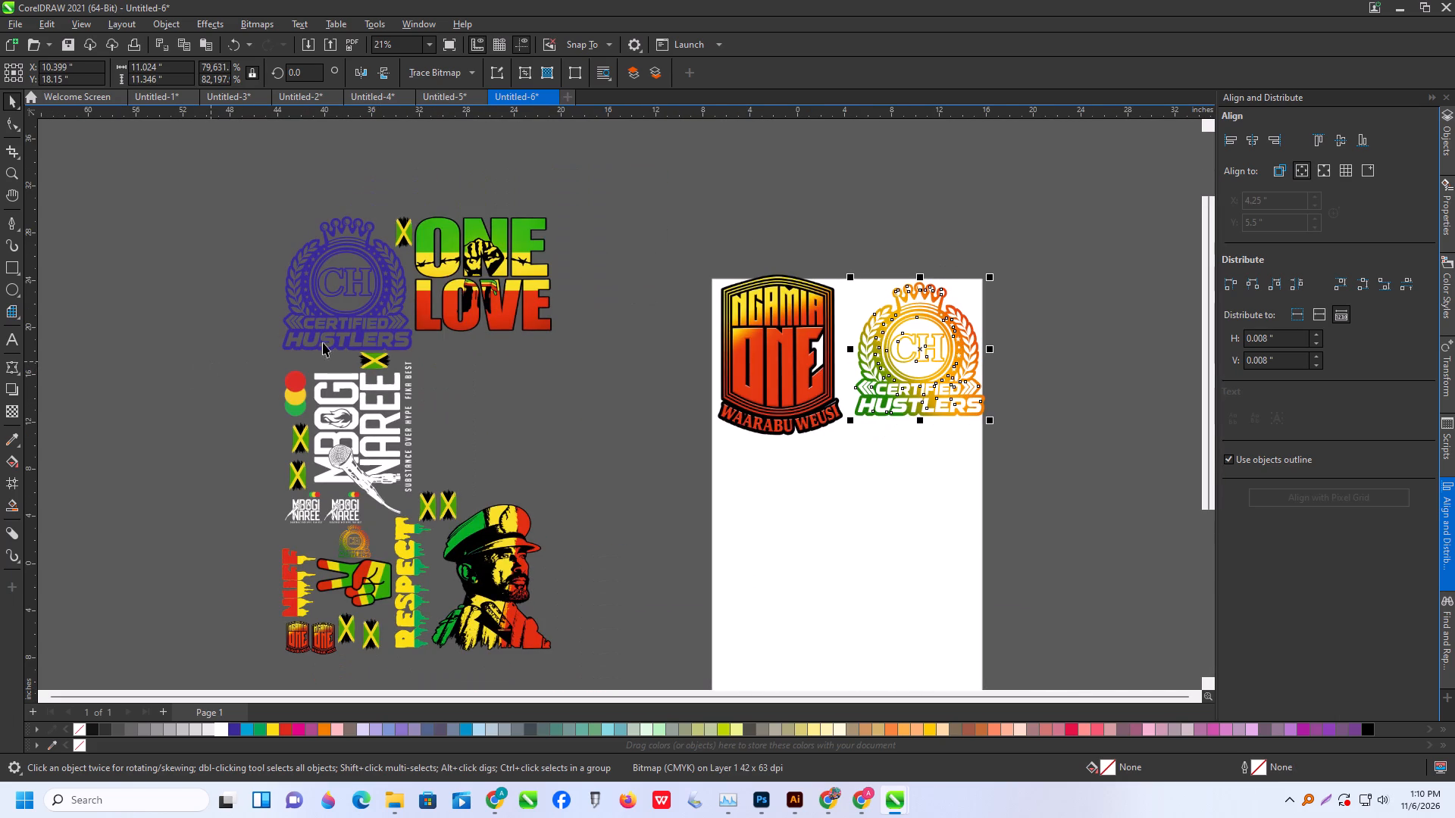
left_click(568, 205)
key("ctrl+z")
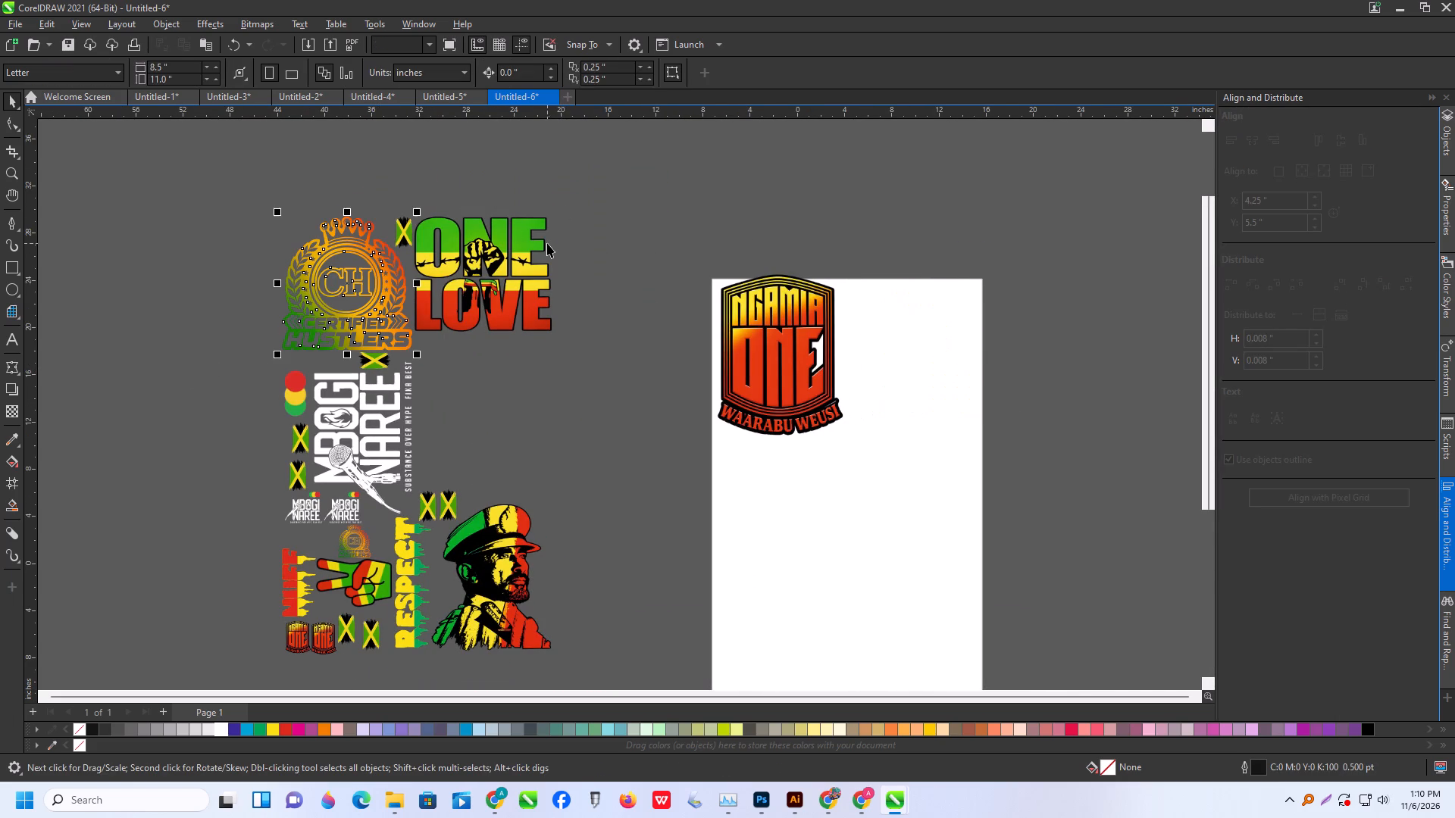
Move the gradient CERTIFIED HUSTLERS logo onto the page, just right of the NGAMIA ONE badge.
left_click_drag(311, 294, 875, 361)
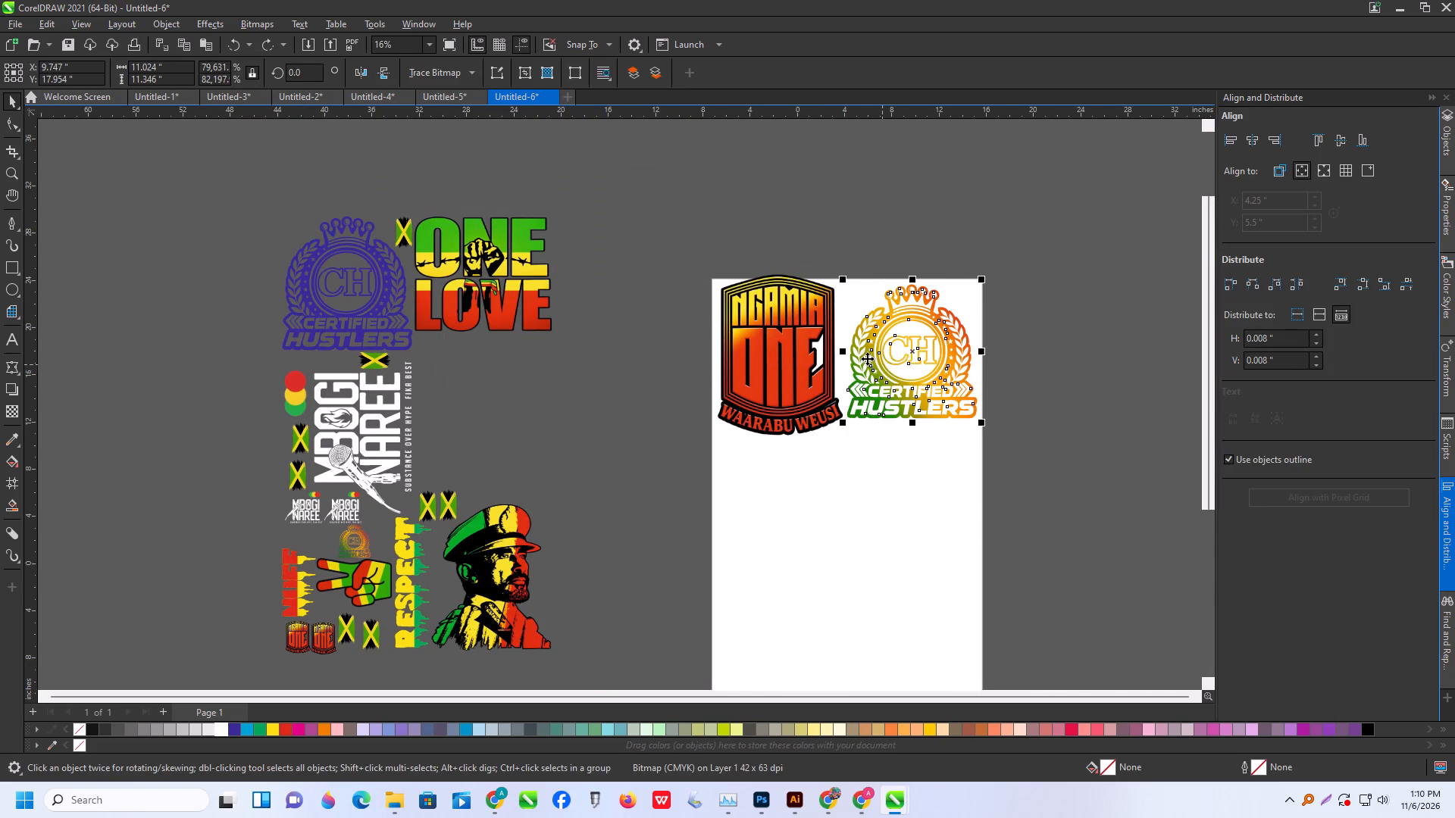
Examine the remaining off-page artwork, including the purple CERTIFIED HUSTLERS shape, ONE LOVE, RESPECT and the MBOGI NAREE designs.
scroll(352, 466, "up", 1)
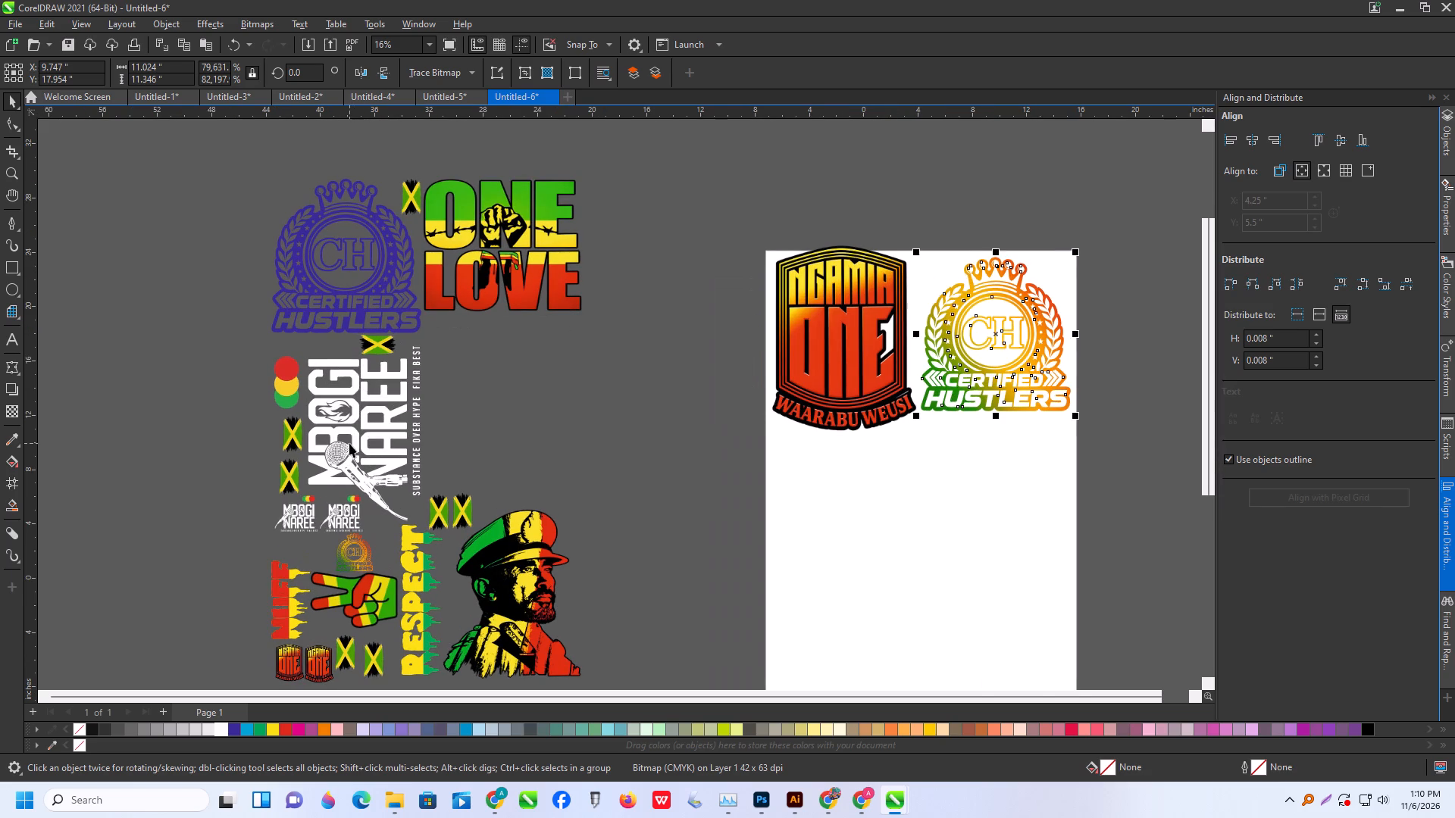
left_click(349, 443)
left_click(253, 402)
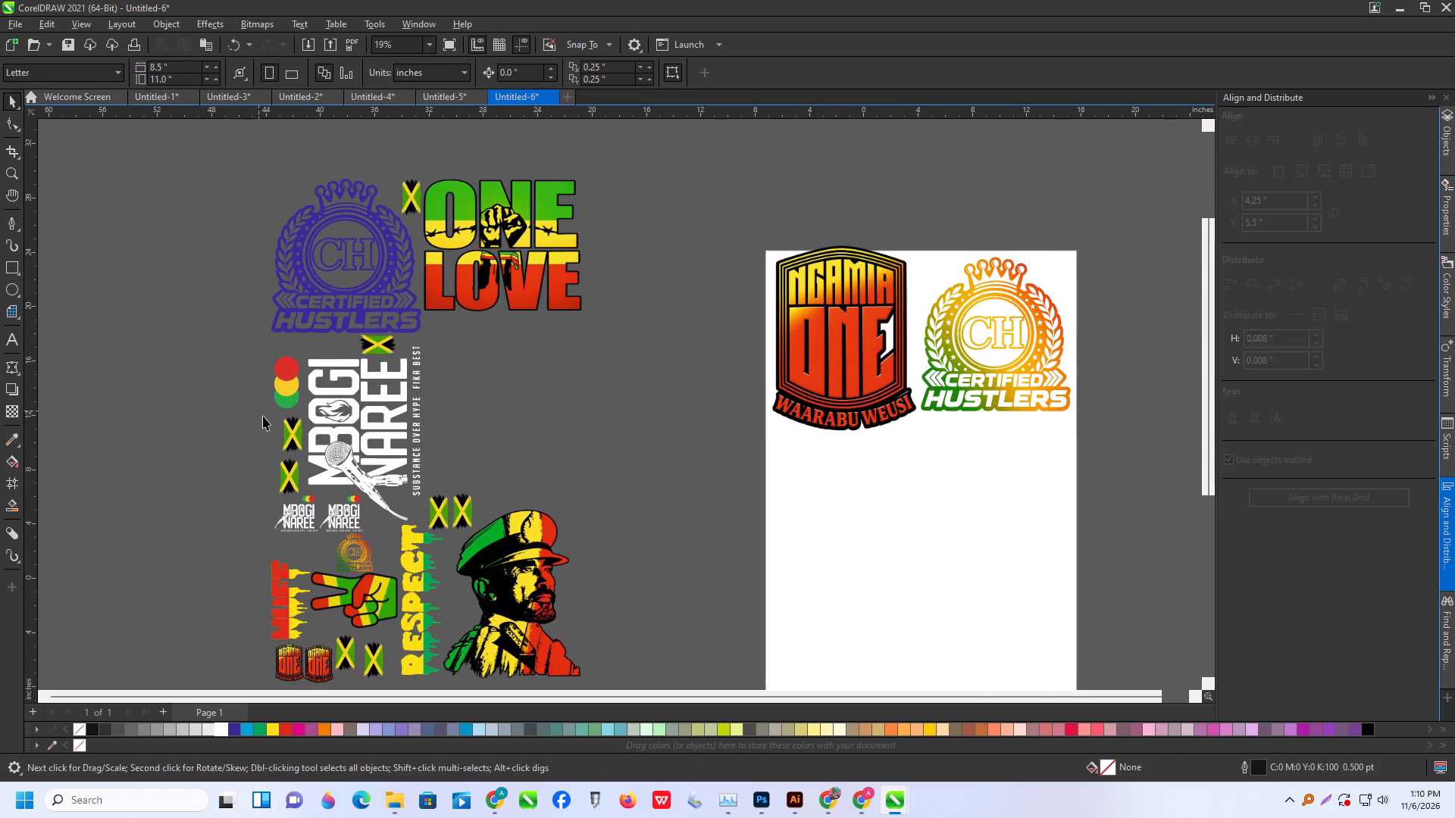
scroll(328, 373, "down", 3)
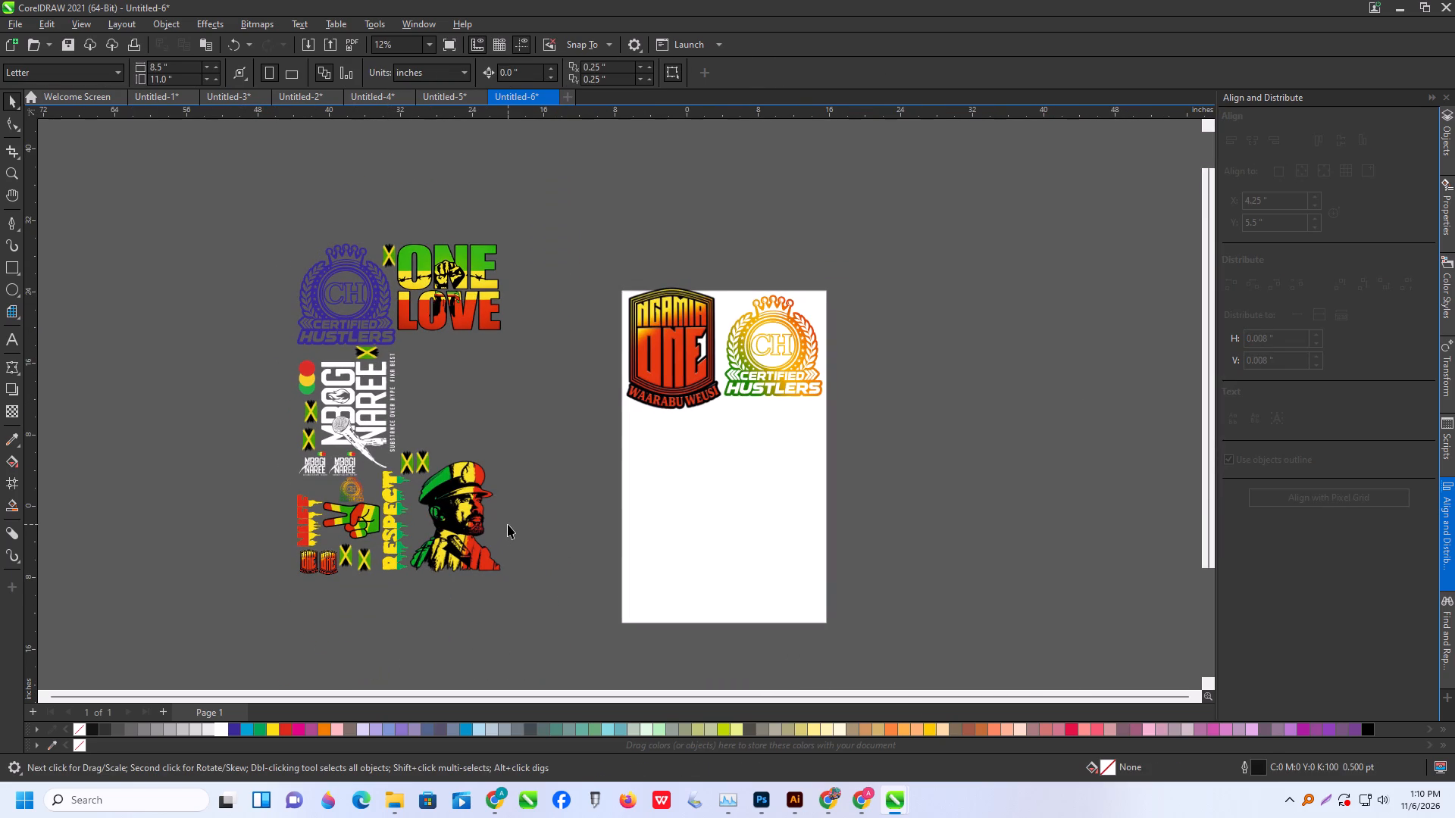
scroll(283, 234, "up", 5)
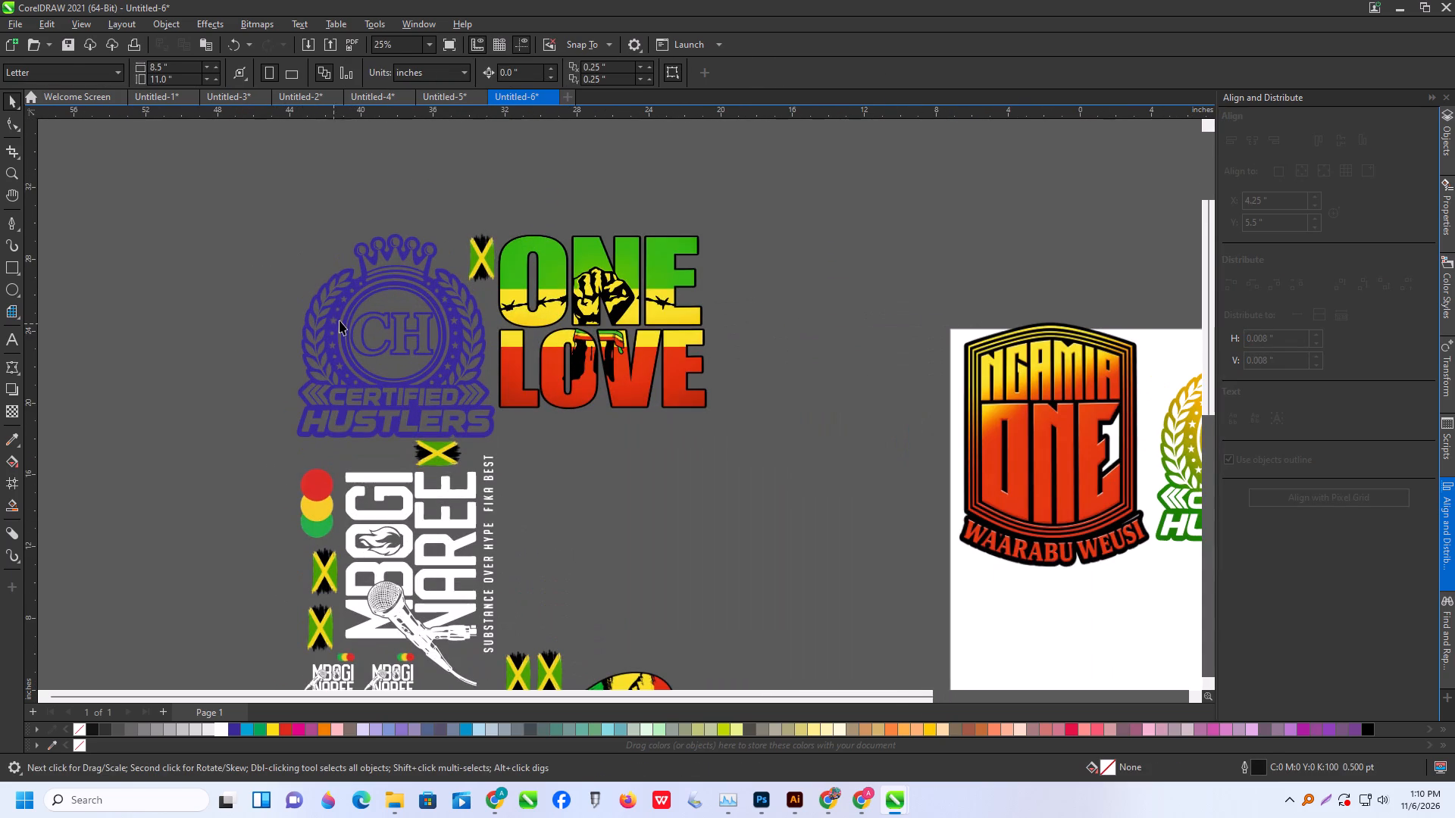
left_click(339, 320)
scroll(338, 319, "down", 3)
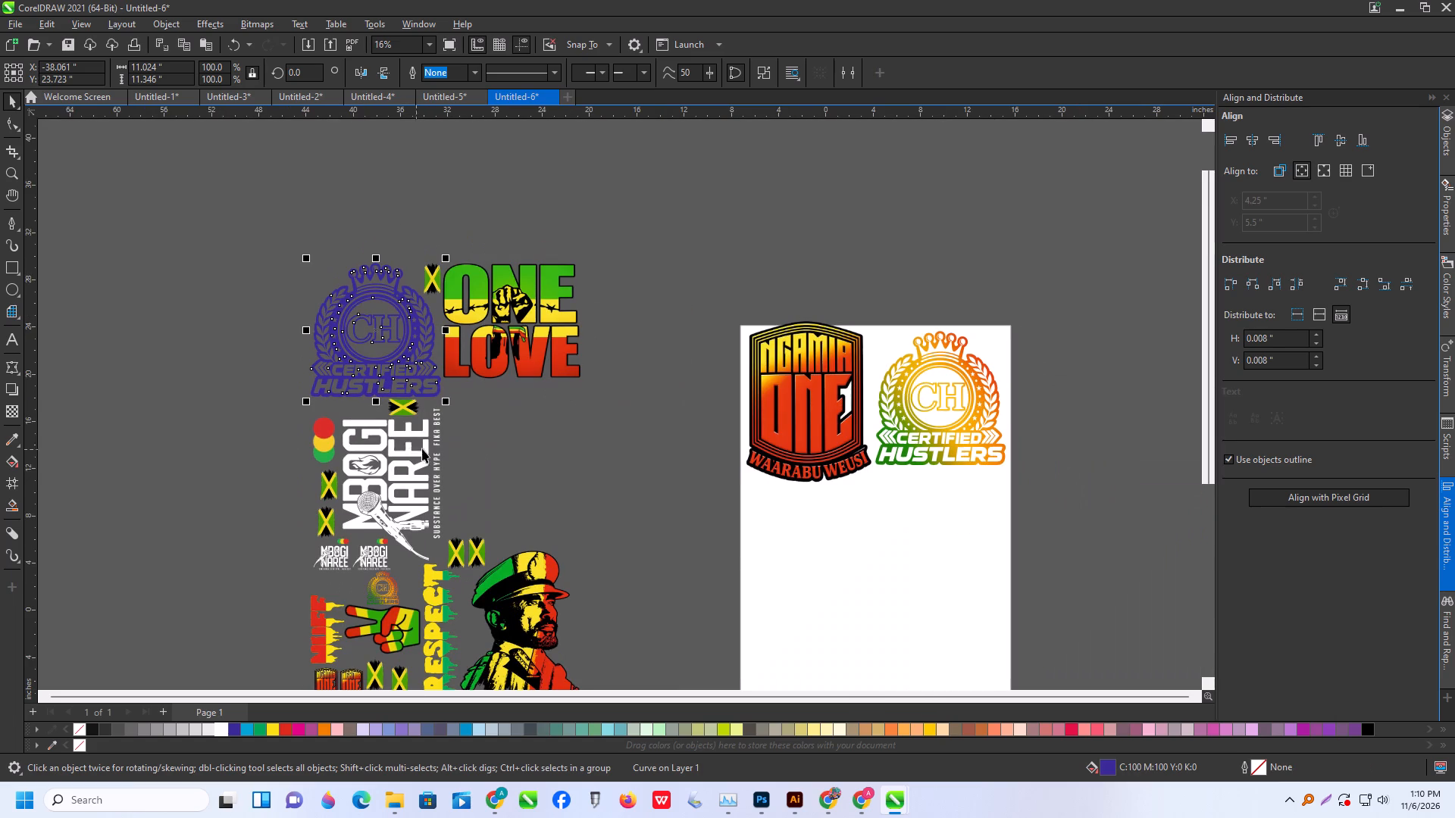
scroll(465, 314, "down", 5)
scroll(402, 567, "up", 7)
scroll(462, 409, "down", 6)
left_click(546, 239)
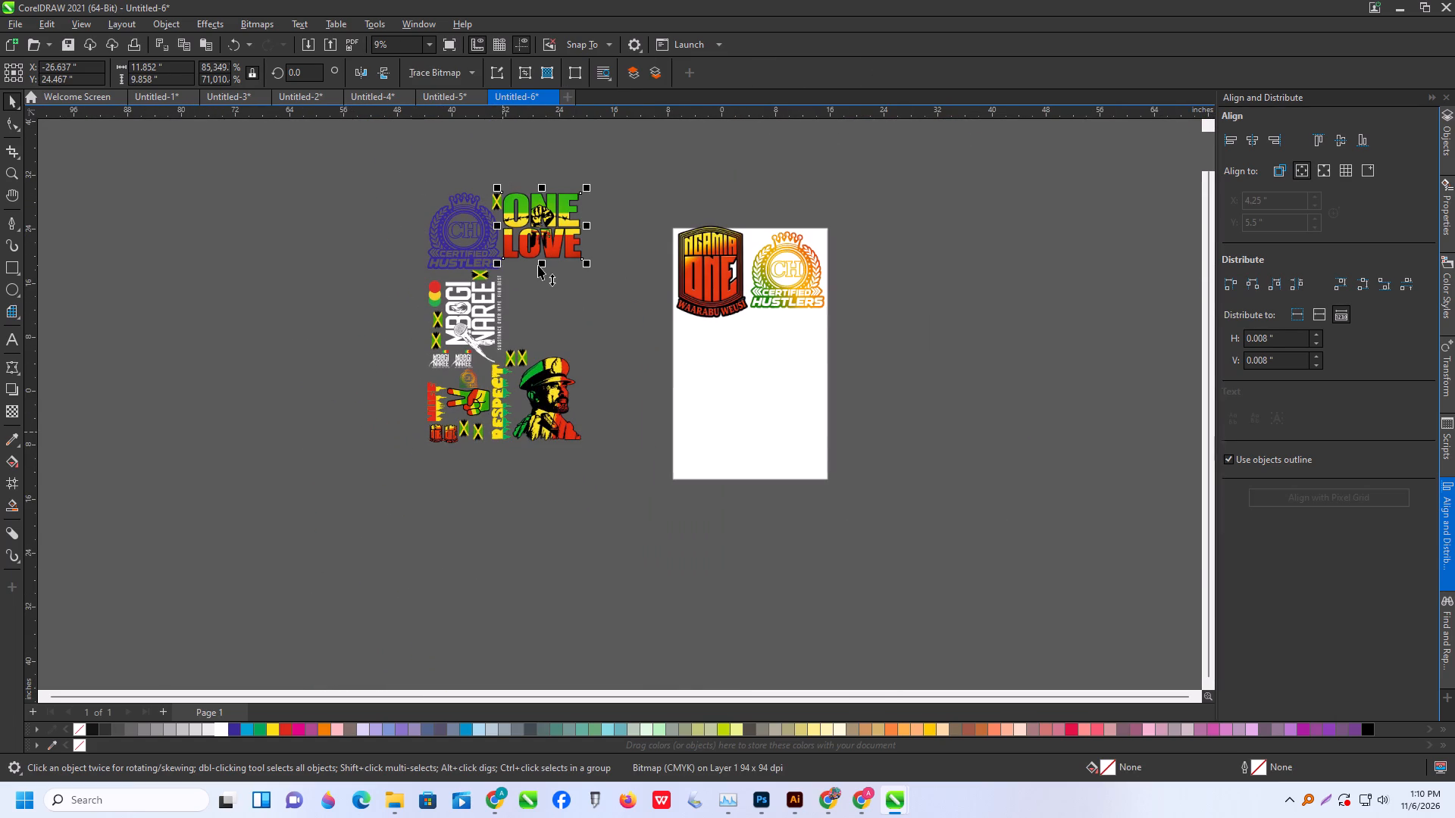
scroll(451, 443, "up", 3)
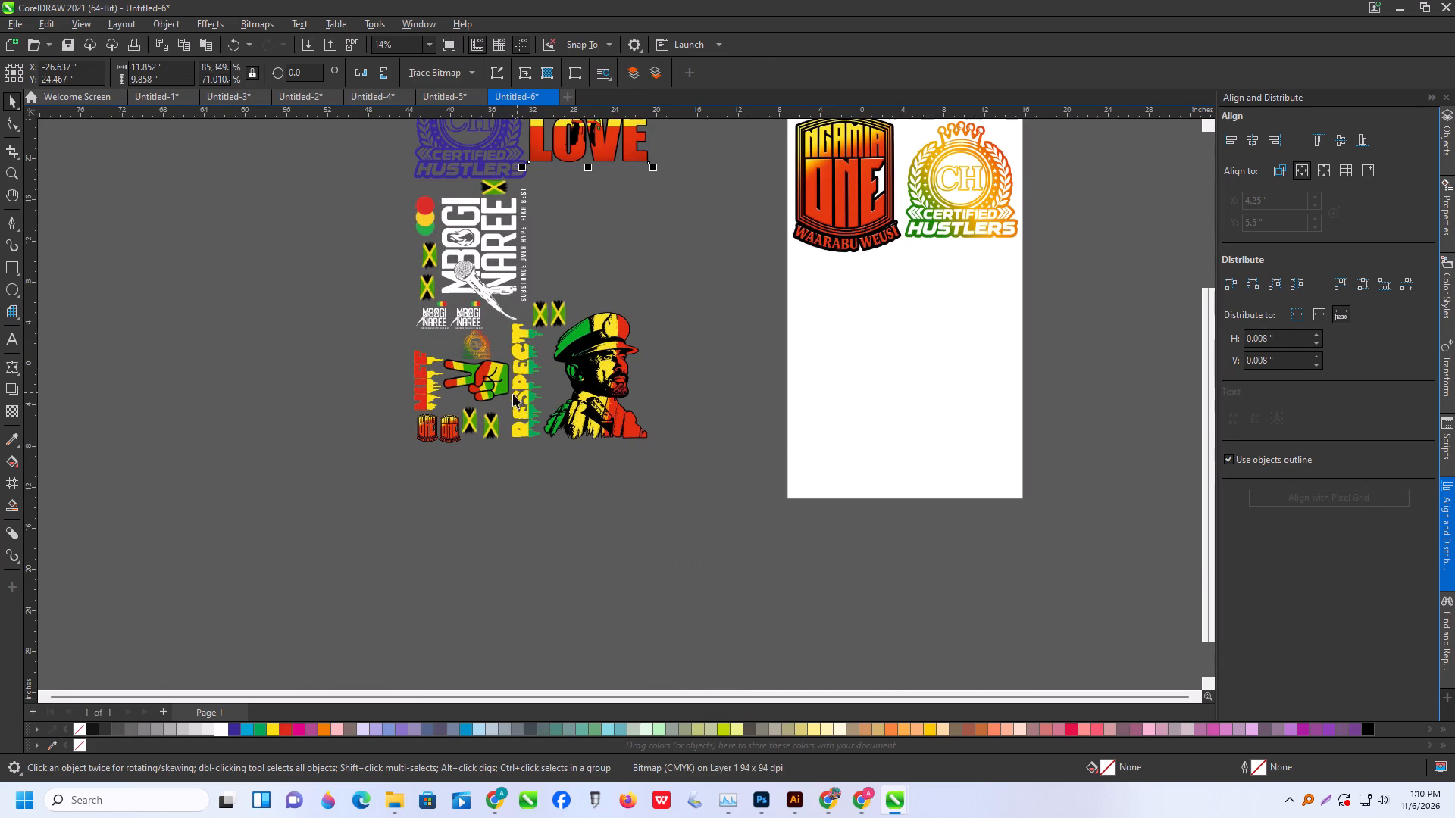
left_click(517, 398)
scroll(339, 382, "up", 2)
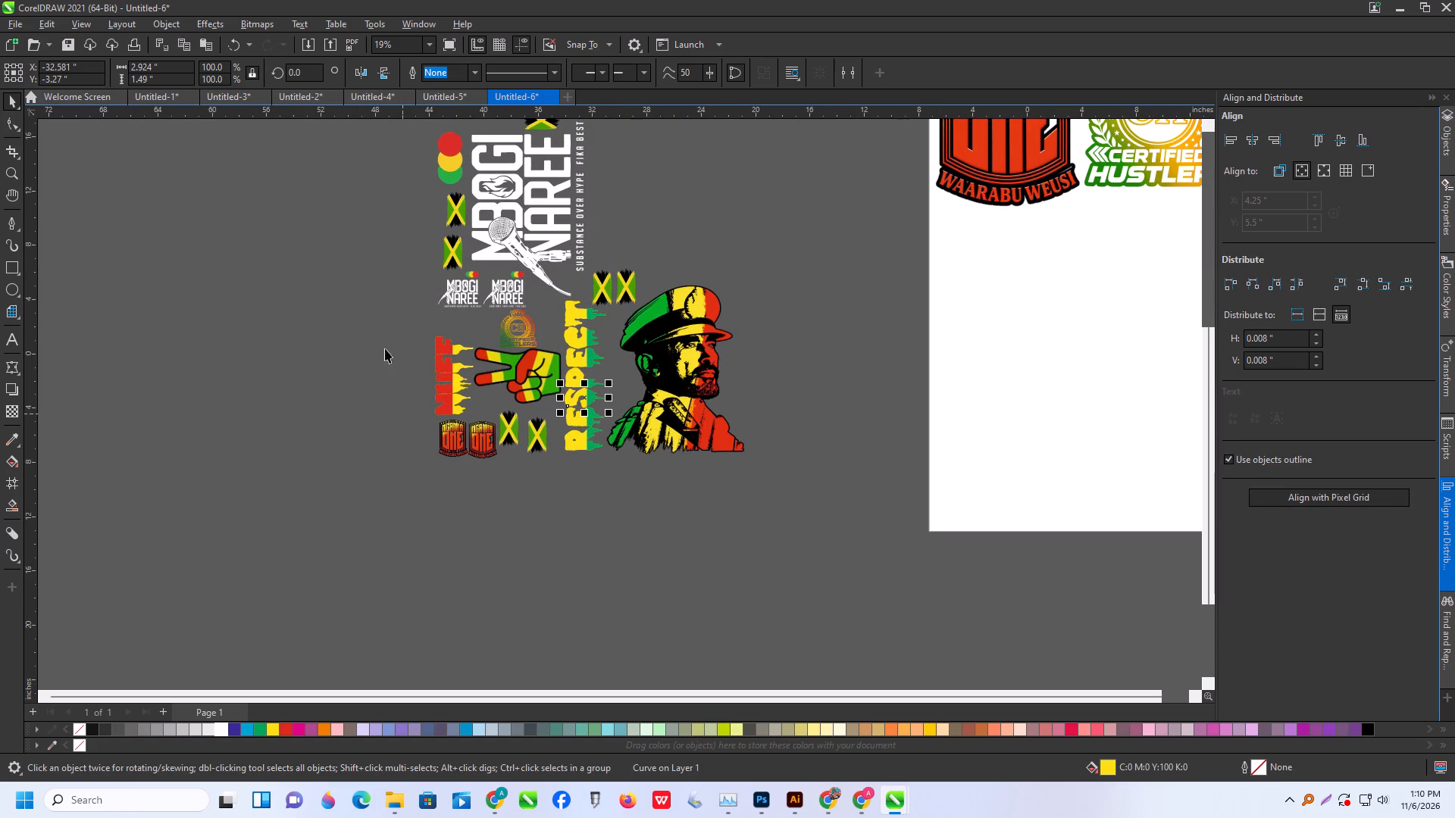
left_click(401, 320)
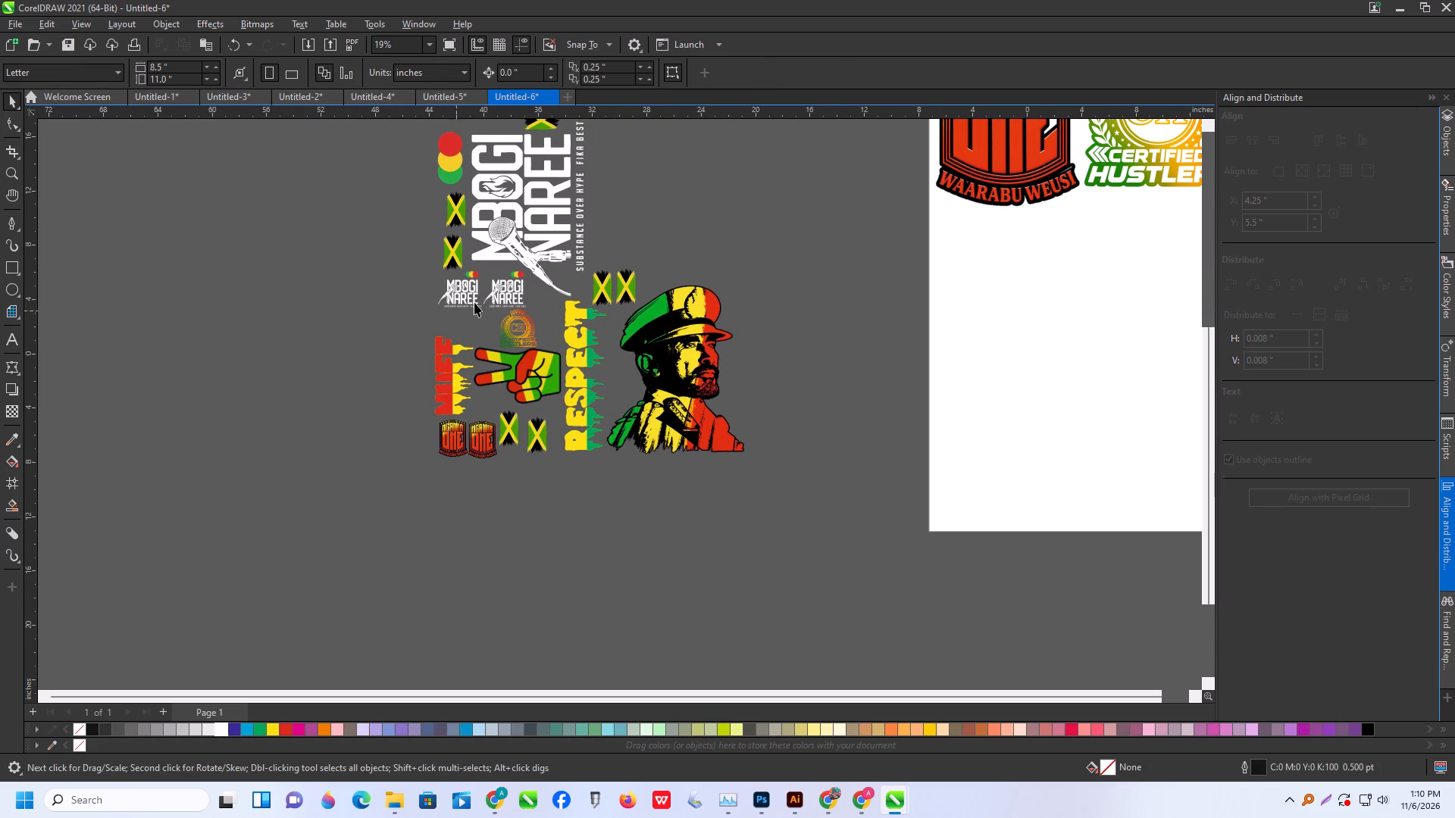
scroll(399, 345, "down", 5)
scroll(427, 321, "up", 3)
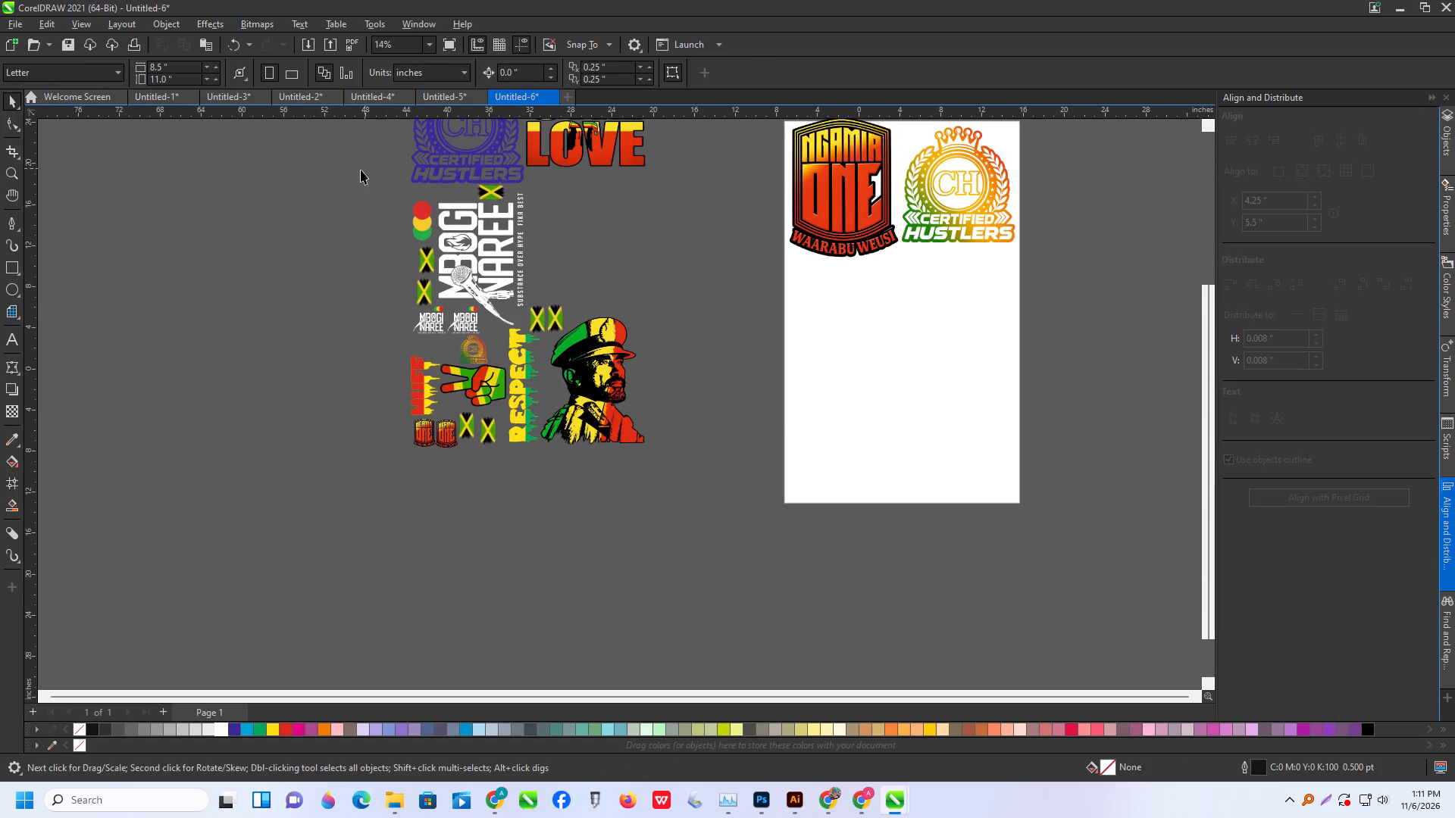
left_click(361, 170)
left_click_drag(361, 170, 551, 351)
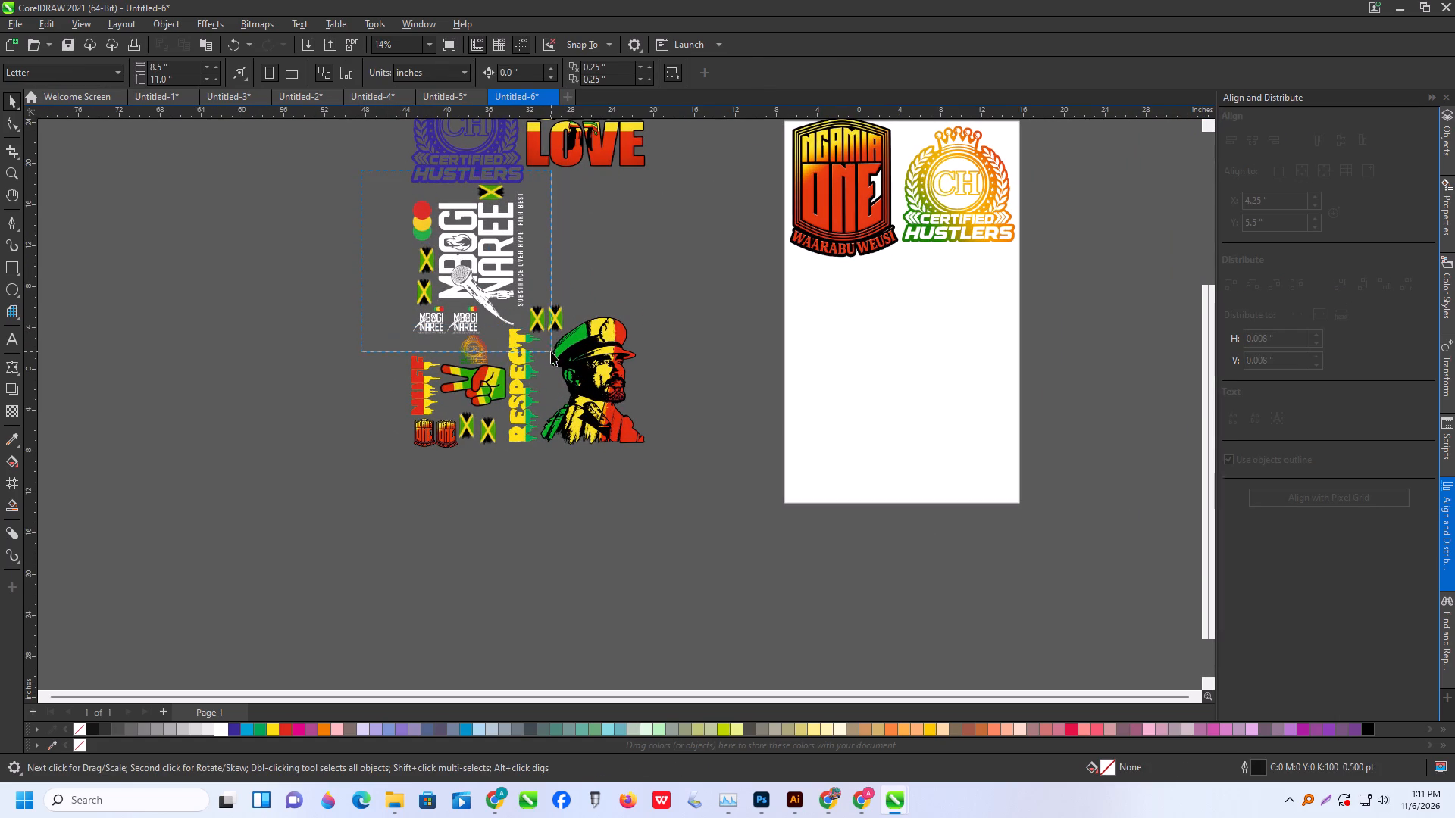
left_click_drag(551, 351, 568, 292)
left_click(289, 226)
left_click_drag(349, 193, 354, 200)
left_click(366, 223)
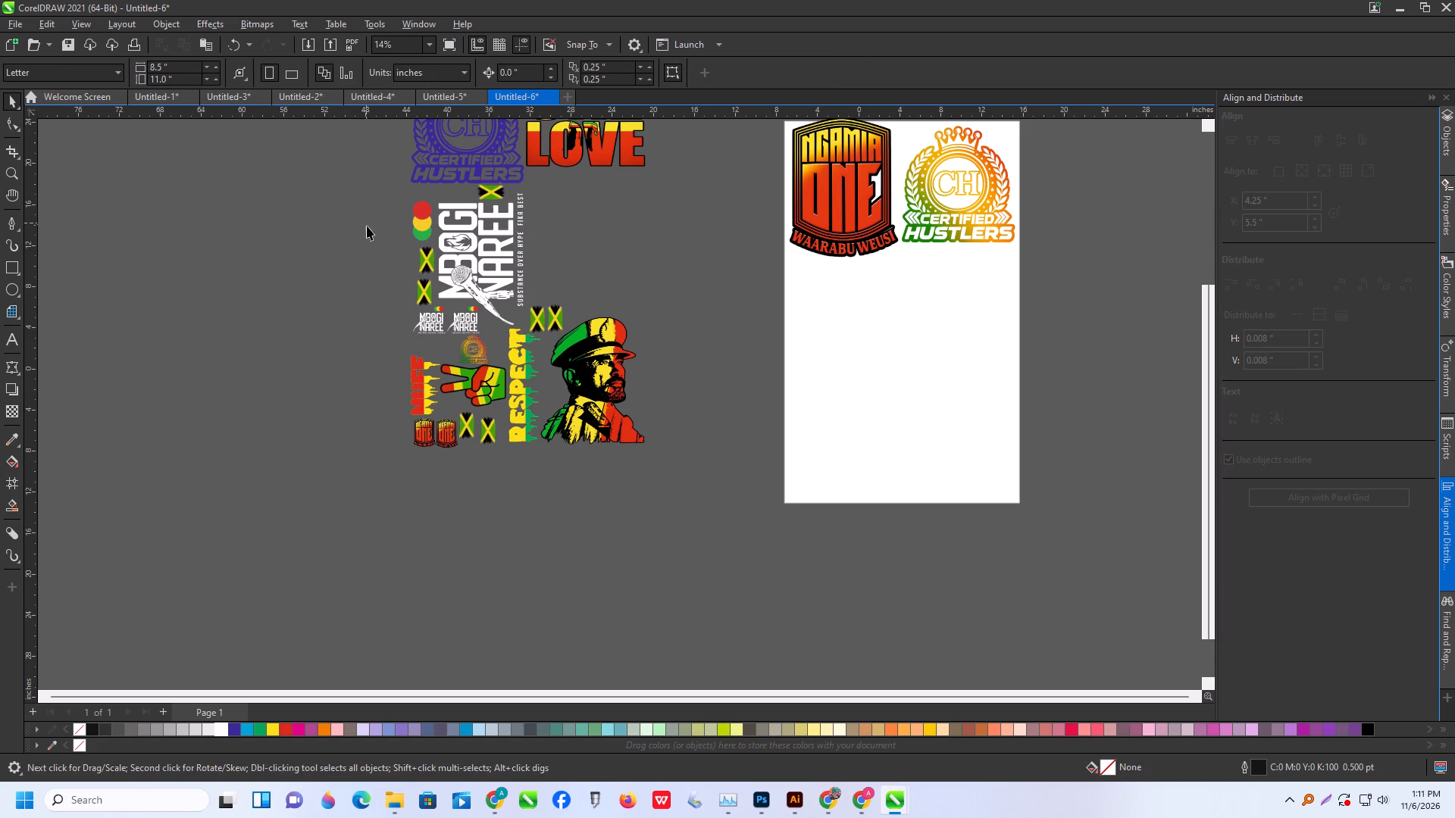
Move the two upright flags beside the large MBOGI NAREE design away to the left of the artwork.
scroll(393, 260, "up", 2)
left_click_drag(374, 231, 451, 339)
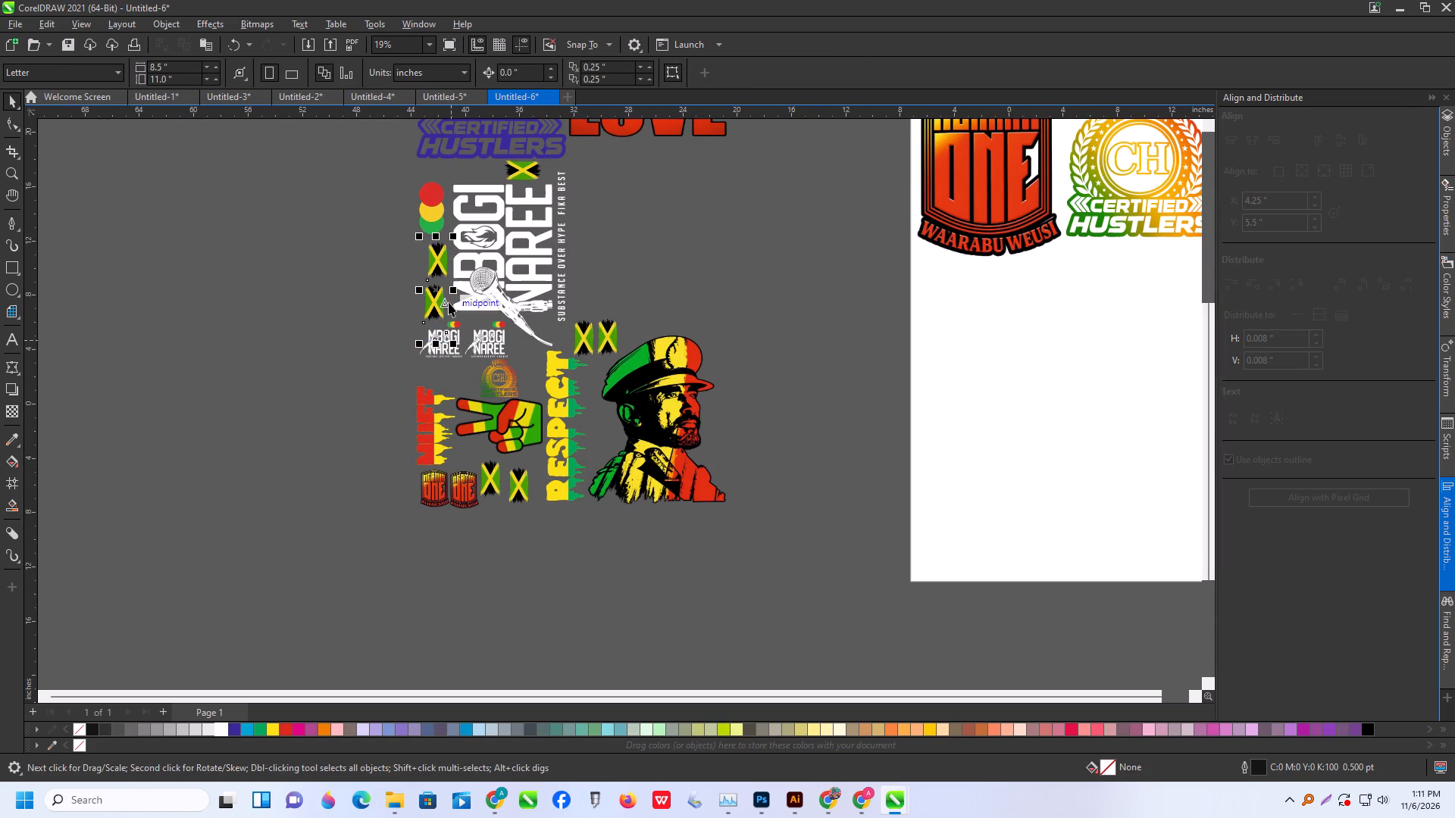
left_click_drag(443, 293, 289, 294)
Move both small MBOGI NAREE logos, one after the other, to the left below the two separated flags.
scroll(379, 340, "up", 3)
left_click(395, 307)
left_click_drag(403, 298, 441, 331)
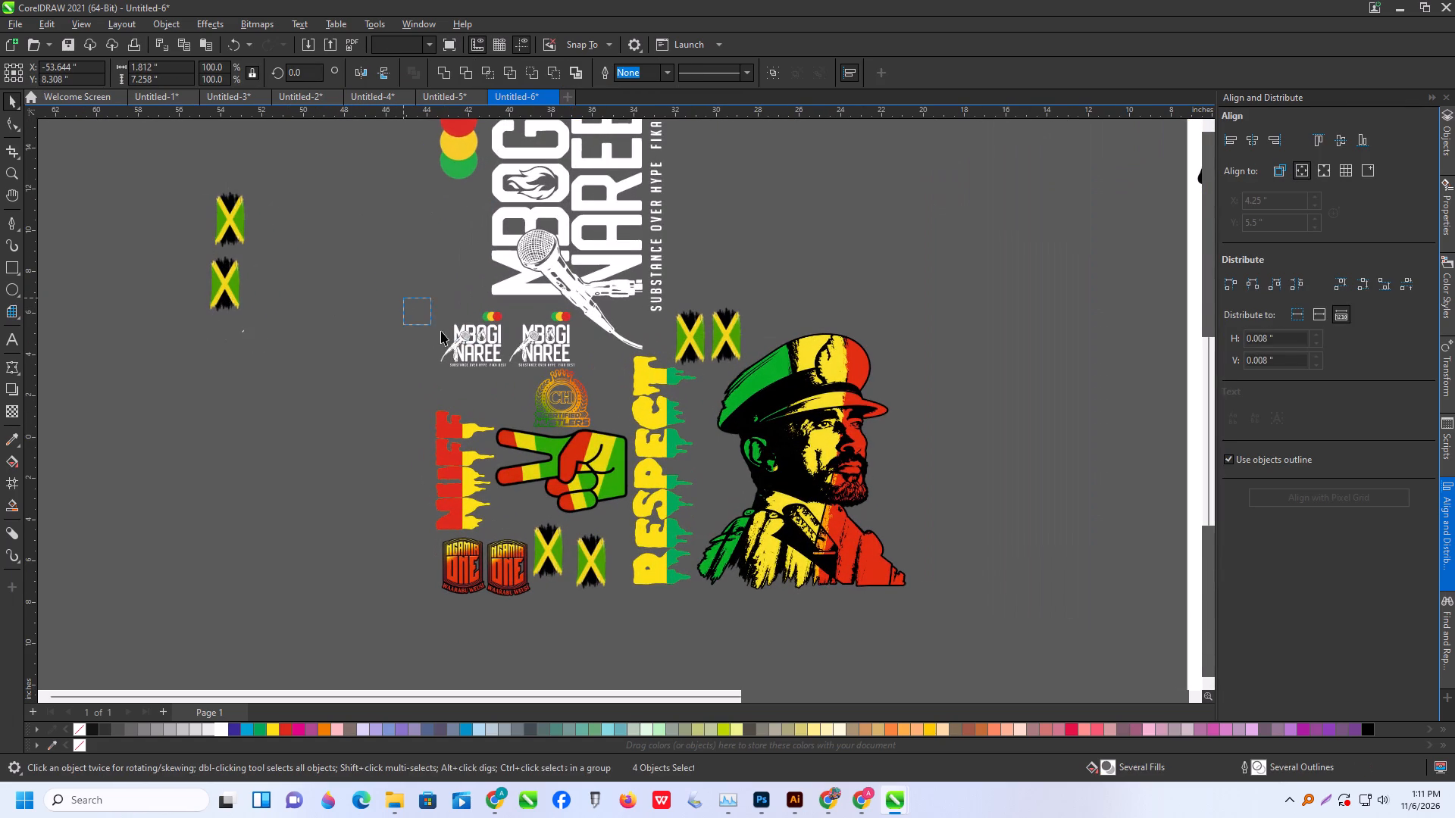
left_click_drag(441, 331, 515, 379)
left_click_drag(486, 345, 197, 355)
left_click_drag(499, 308, 583, 370)
left_click_drag(552, 350, 472, 356)
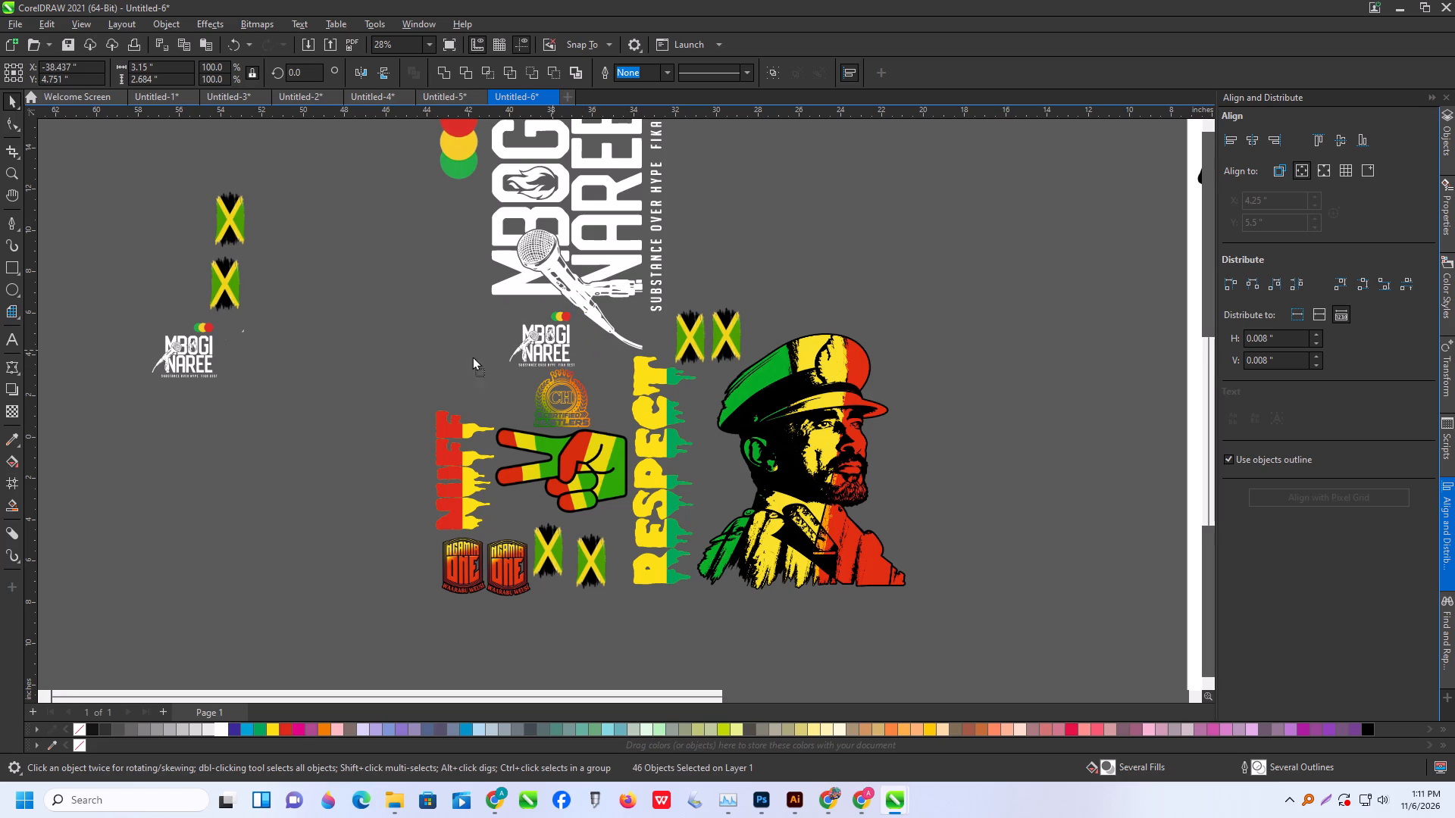
left_click_drag(472, 356, 256, 366)
Move the horizontal flag above the large MBOGI NAREE design to the left, above the separated flags.
scroll(303, 479, "down", 4)
scroll(434, 371, "up", 3)
scroll(310, 330, "down", 1)
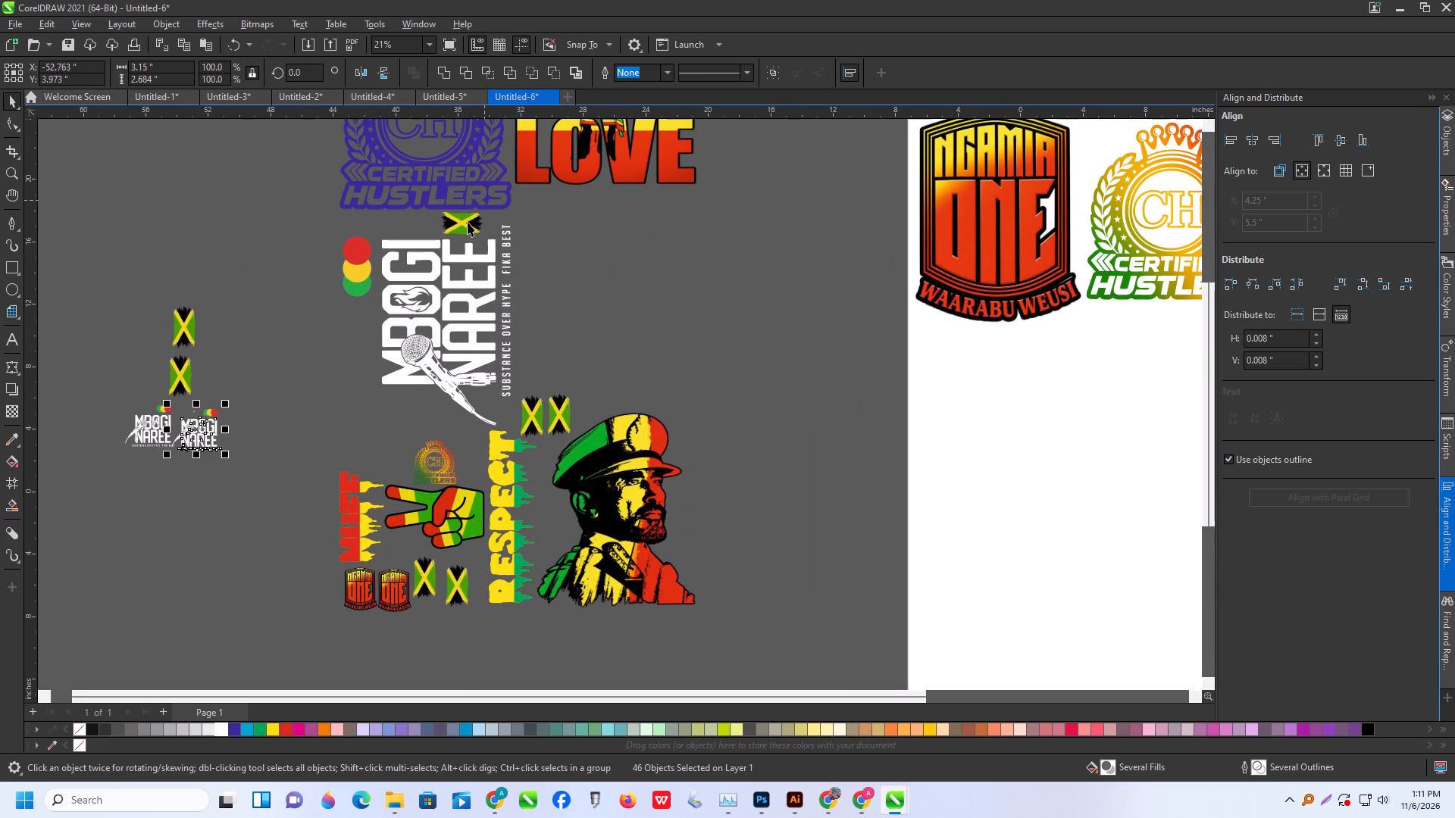
left_click_drag(468, 222, 187, 199)
Group the large MBOGI NAREE design, move it onto the page below NGAMIA ONE and align it to the left.
left_click_drag(308, 216, 541, 436)
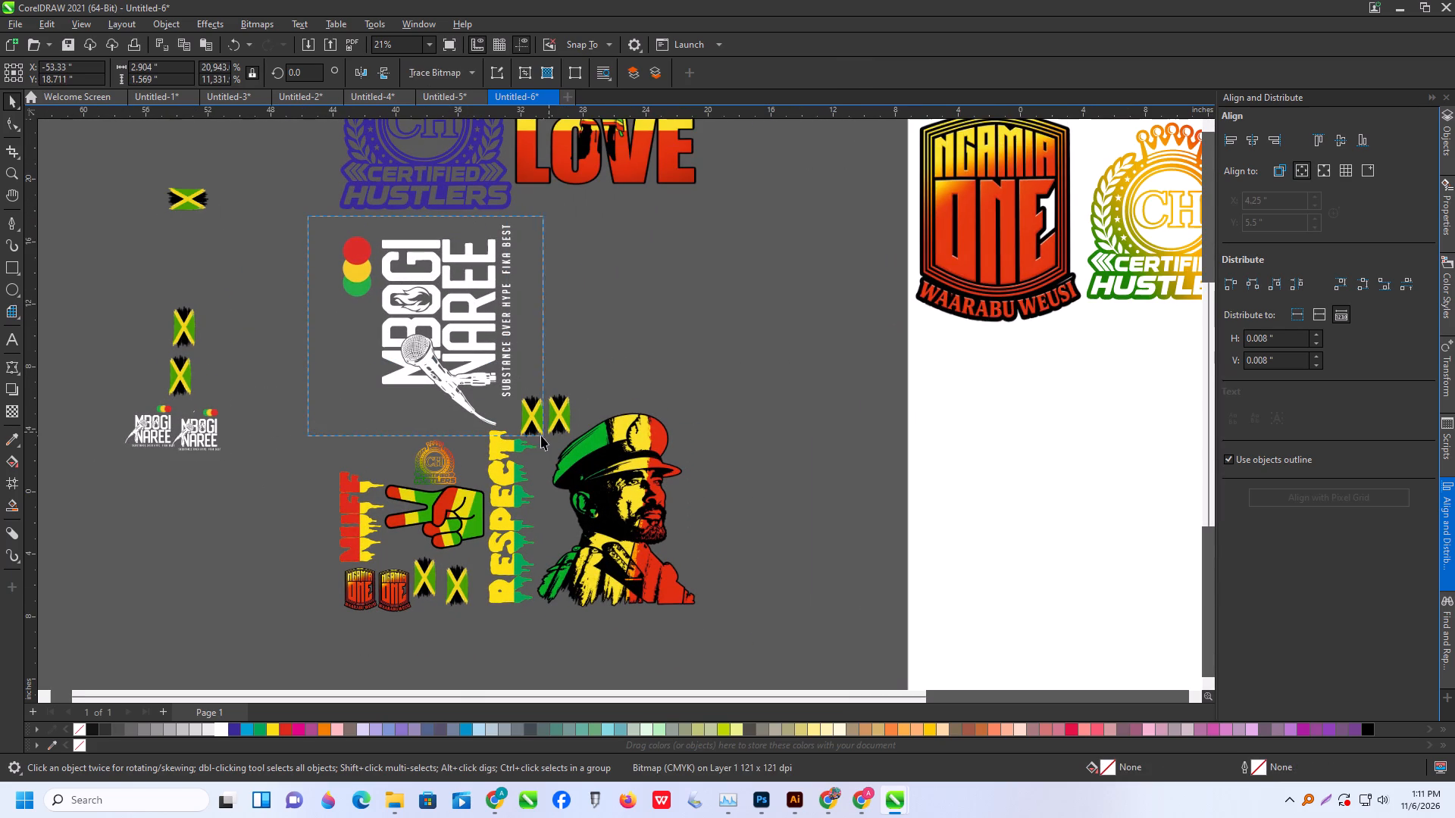
left_click_drag(541, 436, 518, 427)
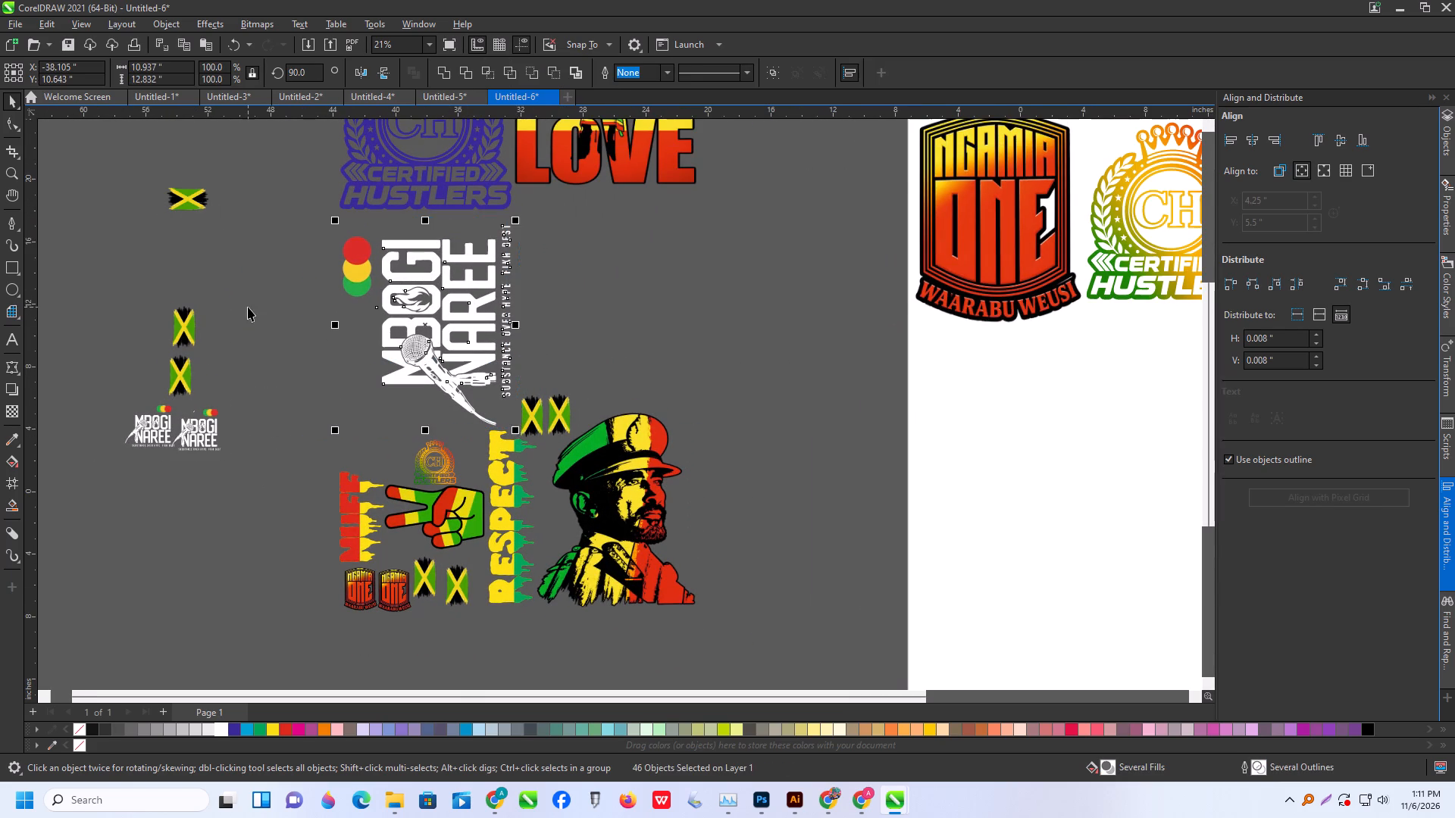
scroll(247, 307, "down", 5)
key("ctrl+g")
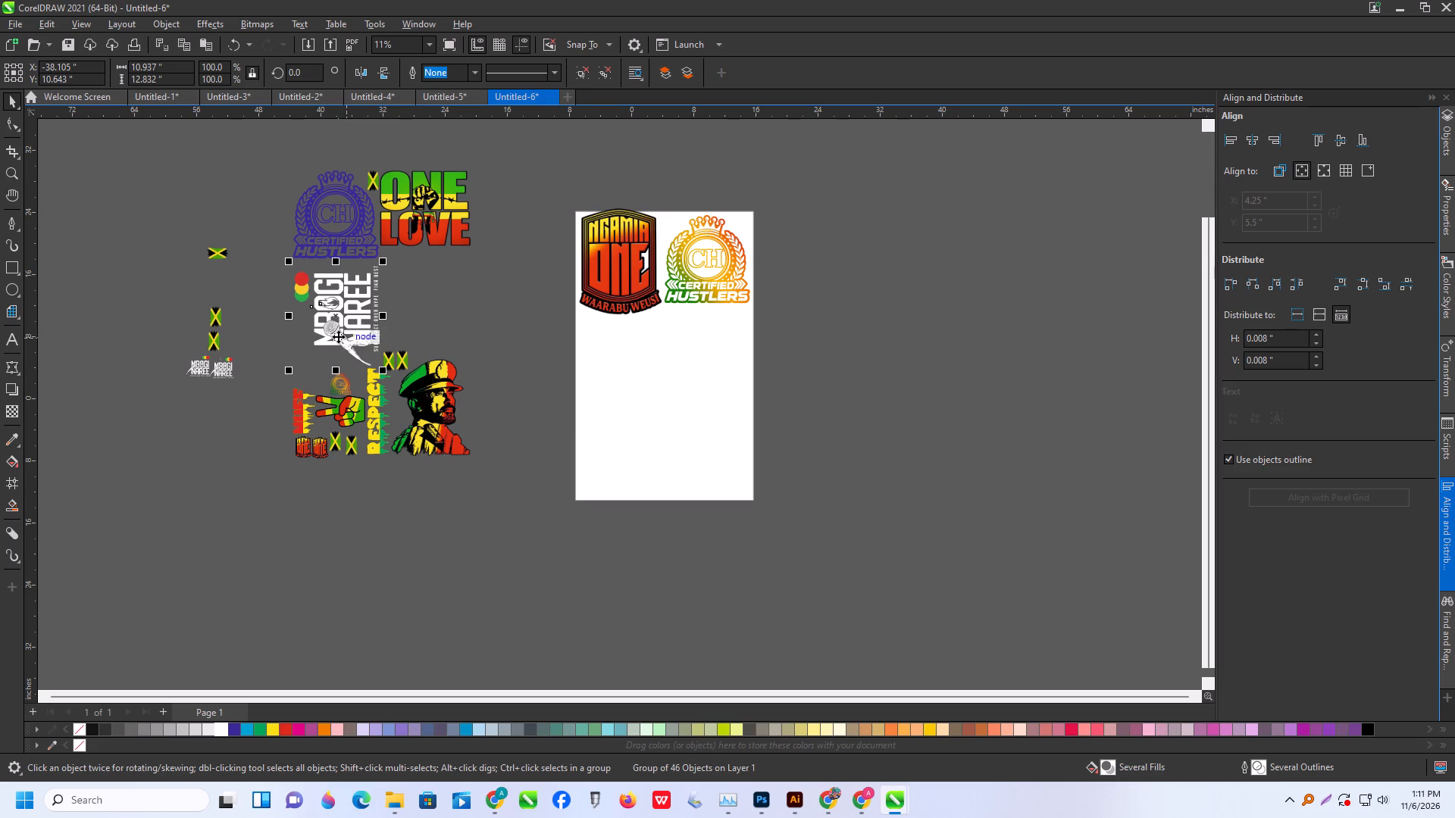
left_click_drag(336, 334, 624, 391)
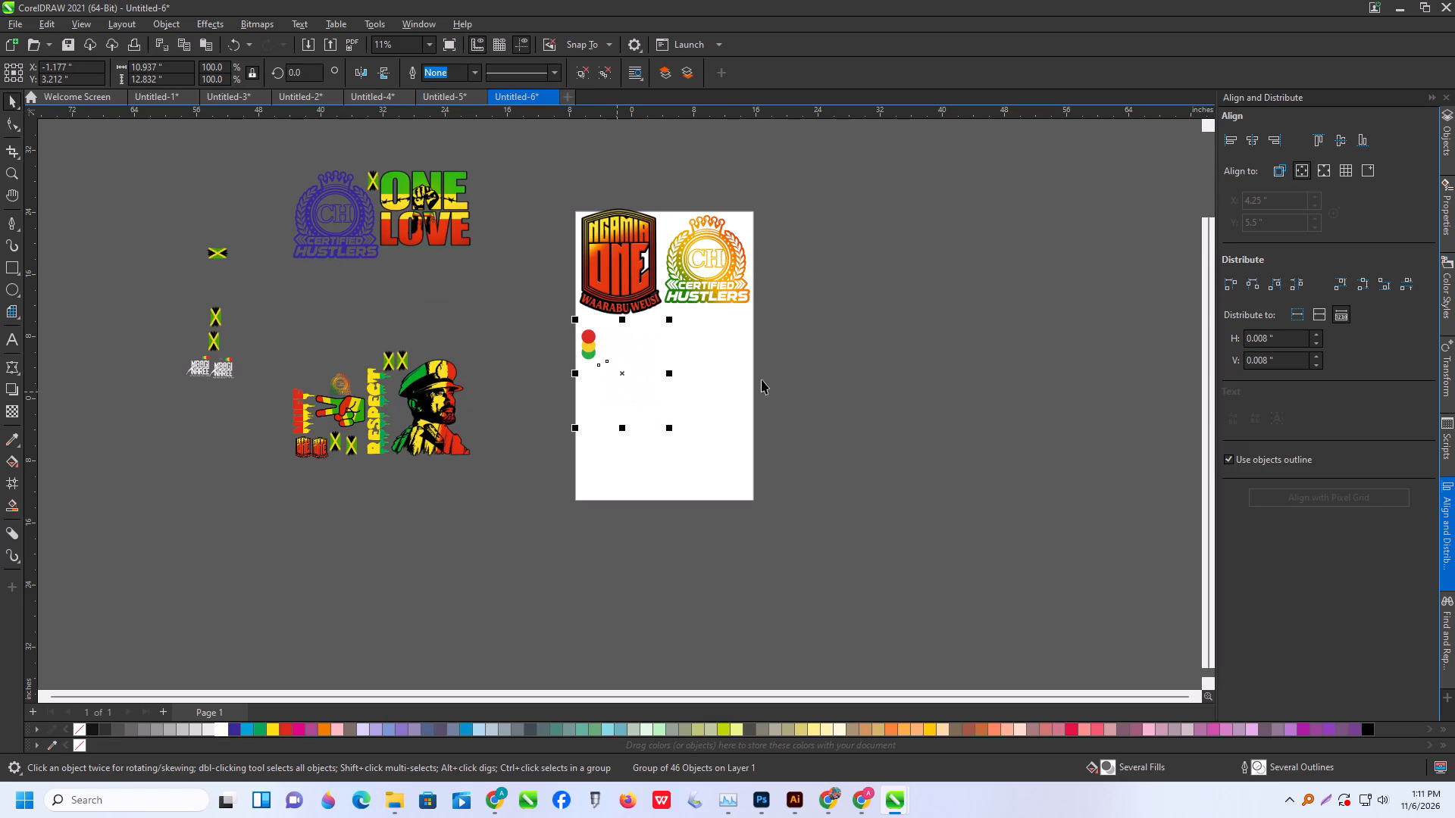
left_click(1231, 139)
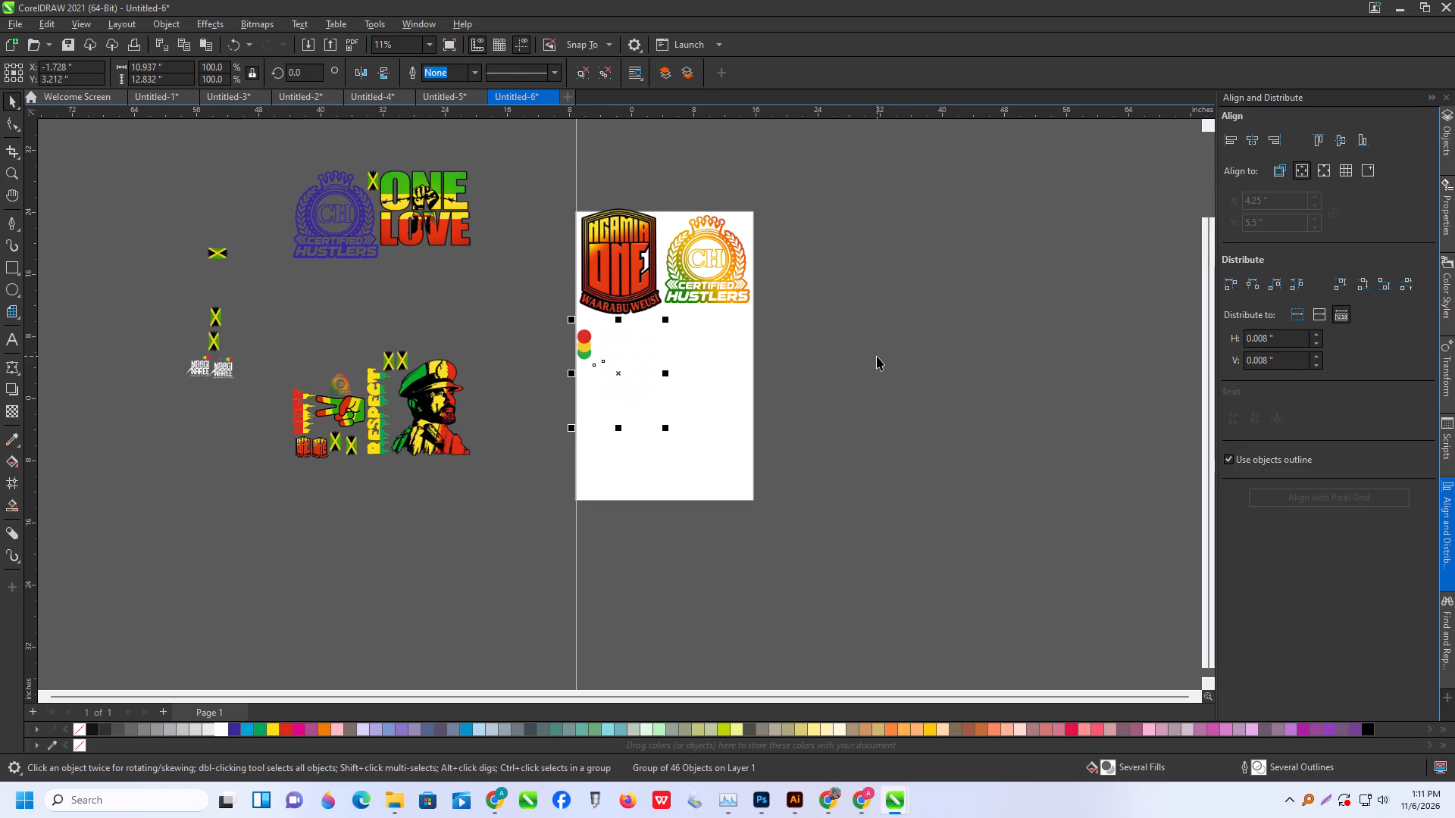
left_click(877, 356)
Draw a rectangle about 22.8 by 38.1 inches over the page and fill it with 40% black.
scroll(665, 380, "up", 2)
left_click(6, 265)
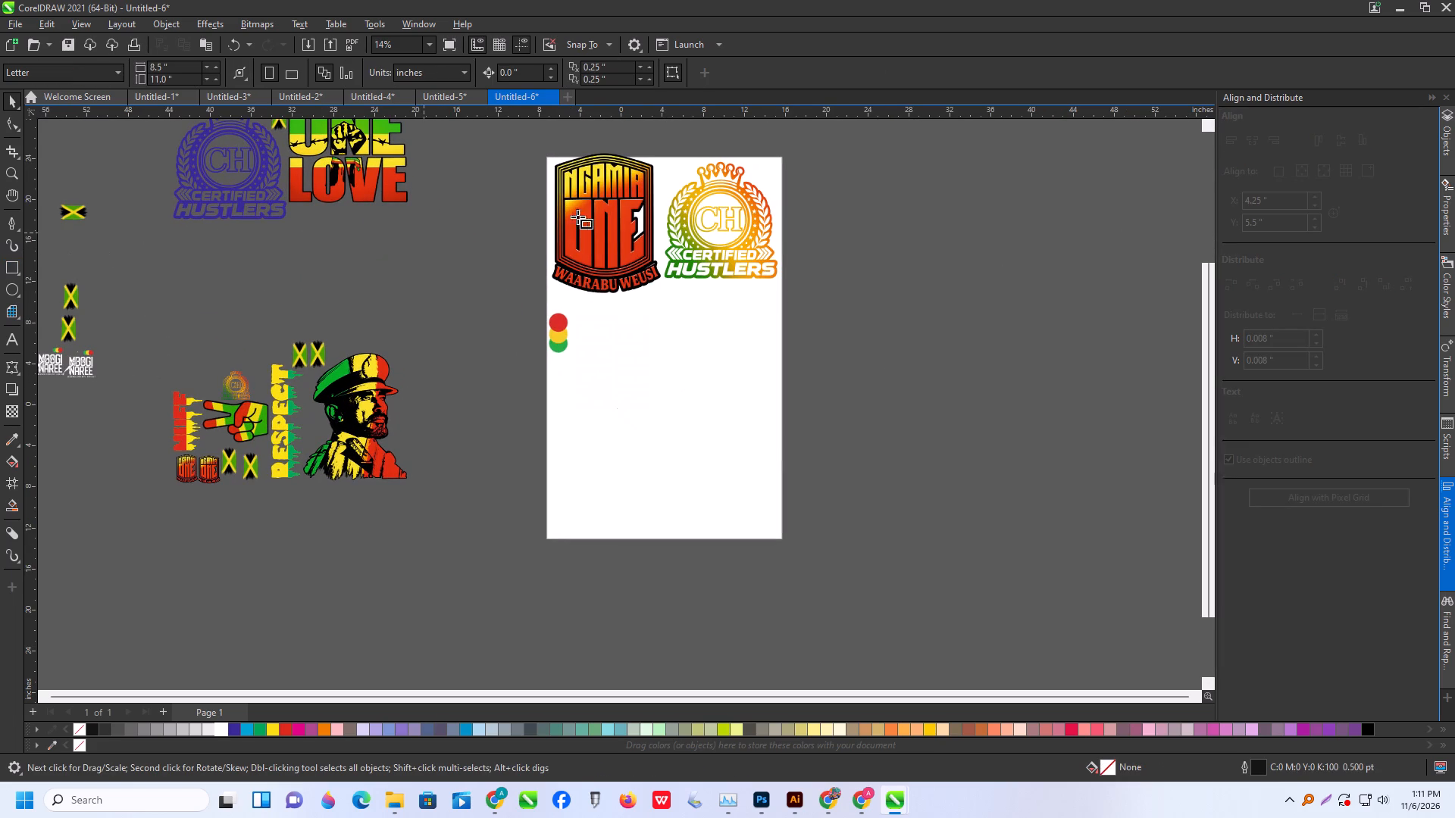
scroll(567, 208, "up", 2)
left_click_drag(541, 139, 820, 545)
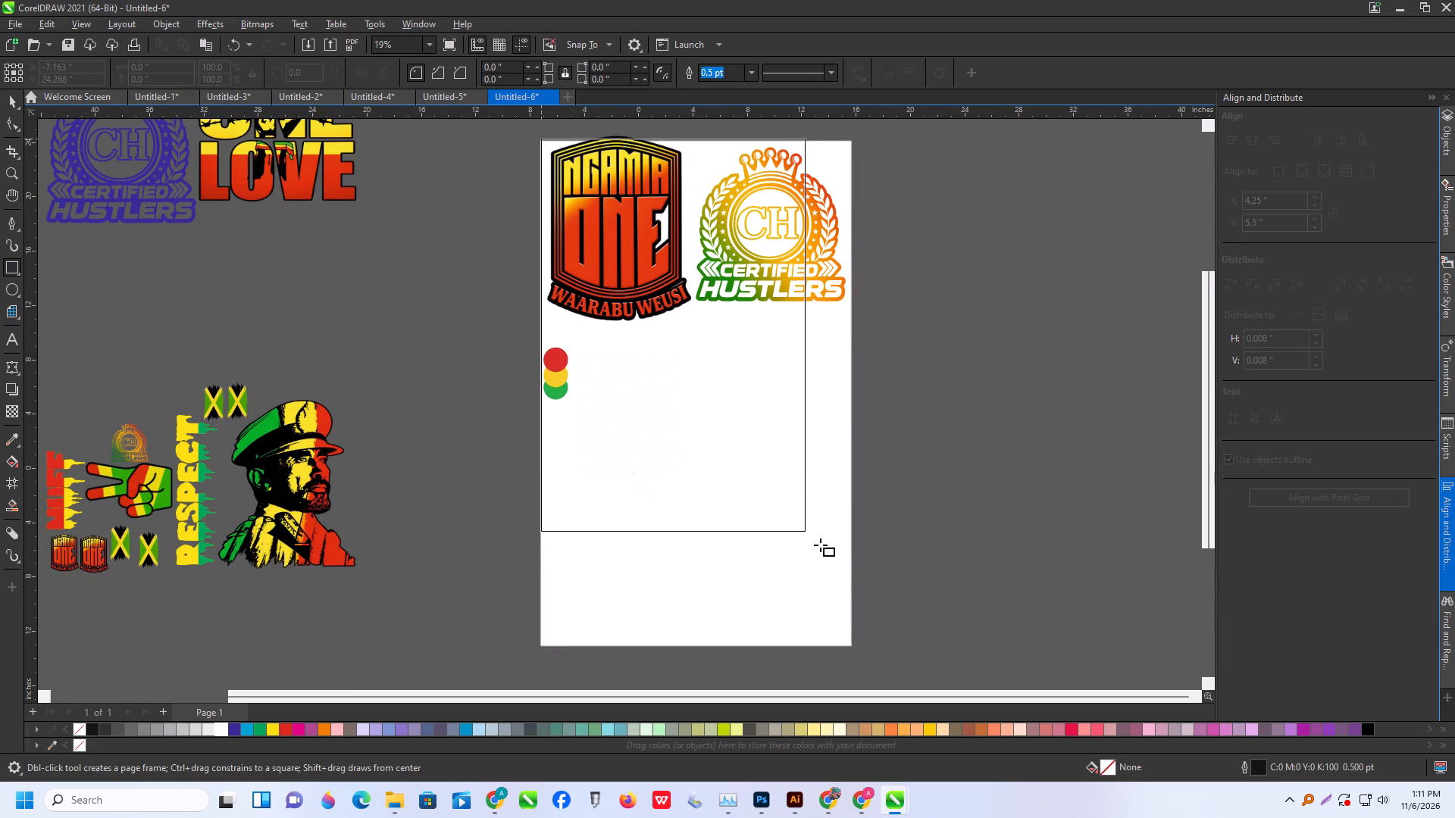
left_click_drag(820, 545, 850, 656)
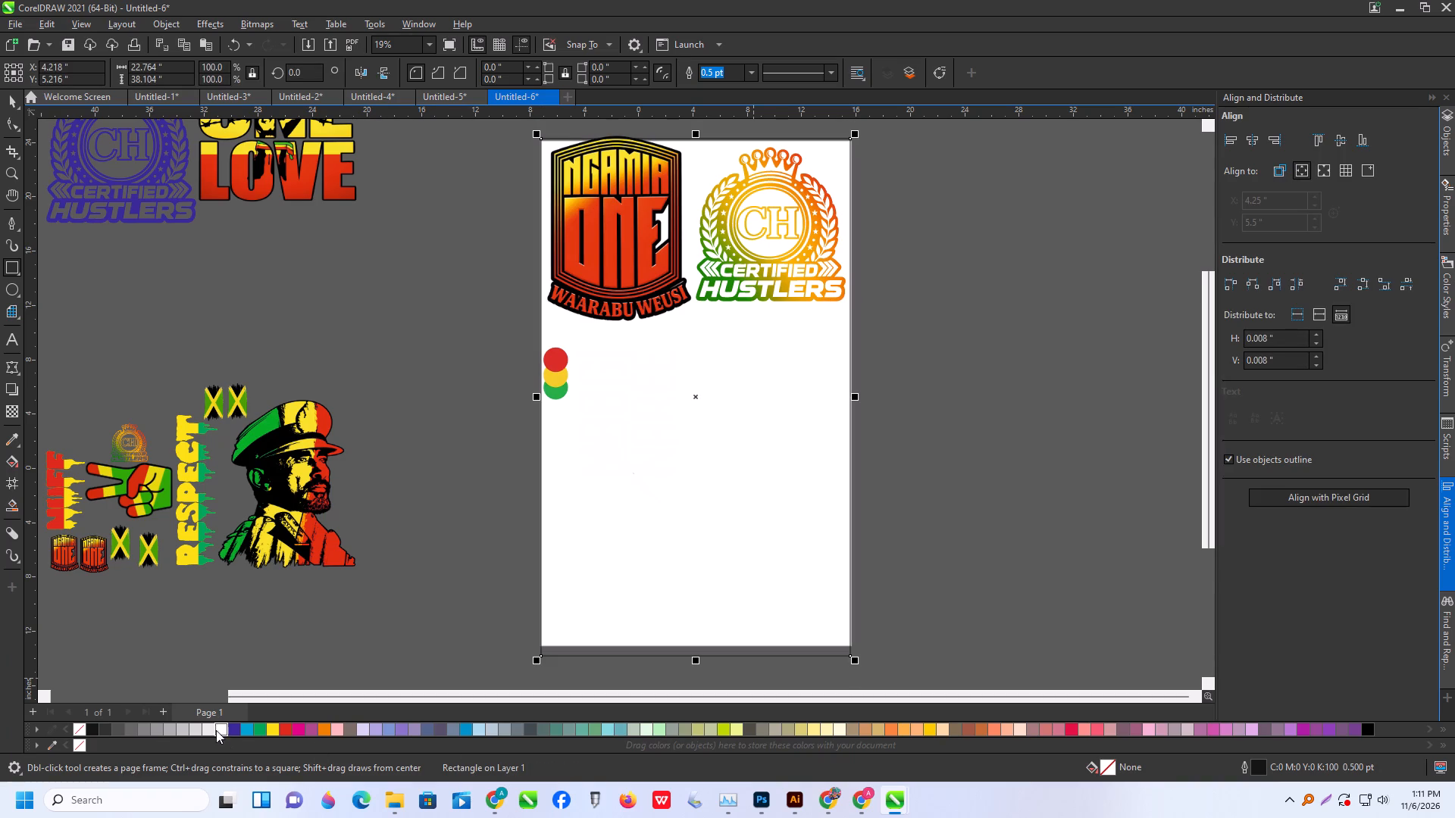
left_click(168, 732)
Send the grey rectangle behind all the designs on the page.
key("ctrl+Page_Down")
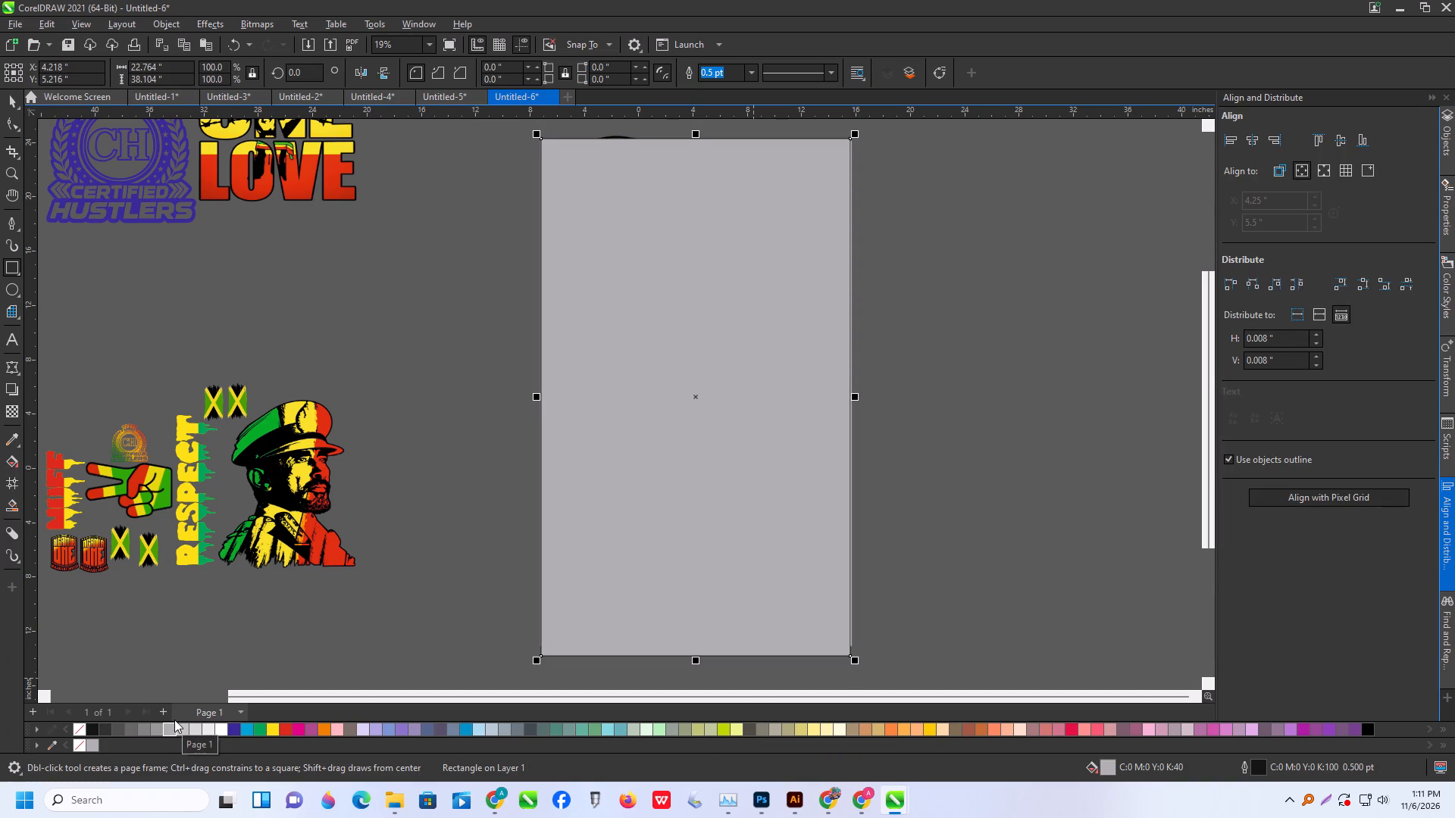
key("ctrl+Page_Down")
key("ctrl+Page_Down")
key("ctrl+Page_Down")
key("ctrl+Page_Down")
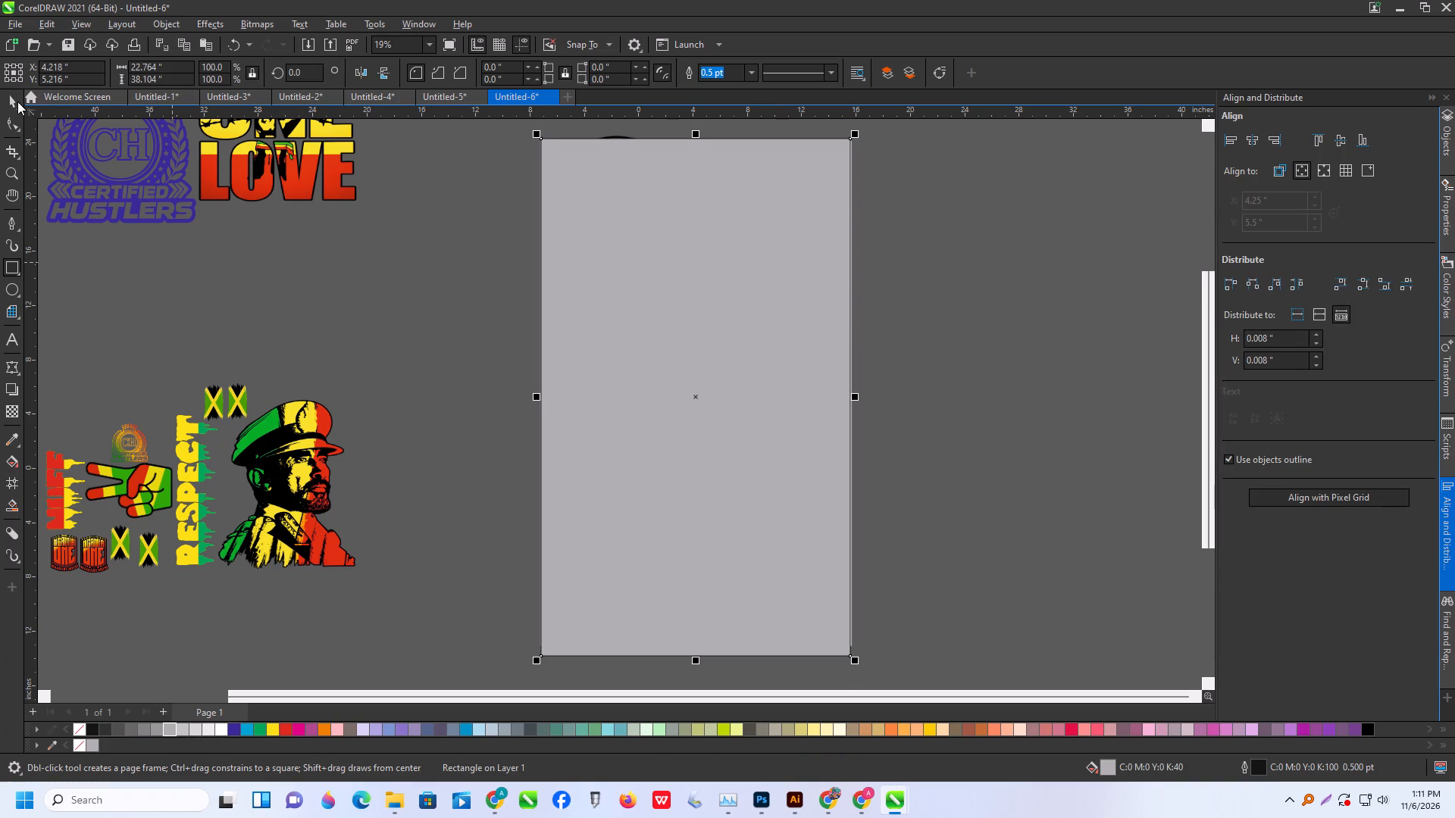
left_click(17, 101)
key("ctrl+Page_Down")
key("ctrl+Page_Down")
key("ctrl+Page_Down")
key("ctrl+Page_Down")
key("ctrl+Page_Down")
key("ctrl+Page_Down")
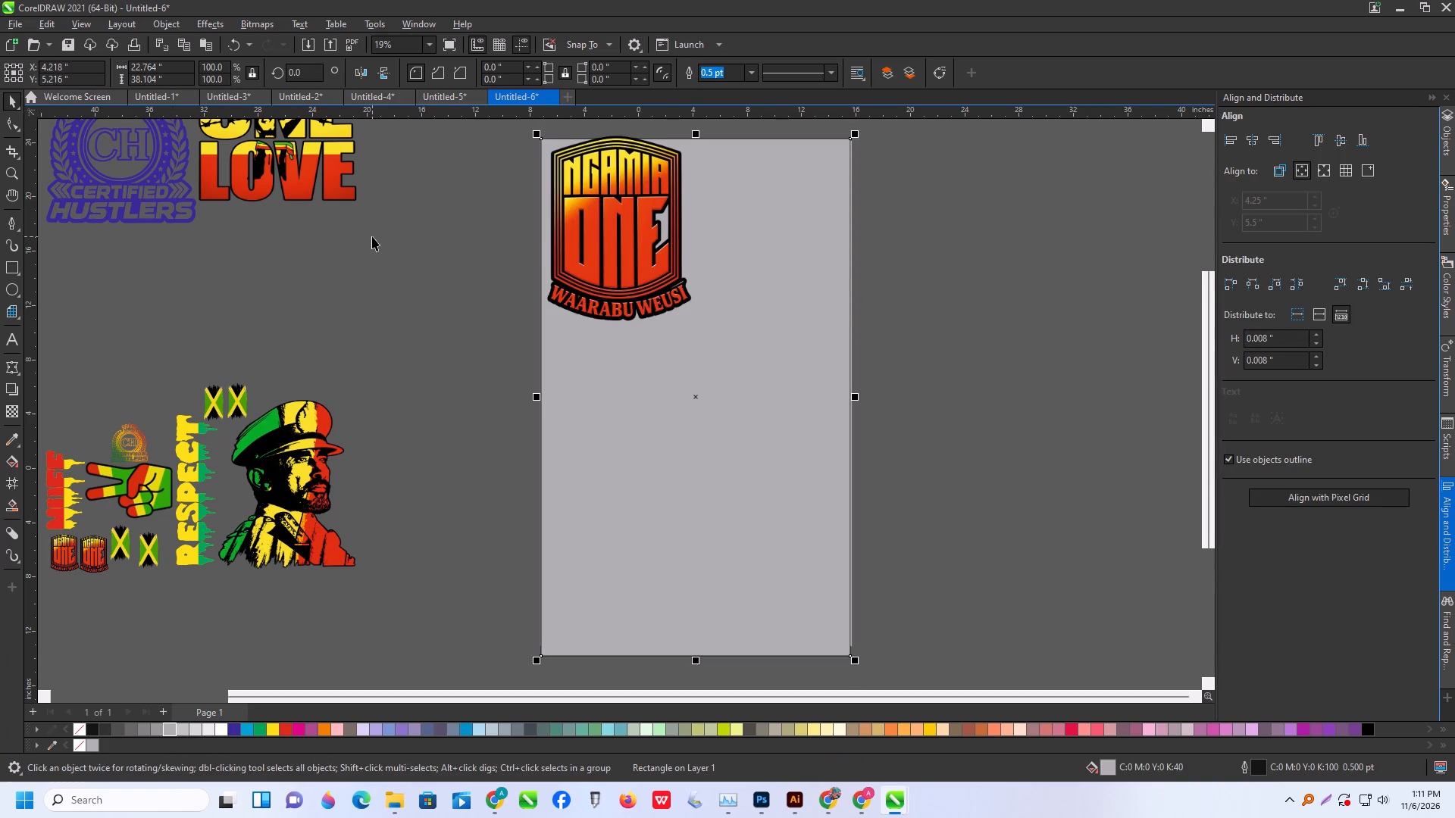
key("ctrl+Page_Down")
key("ctrl+Page_Down")
key("ctrl+Page_Down")
key("ctrl+Page_Down")
key("ctrl+Page_Down")
key("ctrl+Page_Down")
key("ctrl+Page_Down")
key("ctrl+Page_Down")
key("ctrl+Page_Down")
key("ctrl+Page_Down")
key("ctrl+End")
key("ctrl+Page_Down")
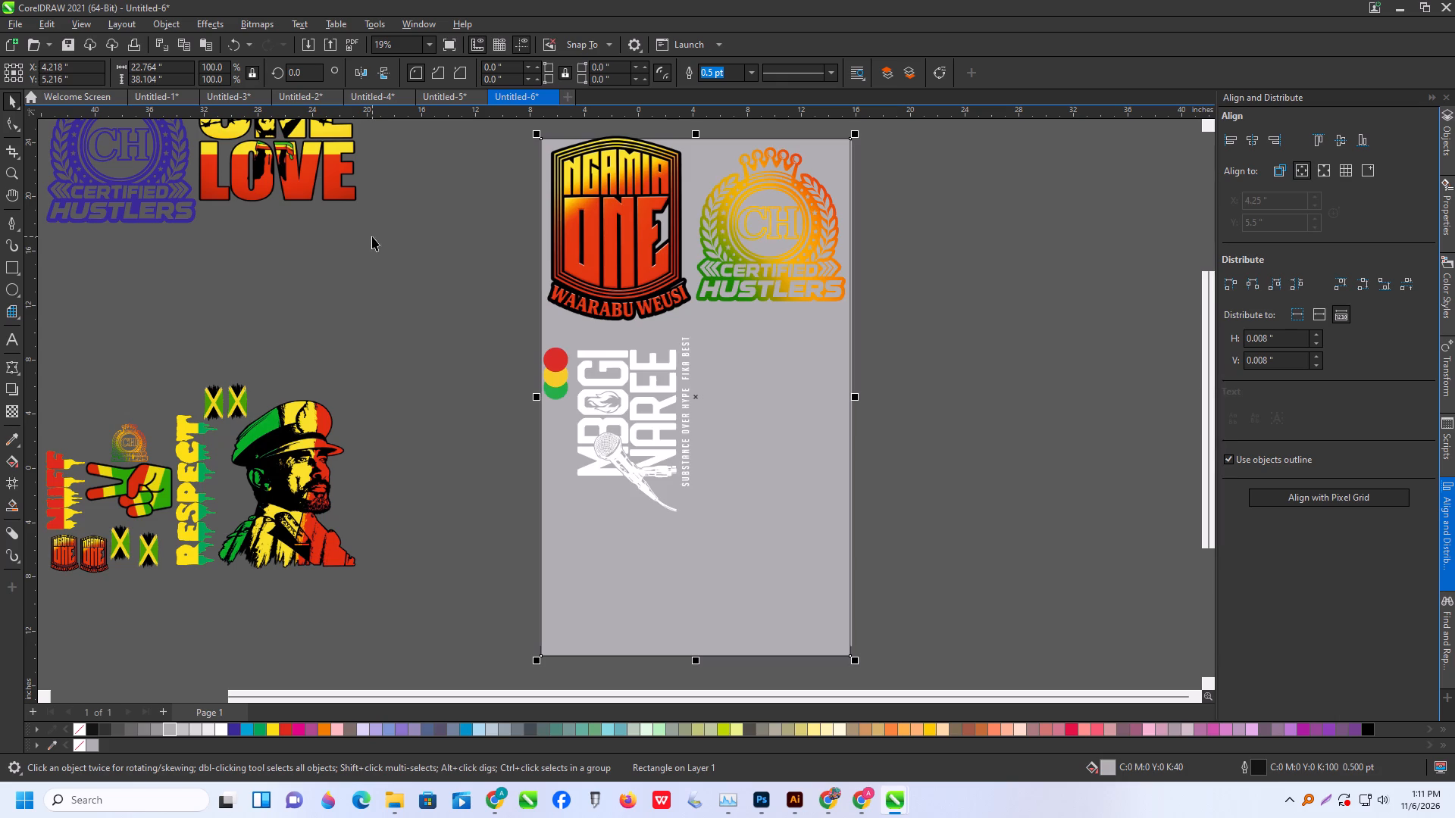
left_click(894, 360)
Move the two small NGAMIA ONE badges and the two flags beside them to the left, below the small MBOGI NAREE logos.
scroll(643, 413, "down", 4)
scroll(383, 392, "down", 2)
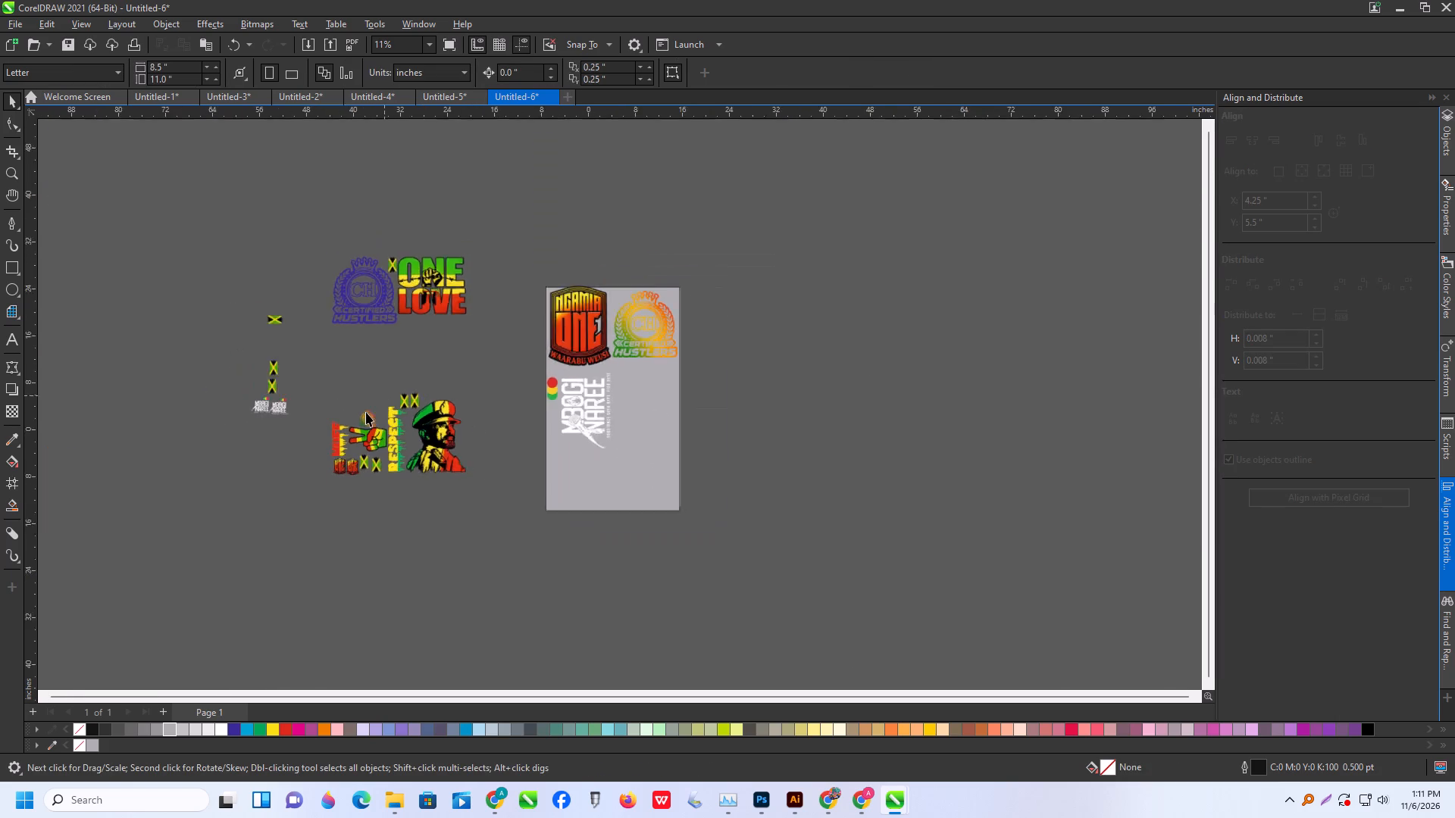
scroll(349, 448, "up", 6)
left_click_drag(283, 462, 448, 558)
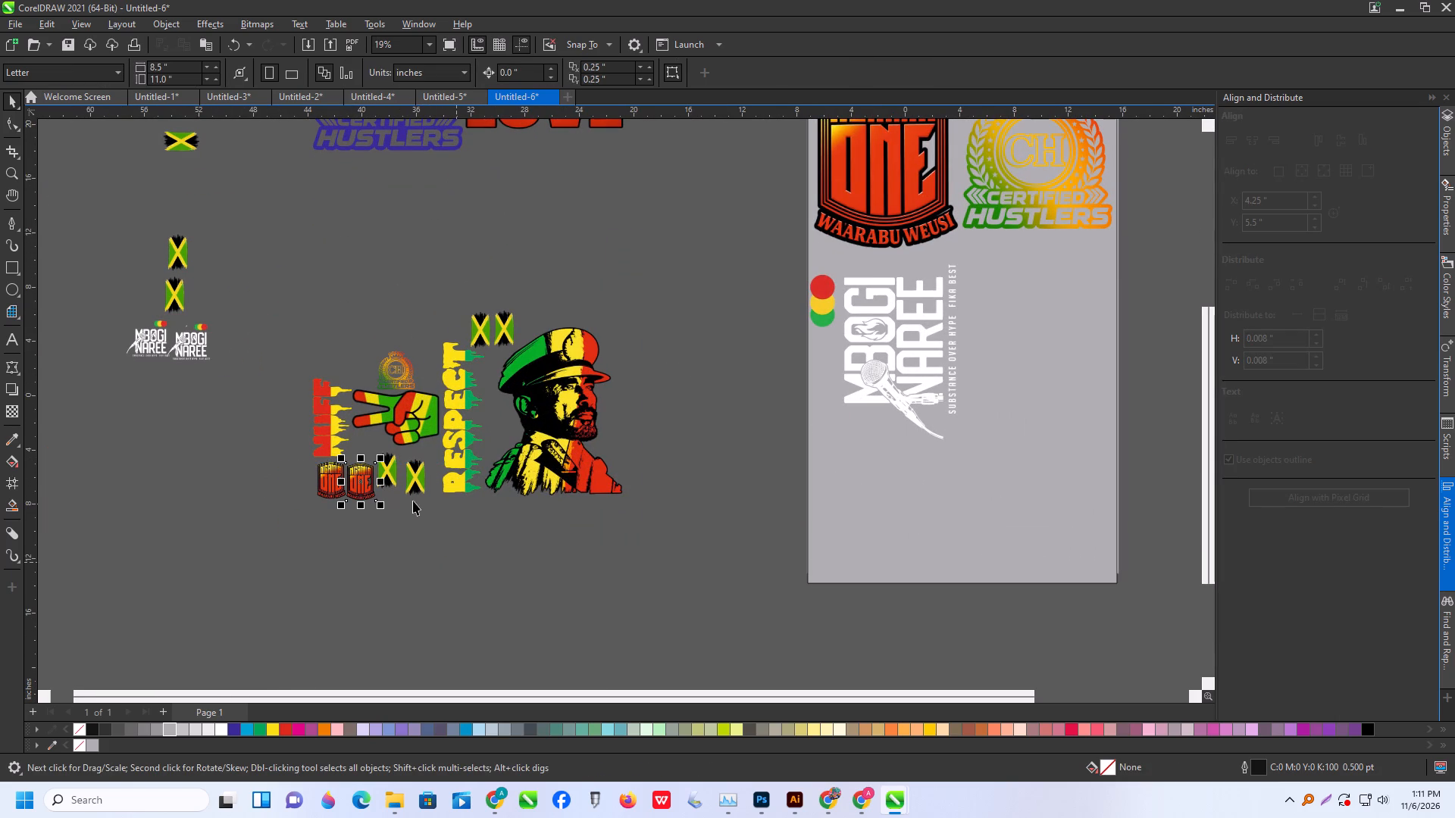
left_click(326, 476)
left_click(365, 487, "shift")
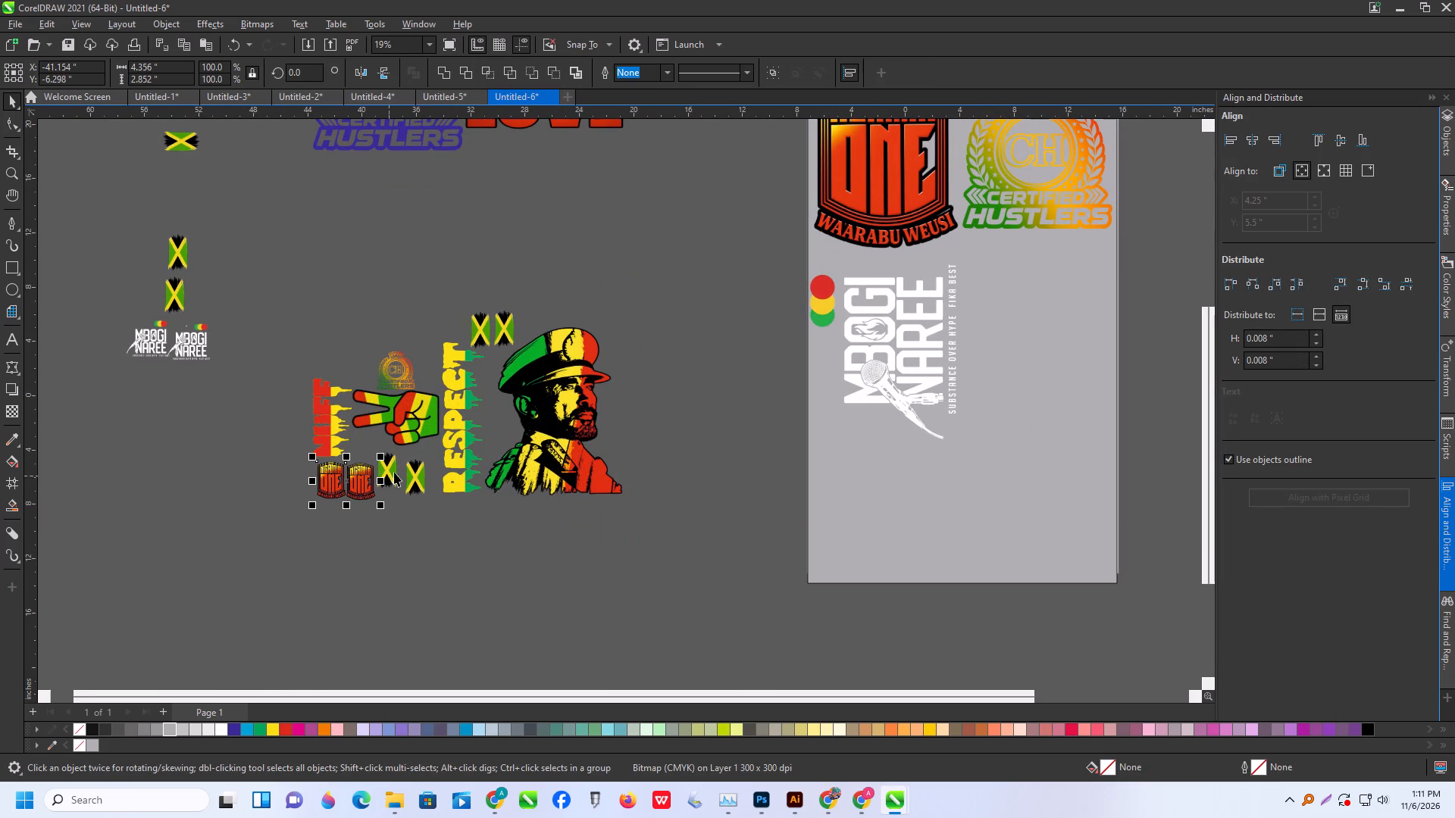
left_click(394, 472, "shift")
left_click(421, 479, "shift")
left_click_drag(419, 477, 204, 454)
Move the small multicolour CERTIFIED HUSTLERS logo up and away from the peace-sign hand.
scroll(333, 378, "up", 3)
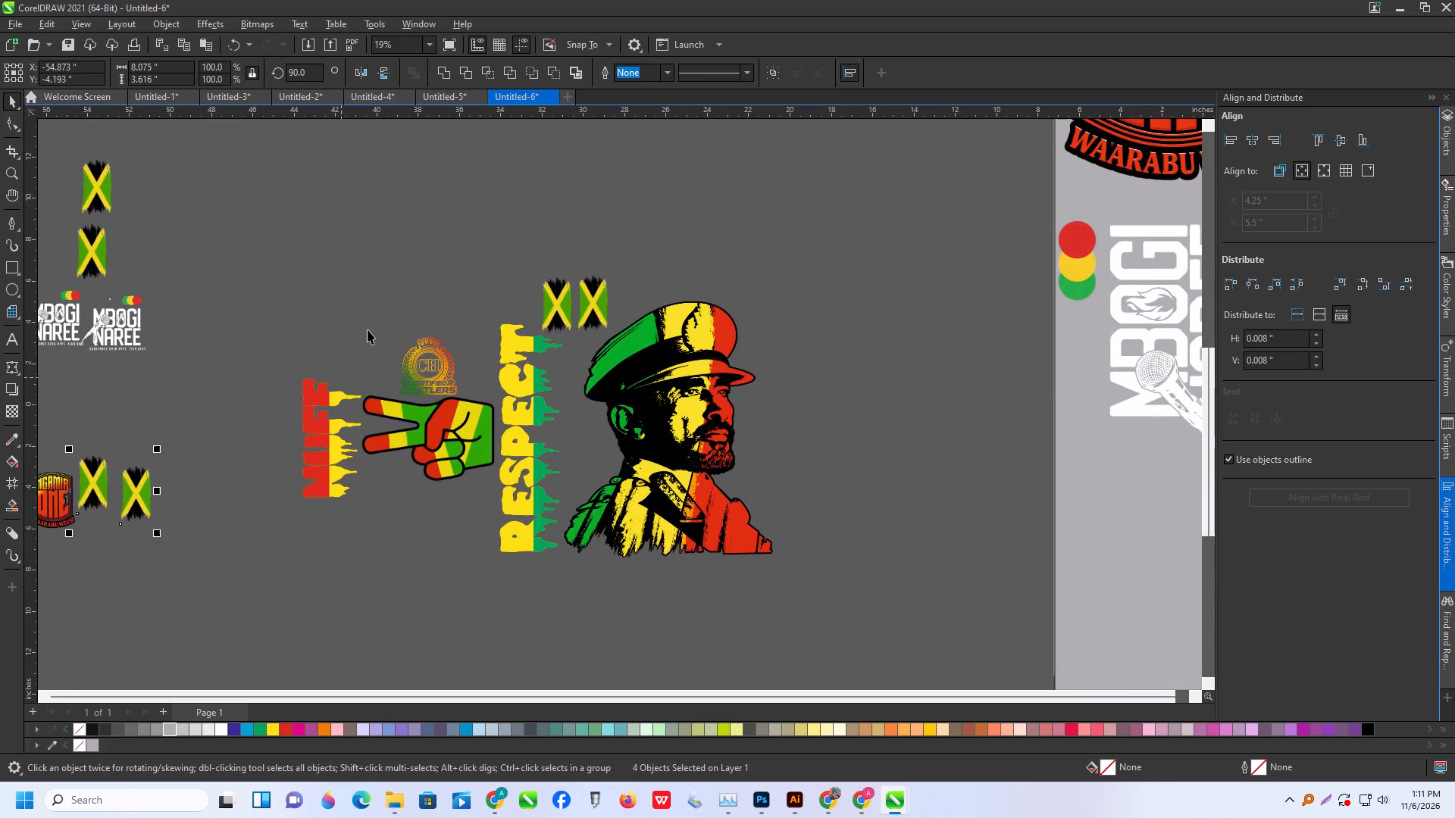
left_click_drag(386, 326, 402, 339)
left_click_drag(434, 382, 391, 275)
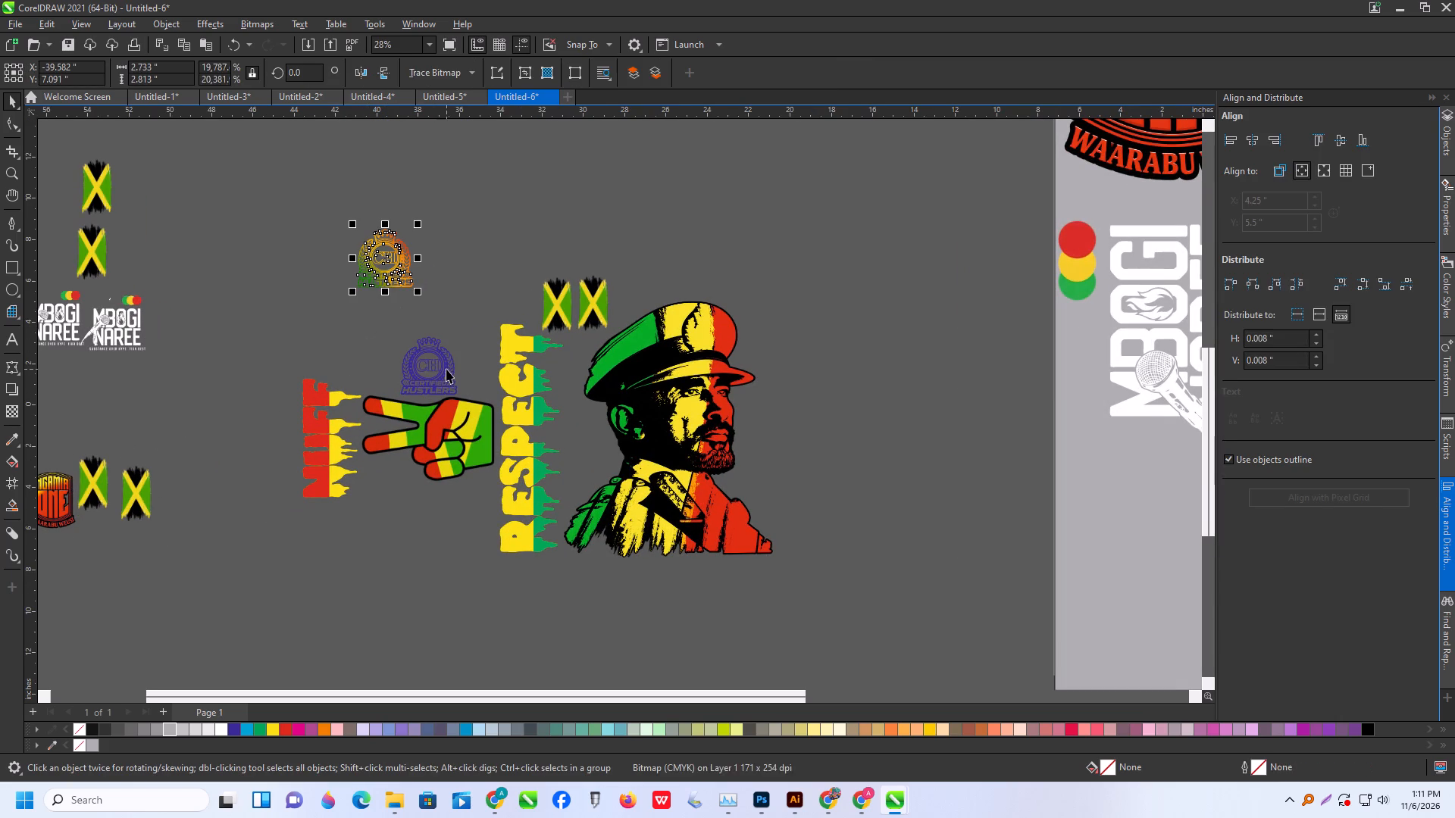
Delete the small purple CERTIFIED HUSTLERS logo above the peace-sign hand.
left_click(446, 369)
key("Delete")
Move the two flags above RESPECT upward, away from the lettering and the portrait.
left_click_drag(558, 307, 577, 212)
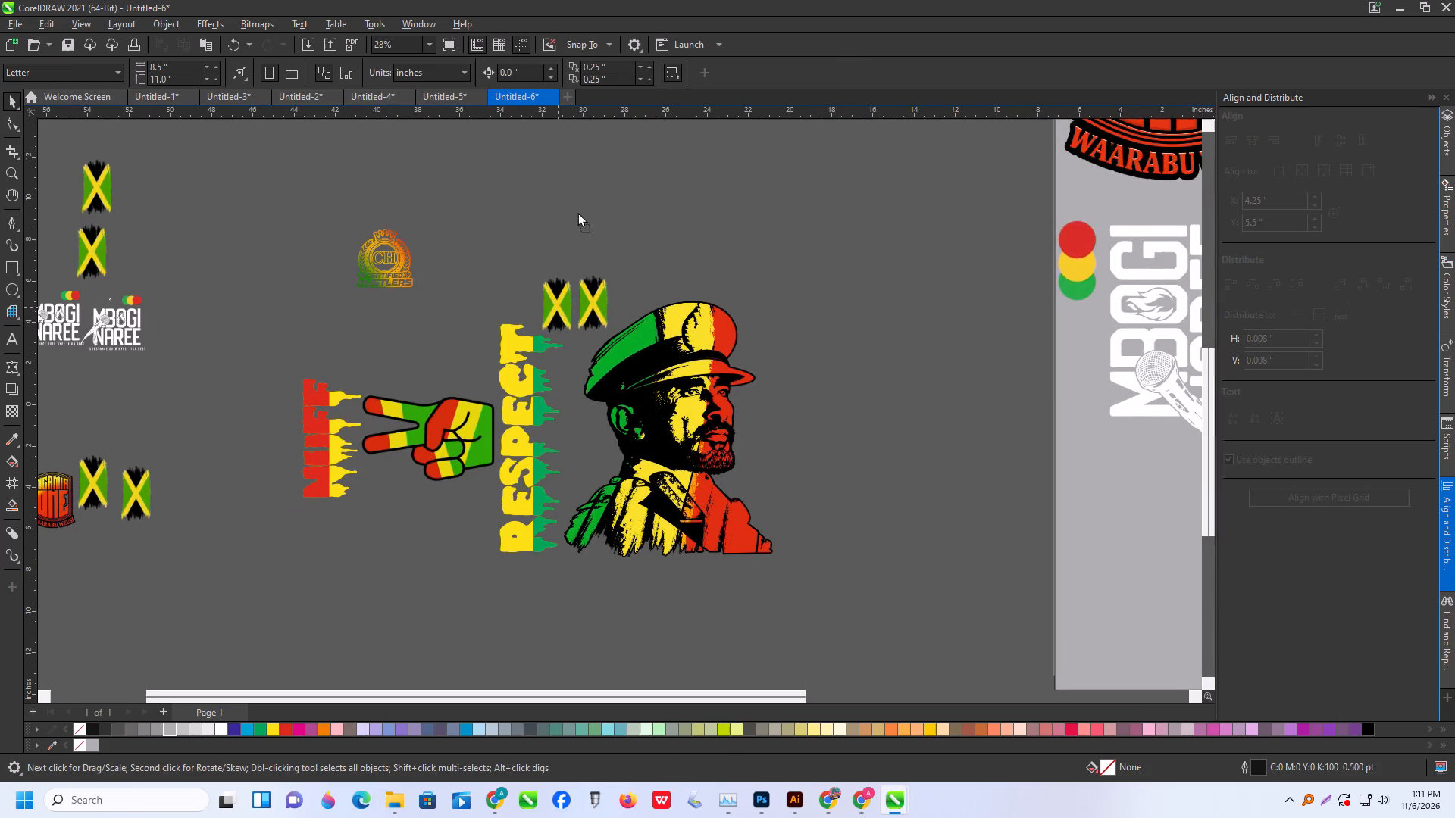
left_click_drag(577, 212, 580, 174)
left_click_drag(596, 308, 618, 240)
Delete the portrait of the man in the cap beside RESPECT.
left_click(681, 400)
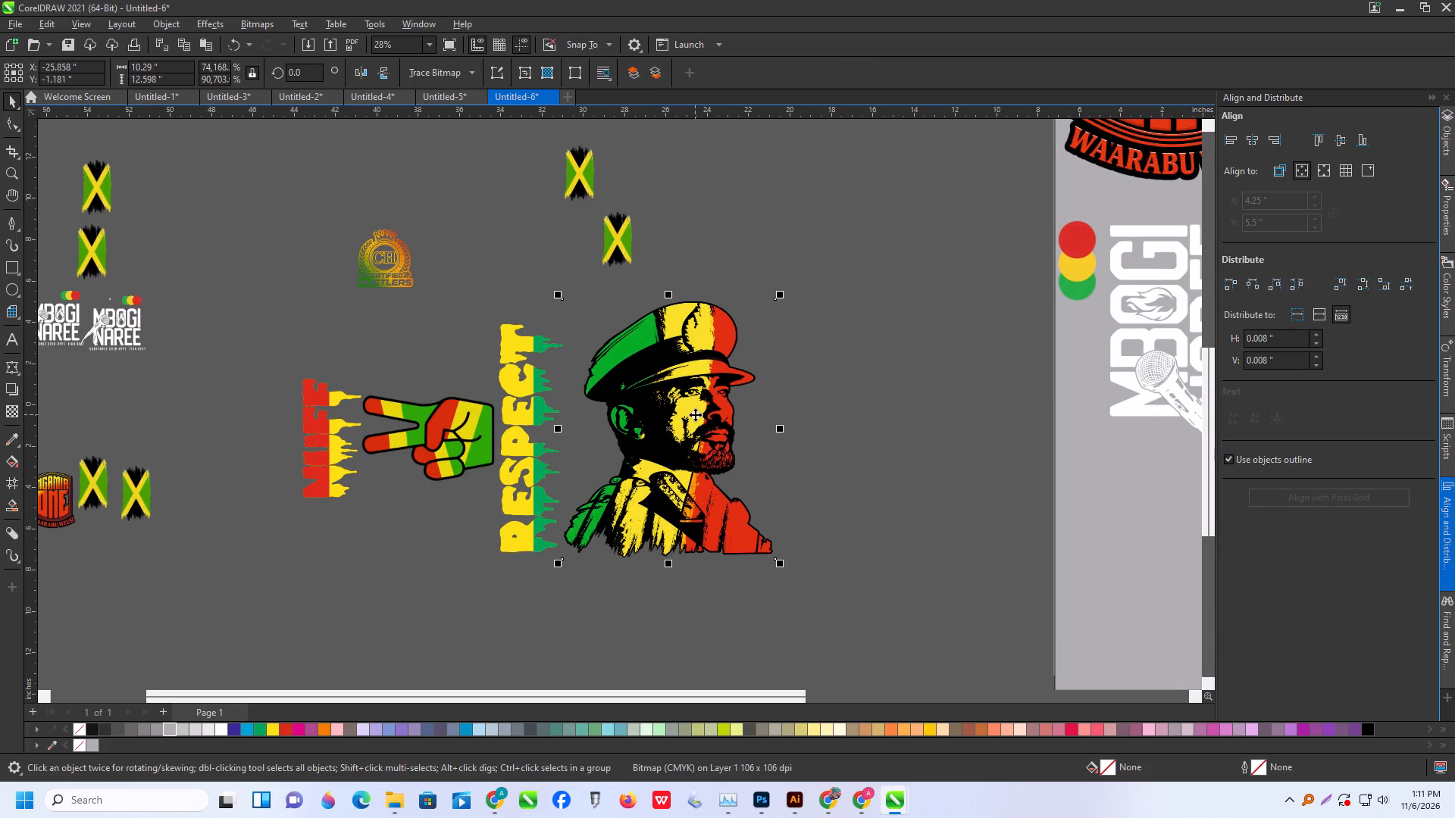
key("Delete")
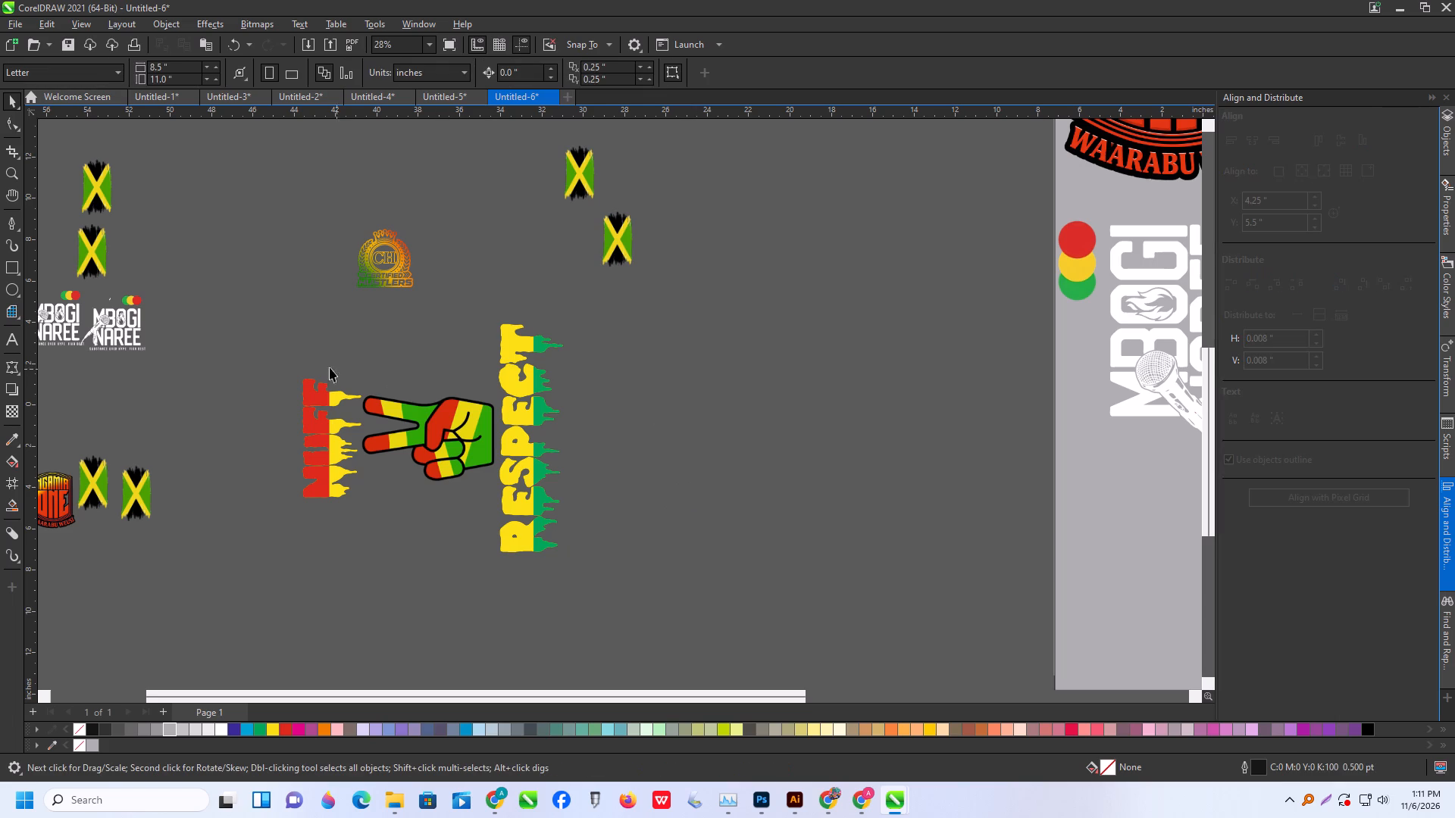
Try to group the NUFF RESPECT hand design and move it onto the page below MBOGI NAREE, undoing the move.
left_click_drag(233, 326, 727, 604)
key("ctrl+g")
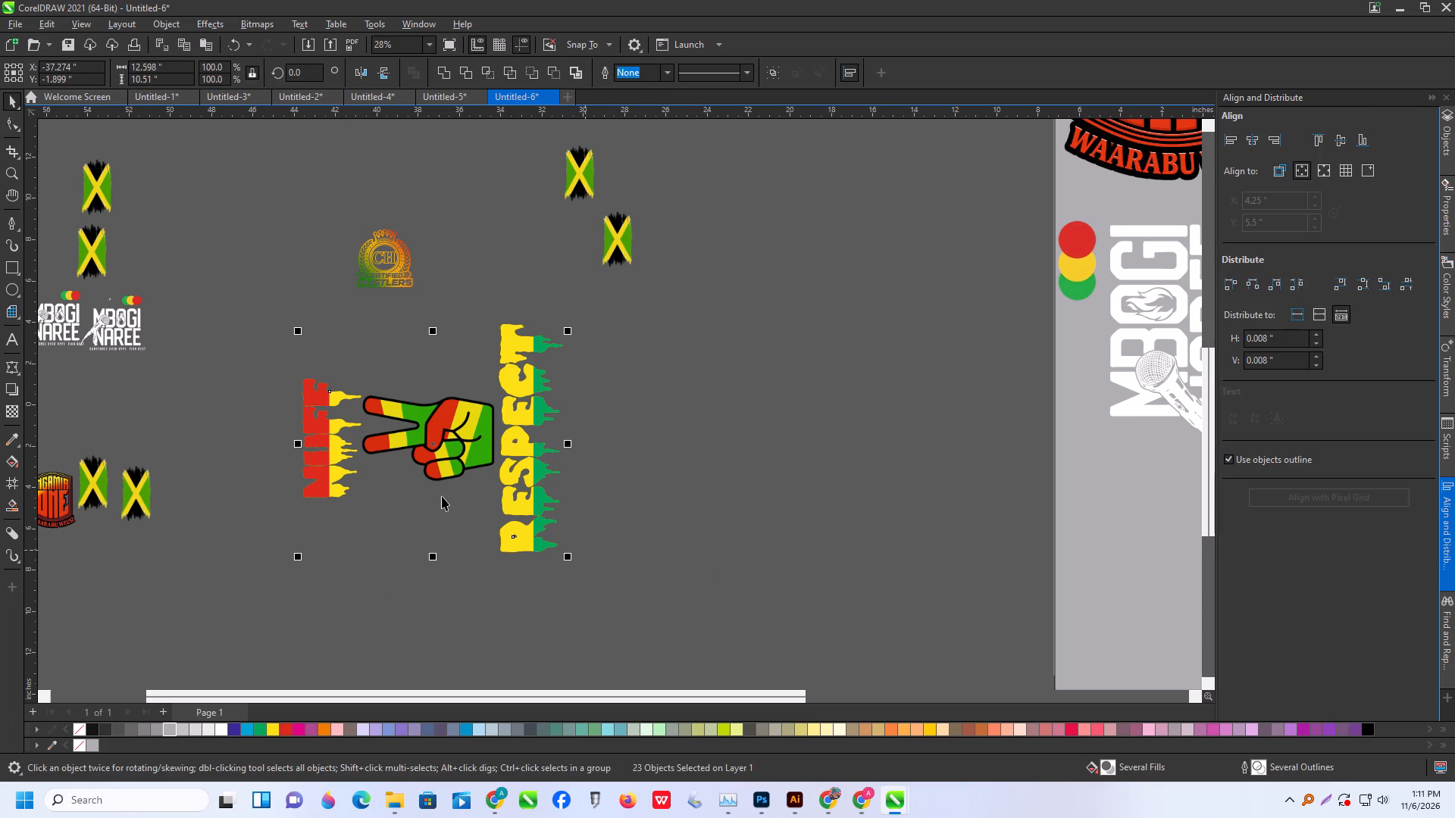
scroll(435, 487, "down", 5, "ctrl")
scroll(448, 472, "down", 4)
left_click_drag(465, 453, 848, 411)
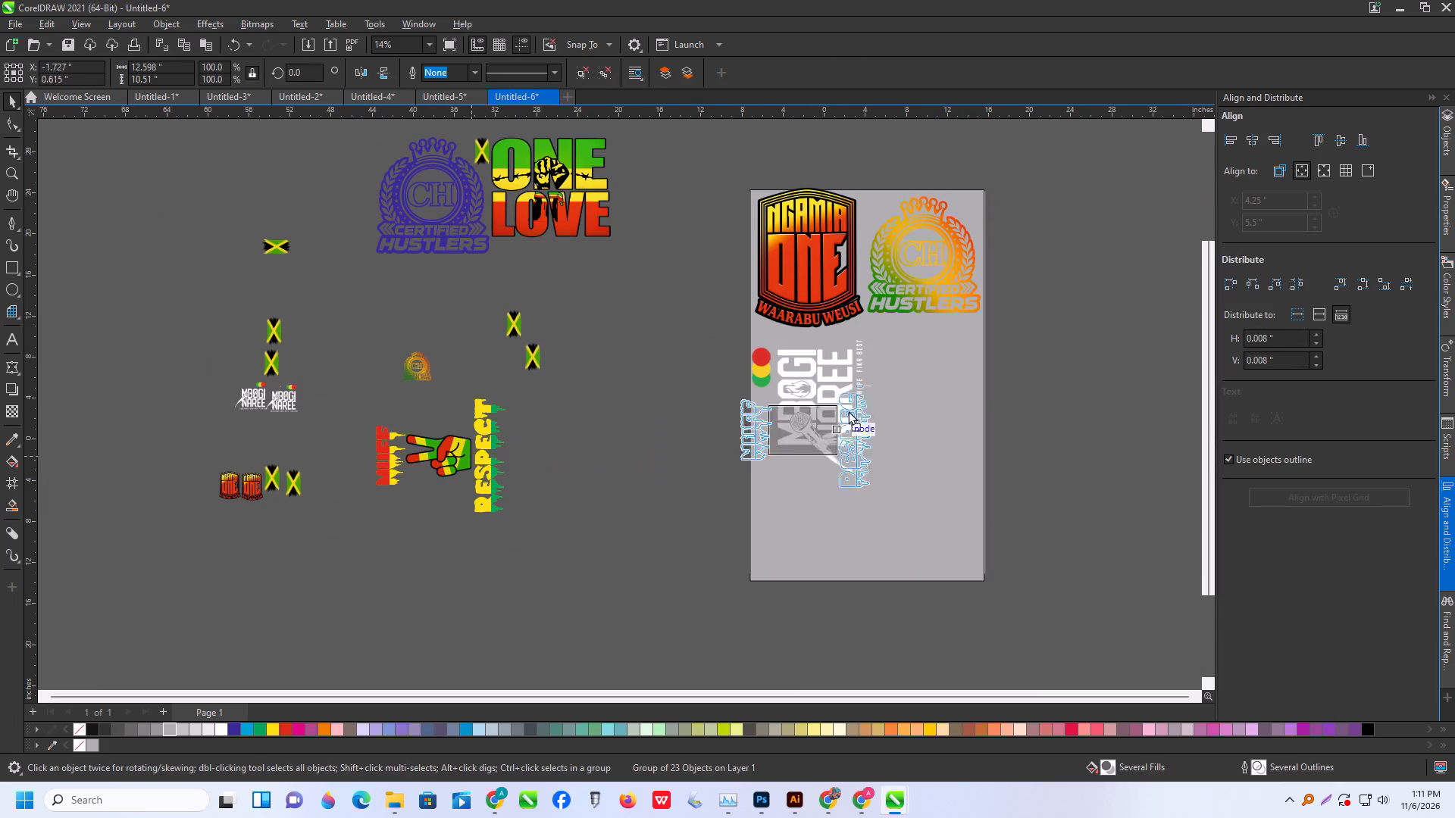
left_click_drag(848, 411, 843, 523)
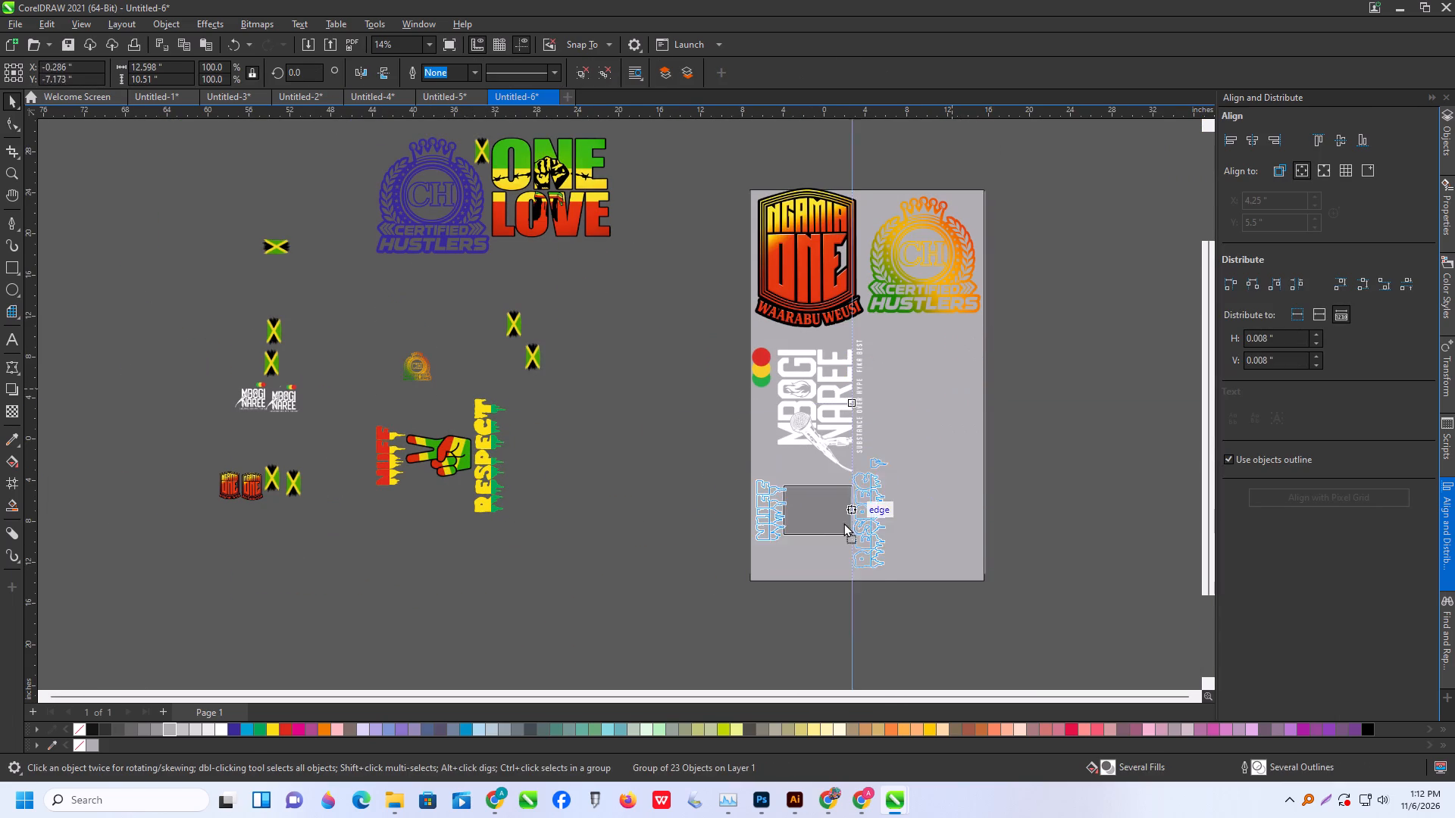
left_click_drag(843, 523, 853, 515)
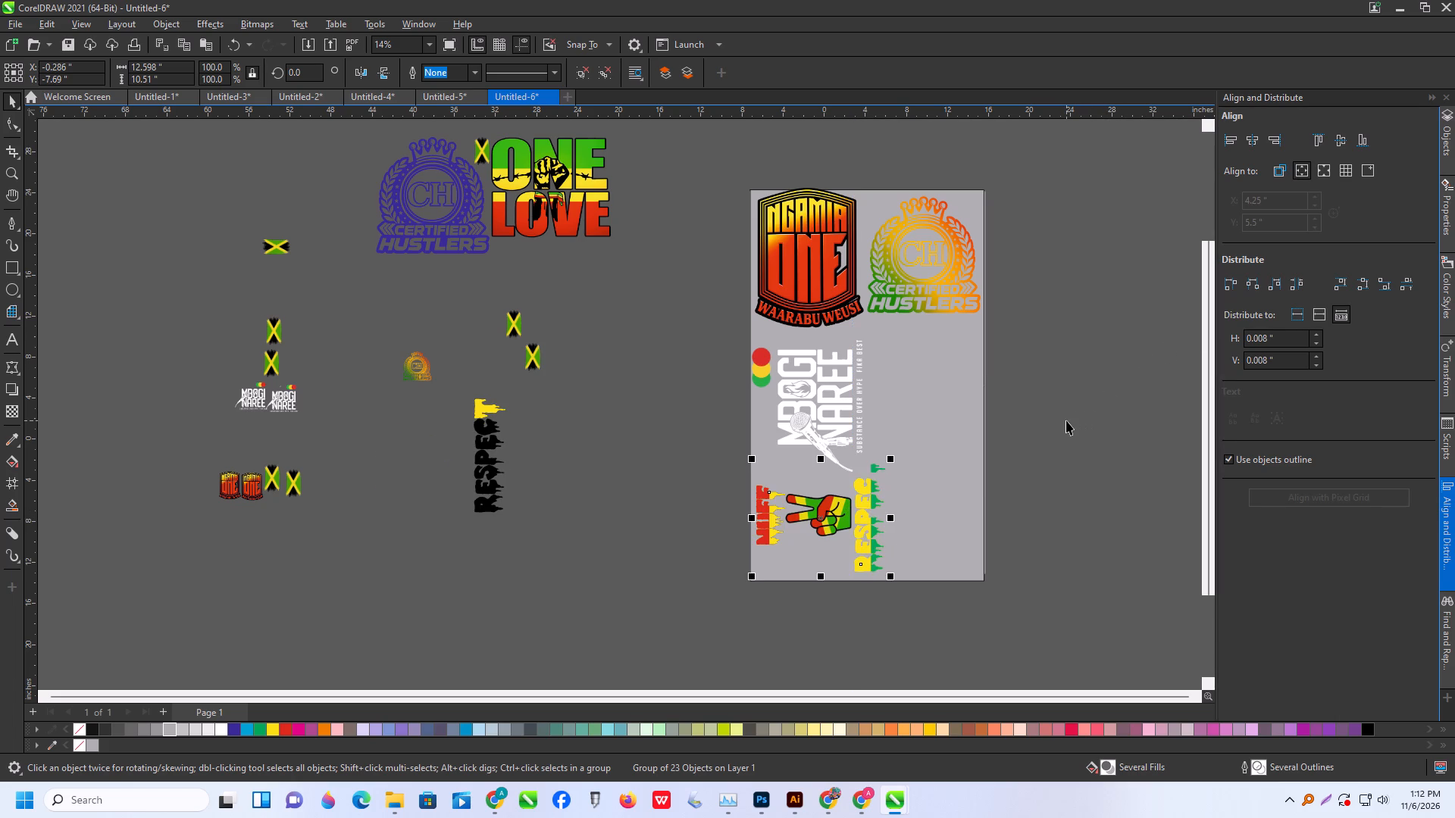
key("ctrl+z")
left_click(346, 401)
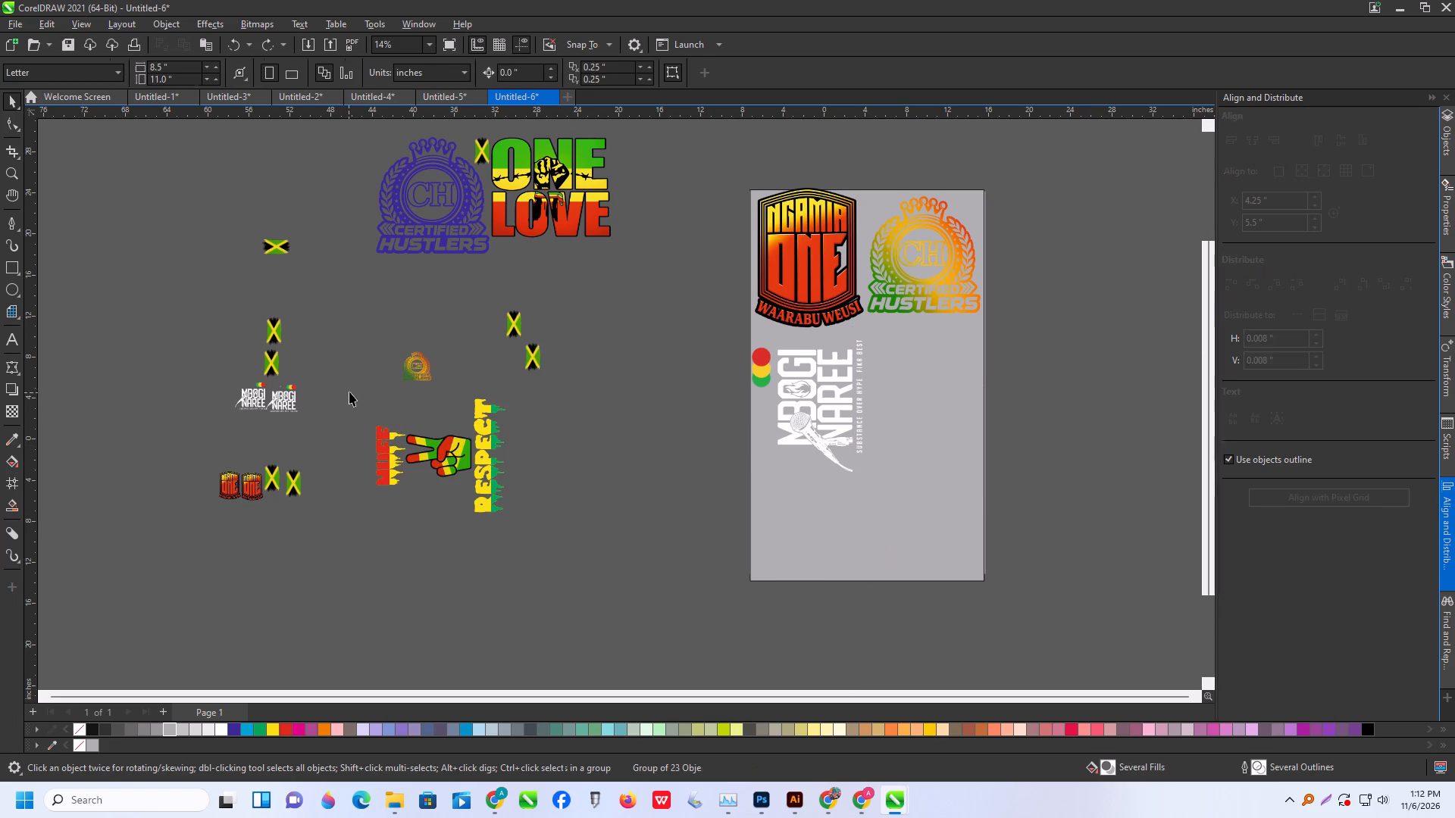
Group the complete NUFF RESPECT hand design and position it on the page directly below the MBOGI NAREE design.
left_click_drag(349, 392, 590, 625)
key("ctrl+g")
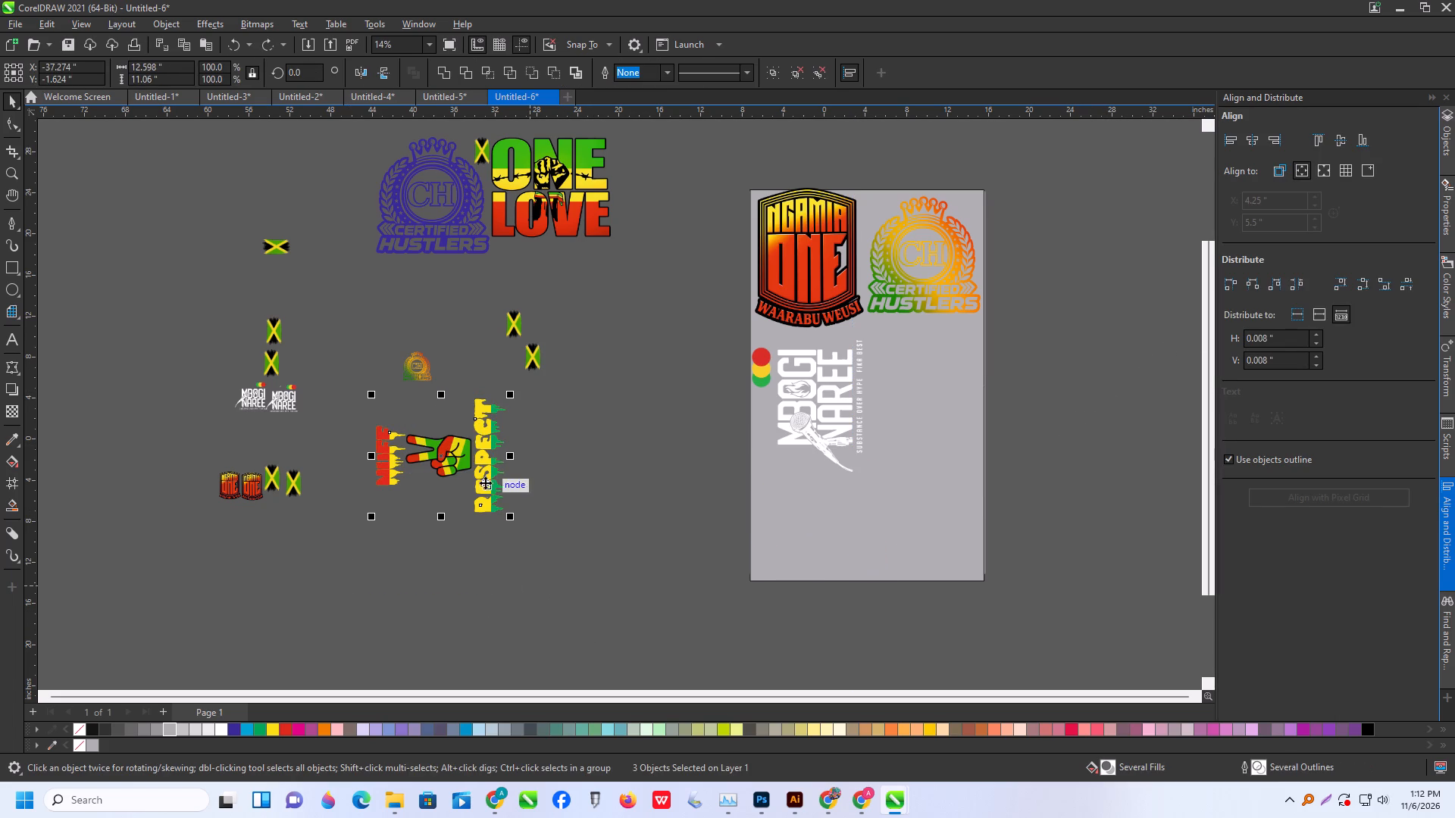
left_click_drag(491, 461, 593, 532)
left_click_drag(574, 536, 874, 529)
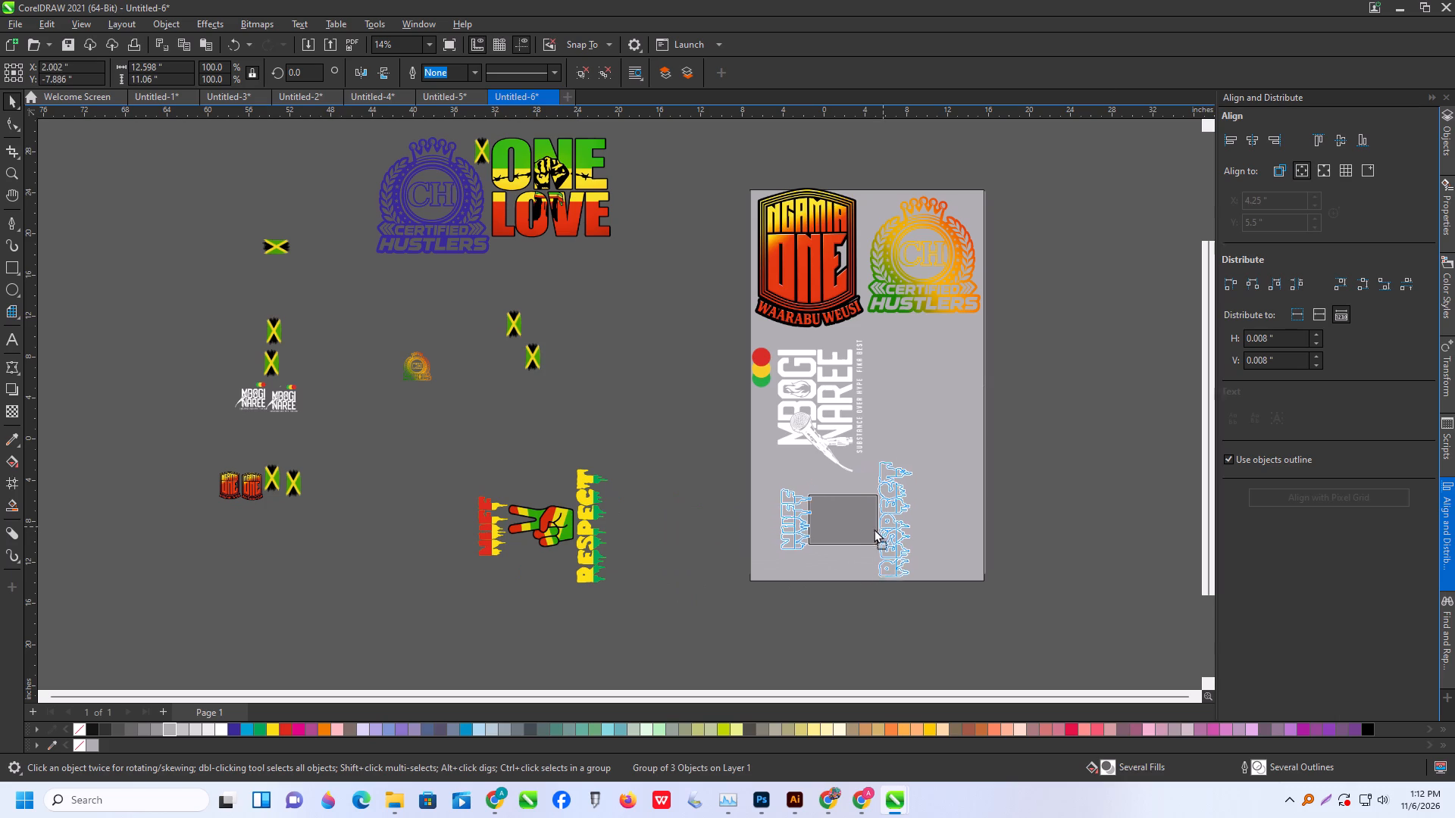
left_click_drag(874, 529, 858, 521)
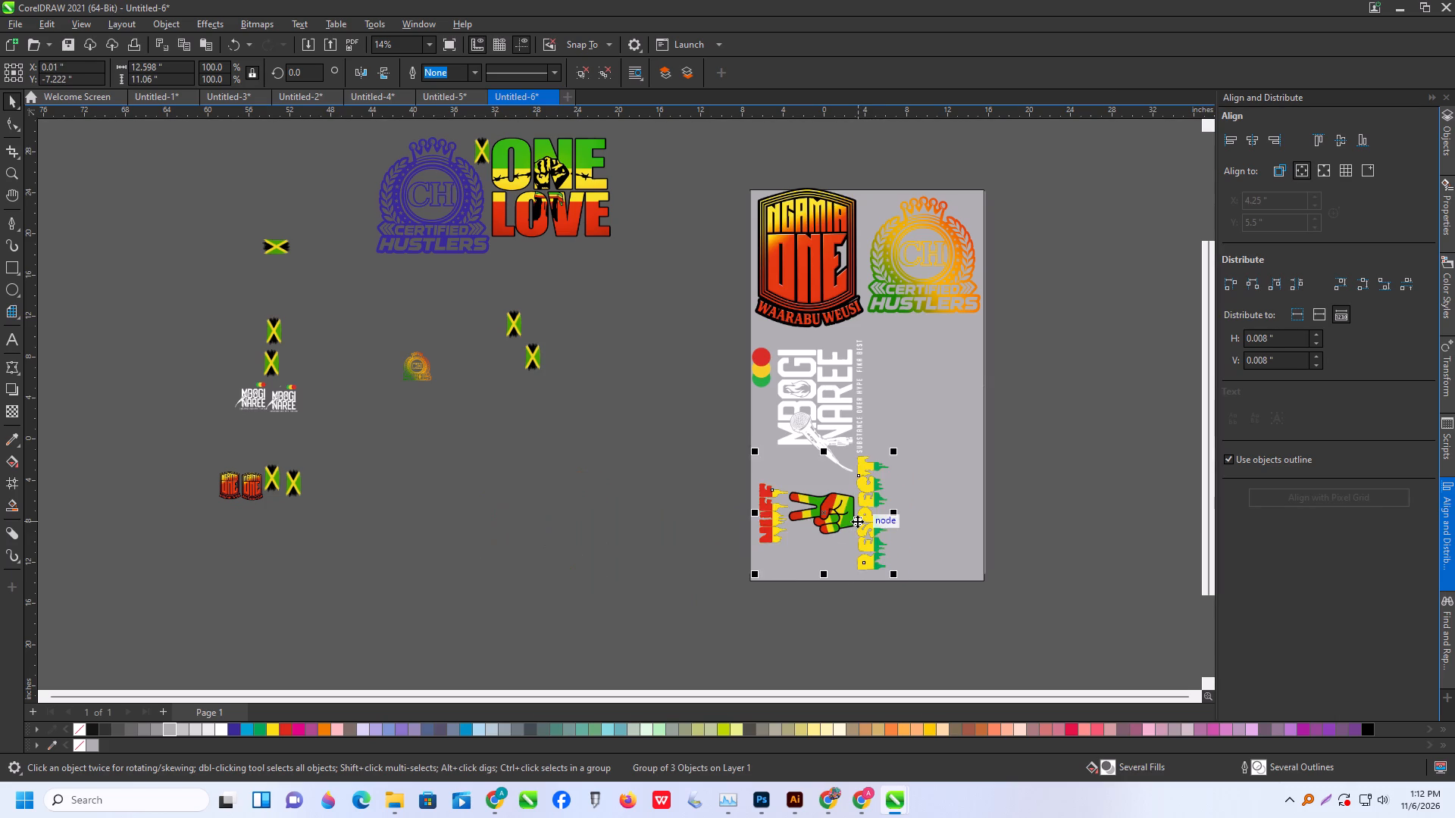
scroll(856, 521, "up", 4)
left_click(863, 516)
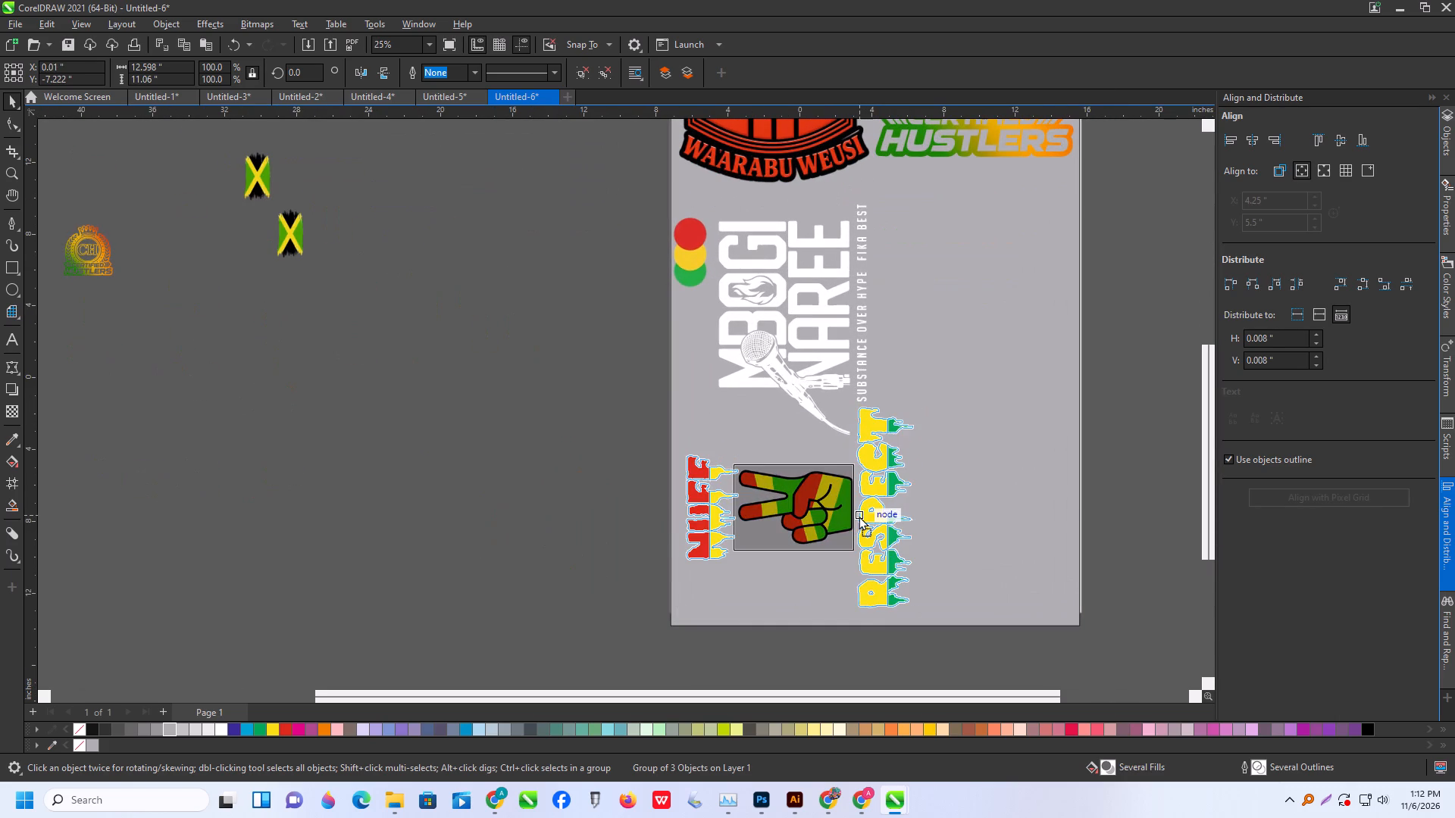
scroll(847, 517, "down", 6)
scroll(513, 308, "up", 2)
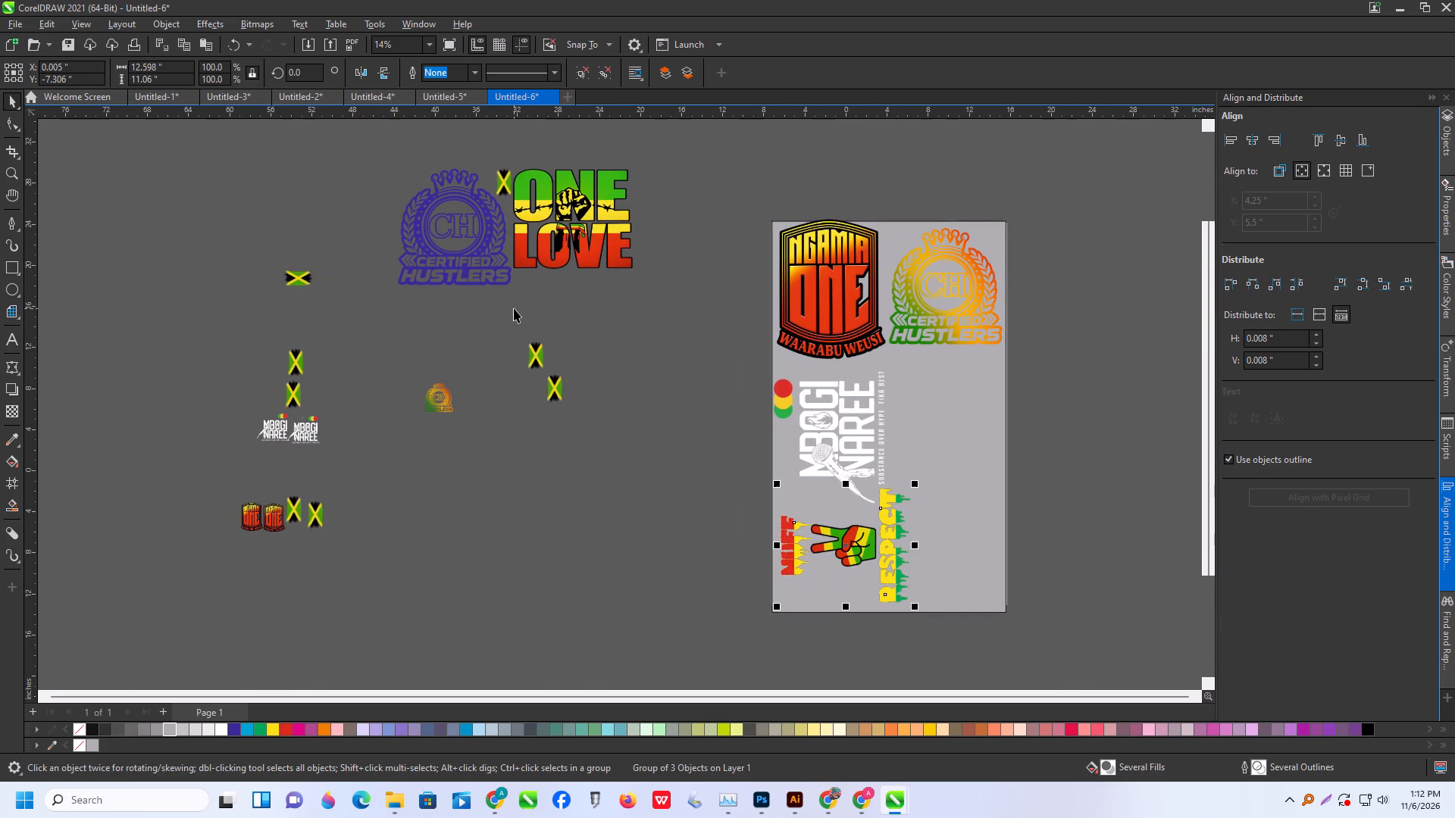
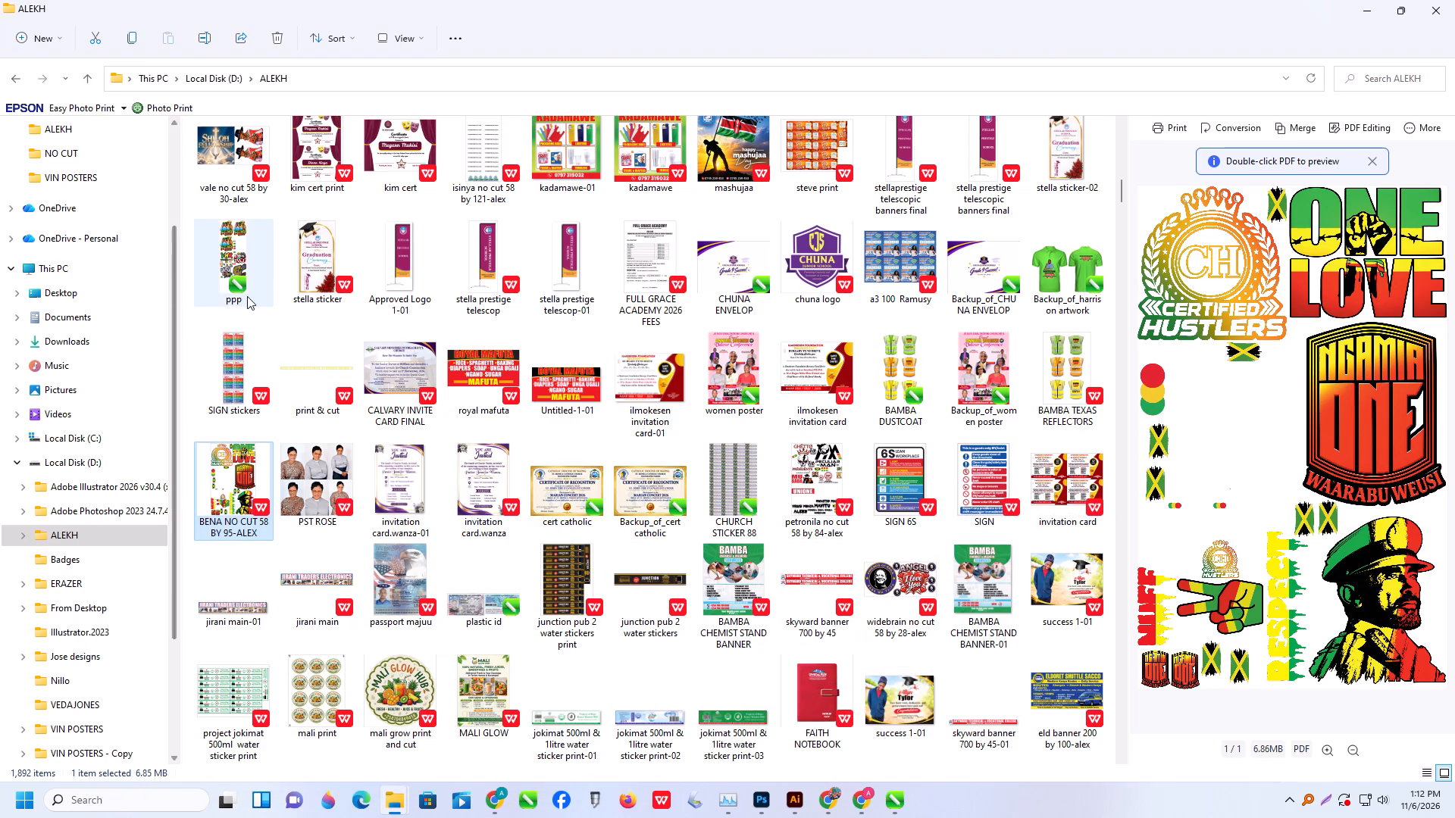
Find the BENERD NO CUT 58 BY 80-ALEX PDF in the ALEKH folder and open it in CorelDRAW 2021 with text as curves.
left_click(242, 268)
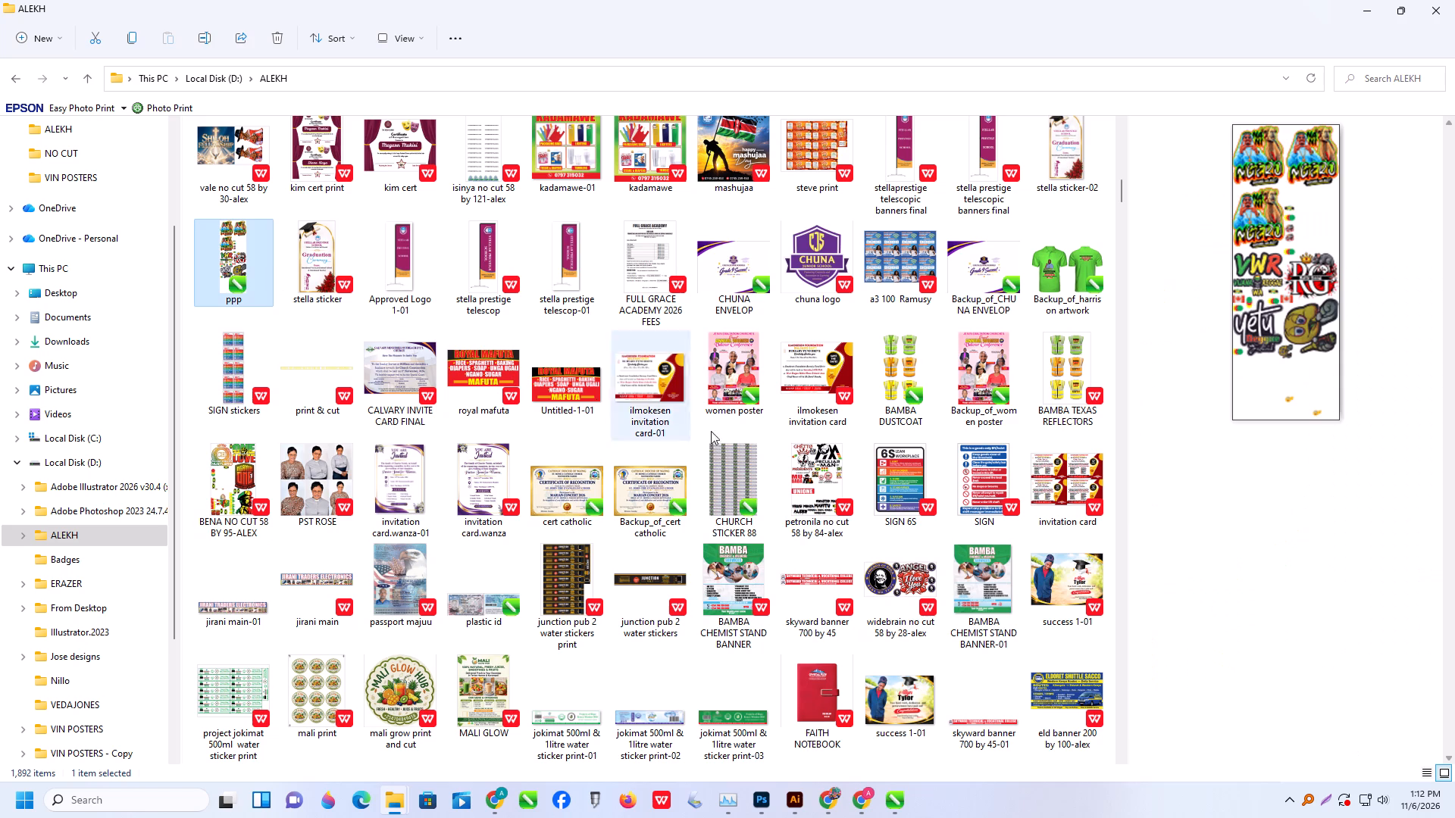
scroll(815, 522, "down", 1)
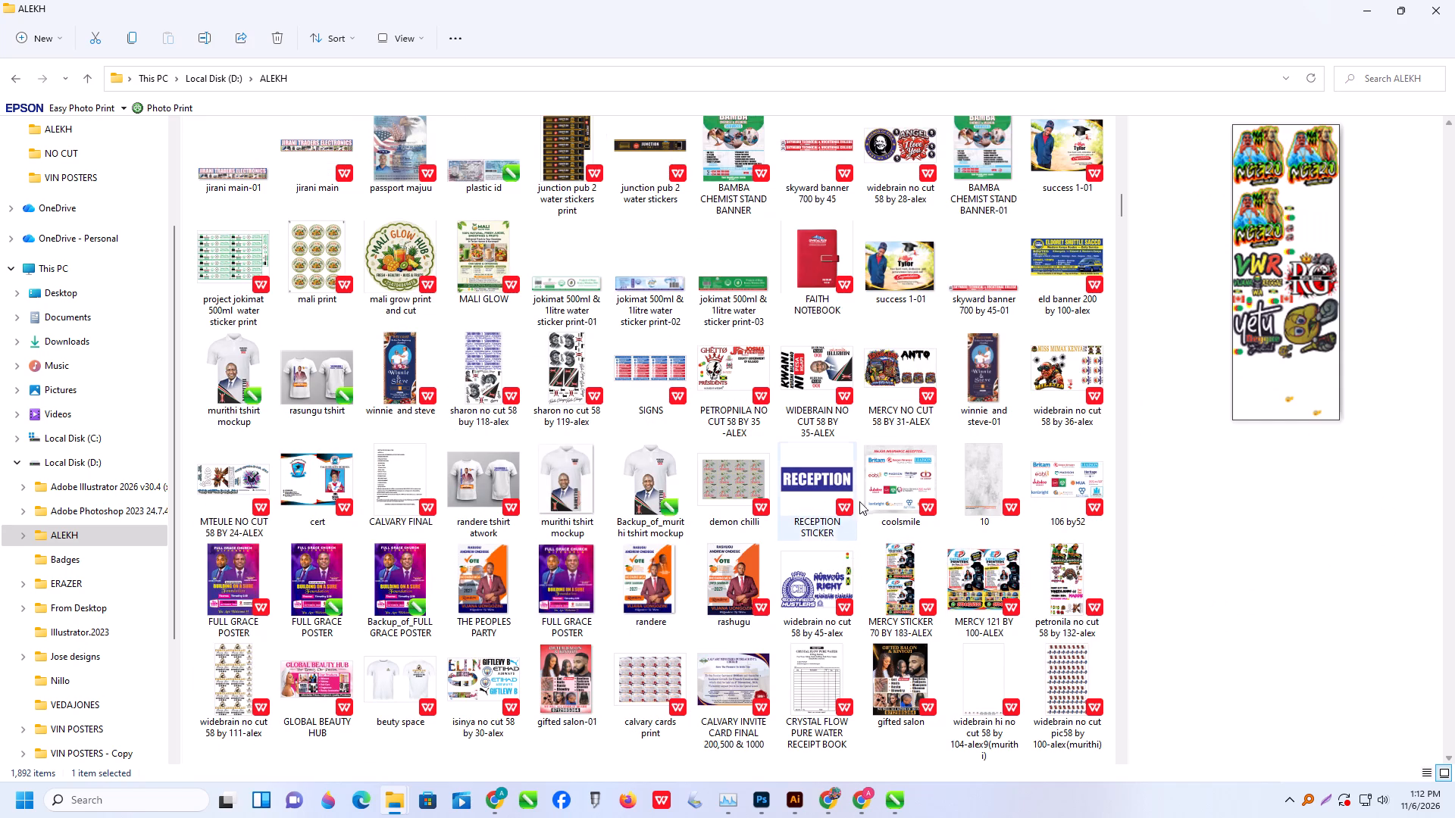
left_click(1065, 568)
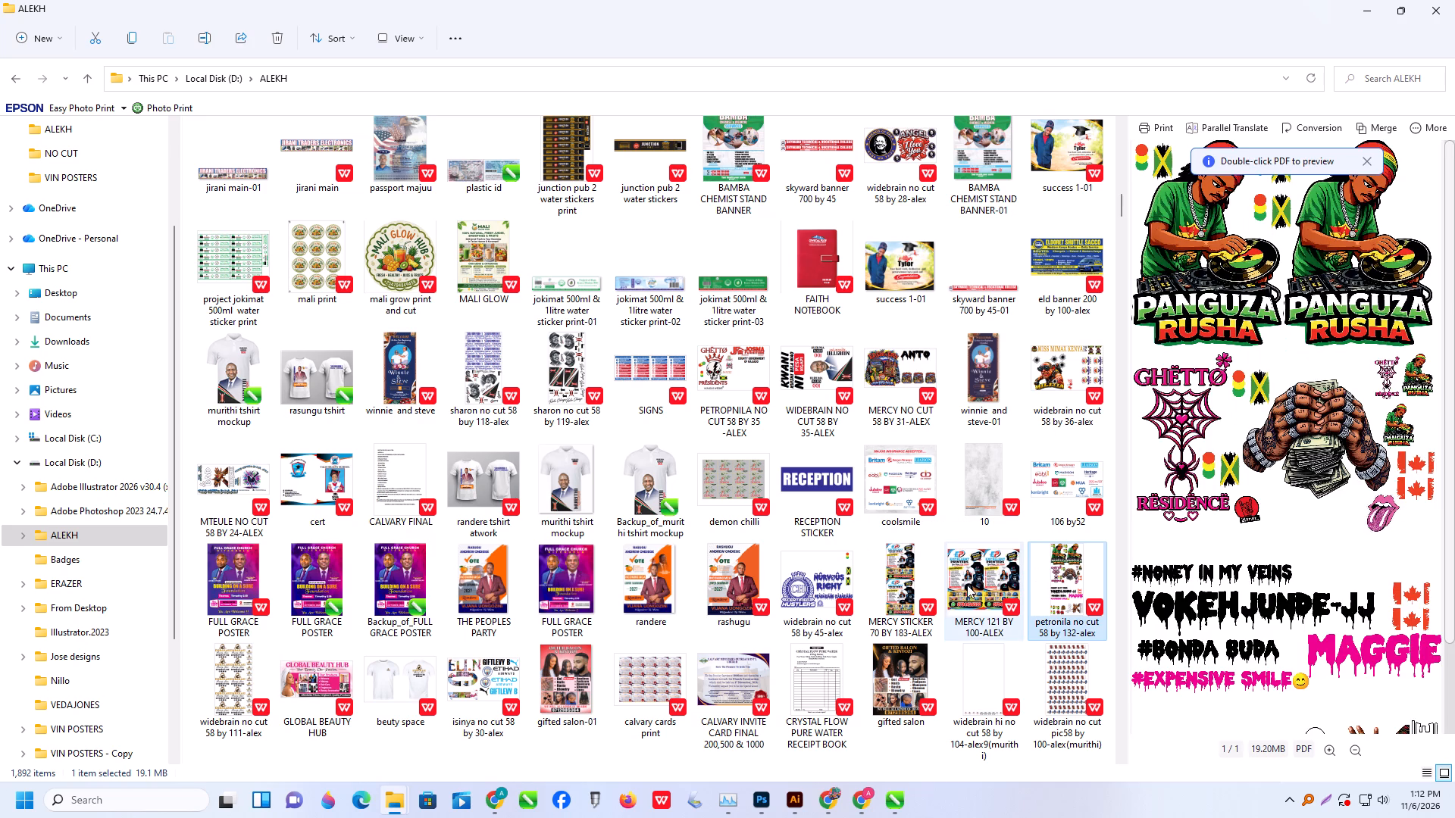
scroll(736, 617, "down", 1)
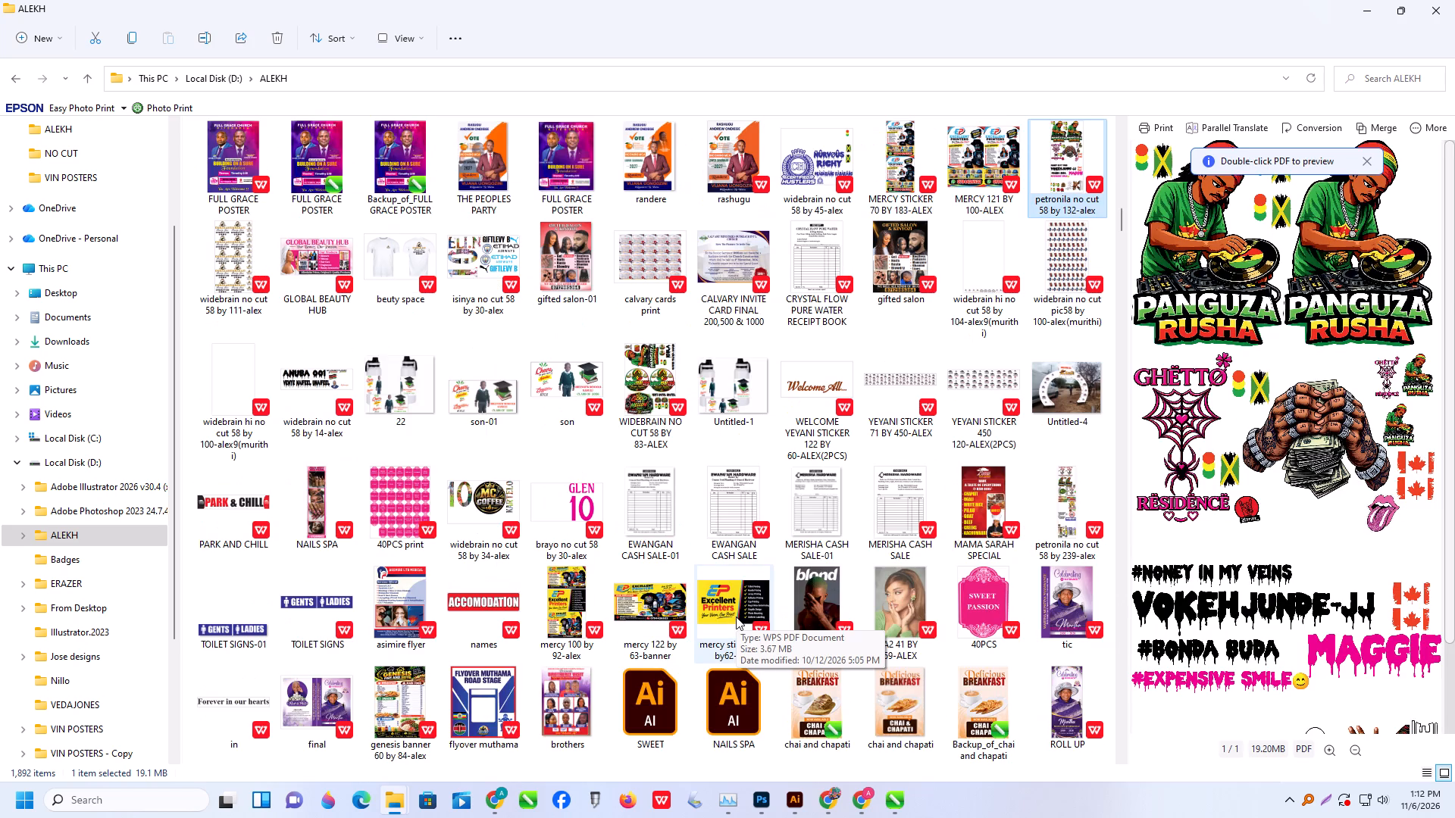
scroll(736, 616, "down", 1)
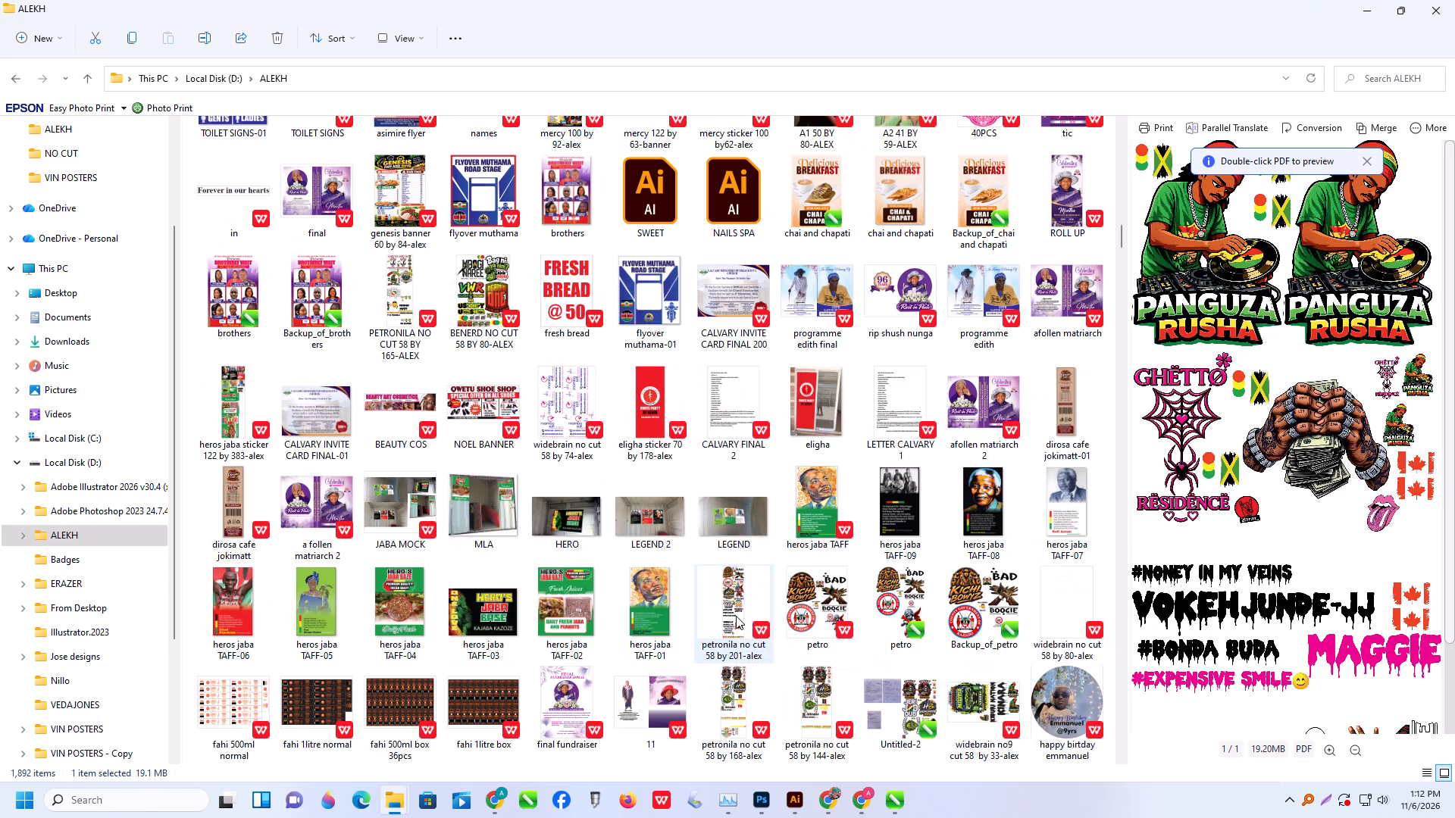
left_click(474, 301)
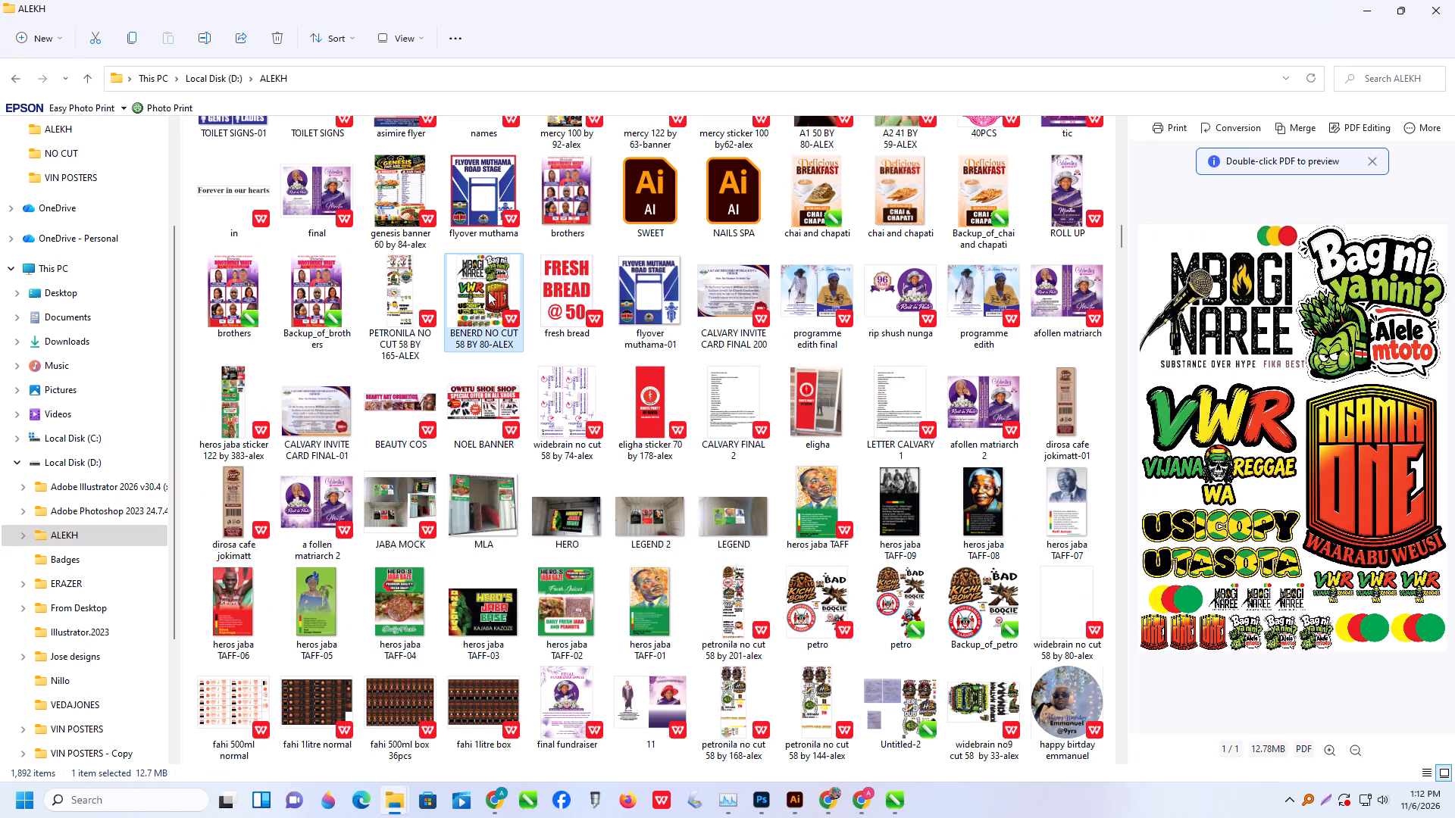
left_click(390, 283)
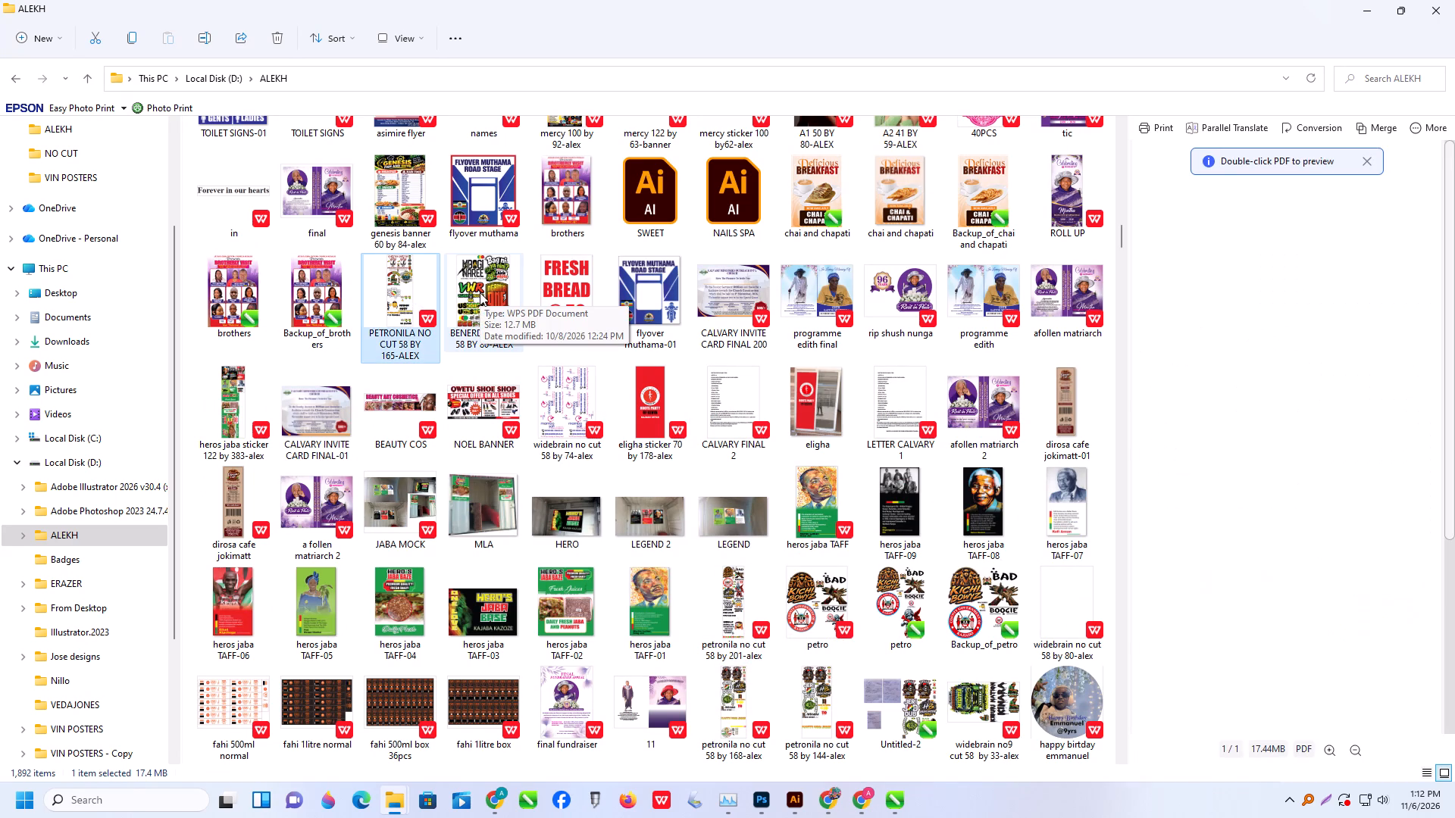
left_click(483, 292)
right_click(483, 292)
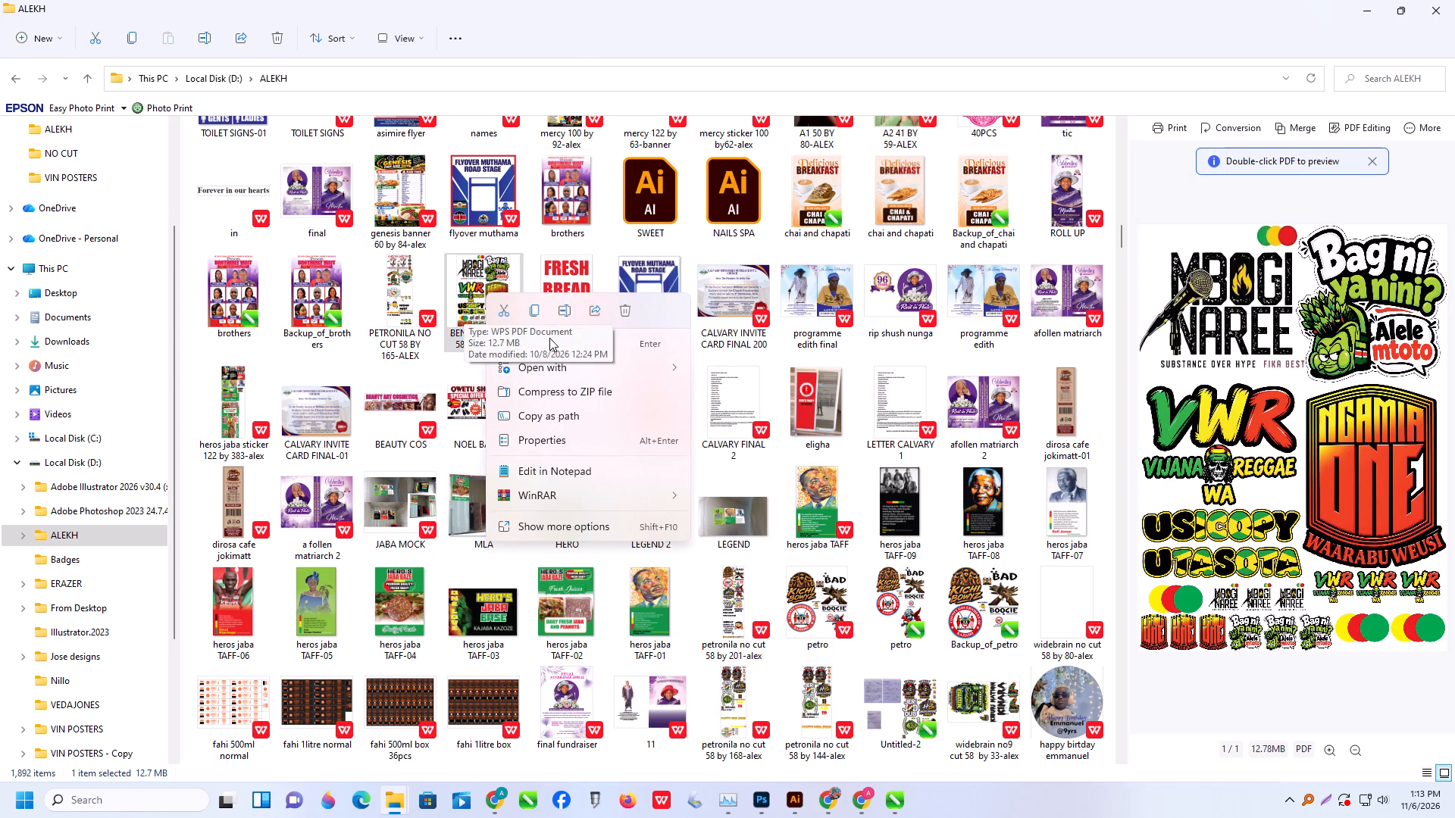
left_click(552, 369)
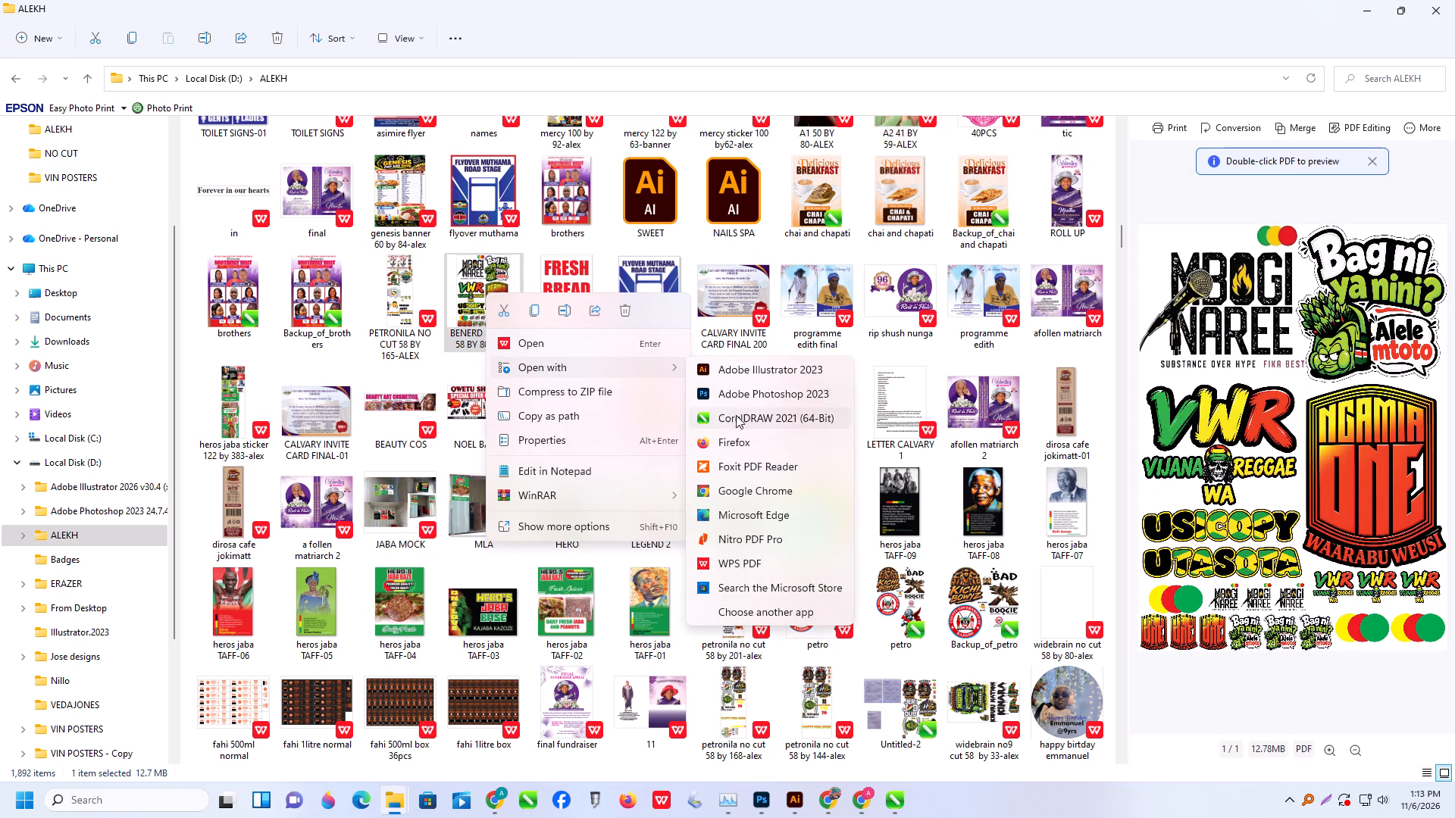
left_click(740, 419)
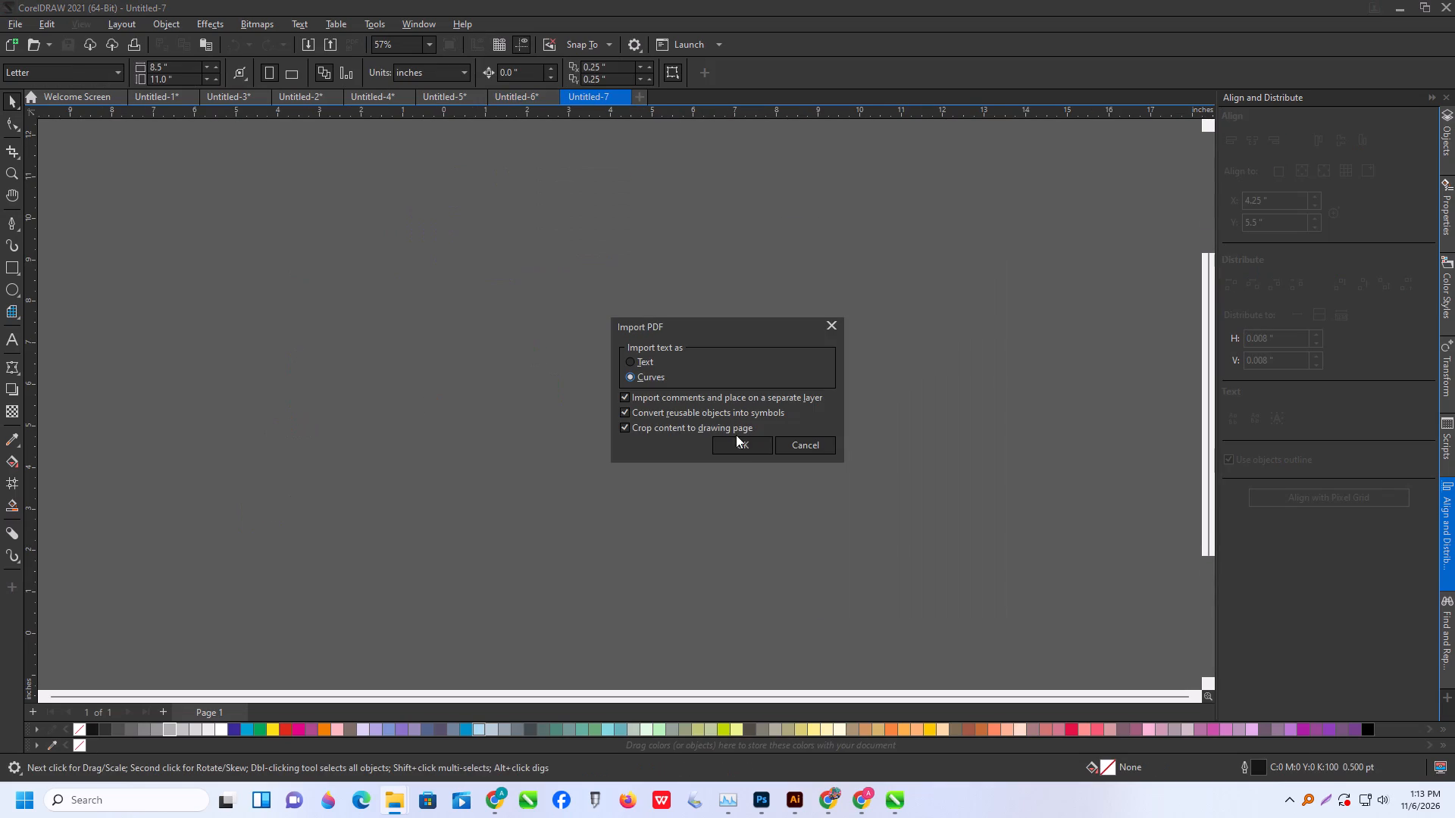
left_click(738, 441)
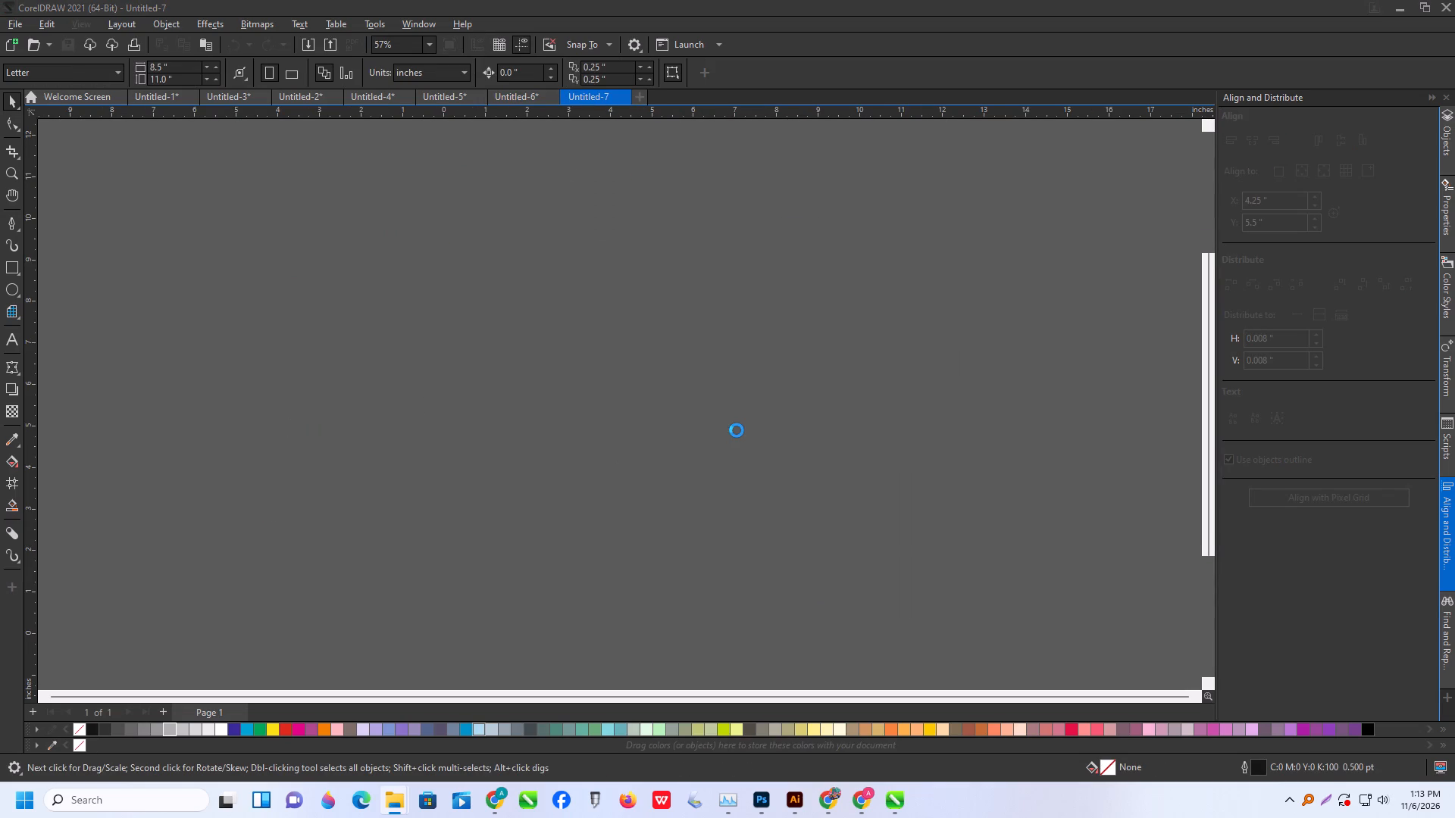
Move the MBOGI NAREE and Bag ni ya nini designs off the page onto the empty workspace beside it.
scroll(737, 429, "down", 10)
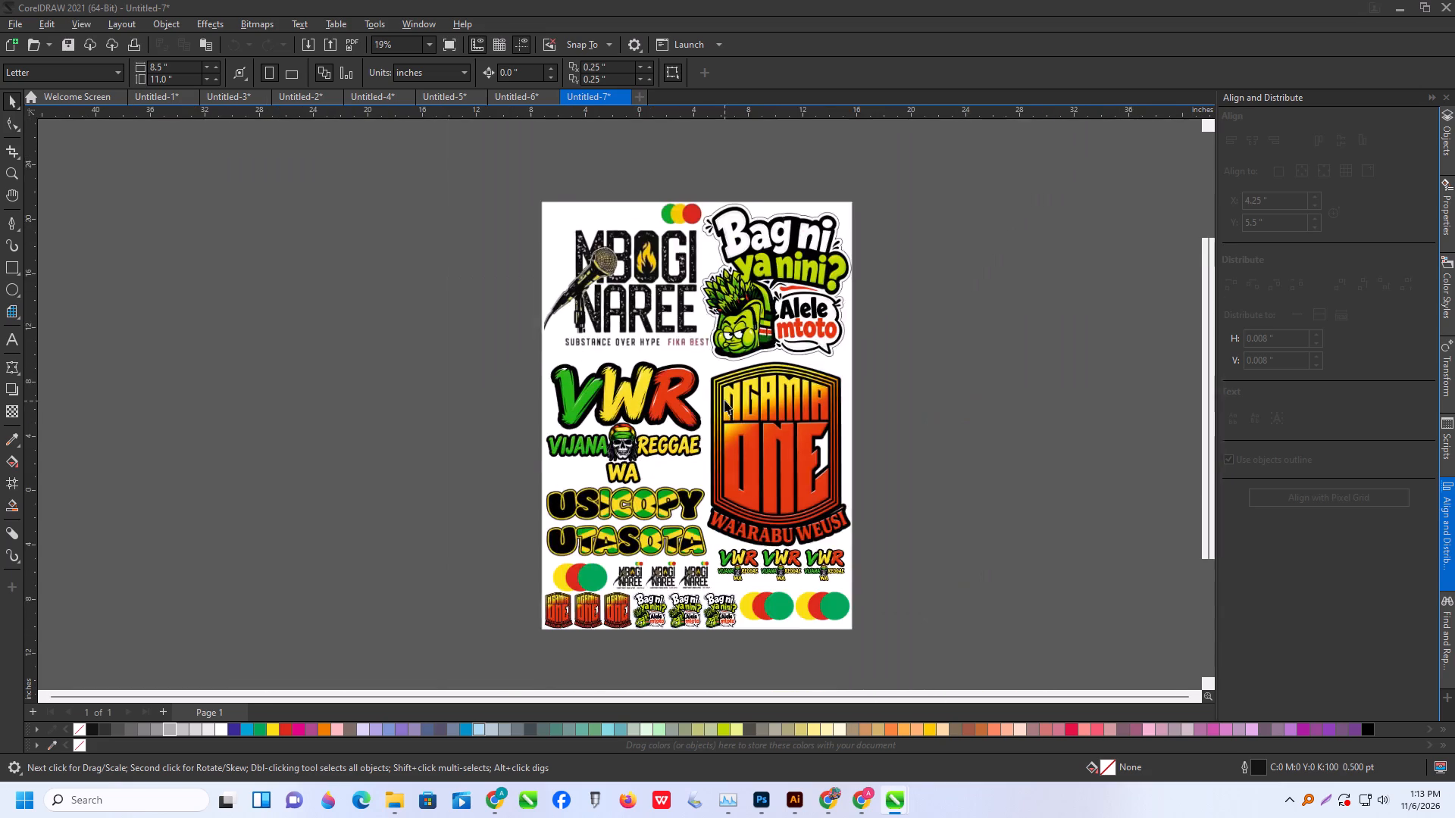
scroll(724, 400, "down", 2)
left_click(692, 348)
left_click_drag(683, 333, 528, 350)
scroll(766, 336, "up", 2)
left_click_drag(771, 329, 417, 252)
Cut the two separated designs, paste them into the Untitled-6 document and set them beside the grey page.
scroll(432, 392, "down", 2)
left_click_drag(296, 179, 533, 507)
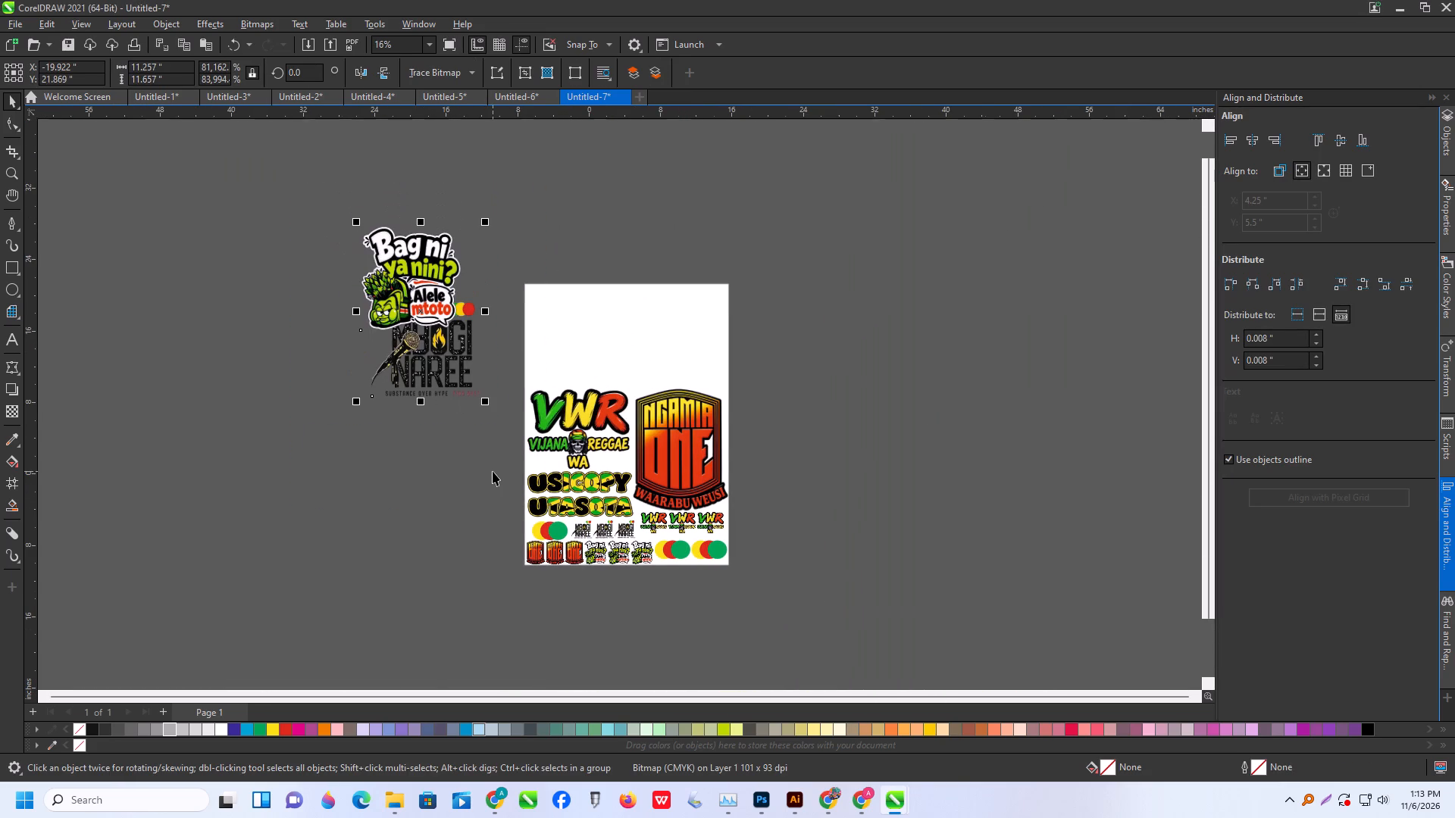
key("ctrl+x")
left_click(527, 101)
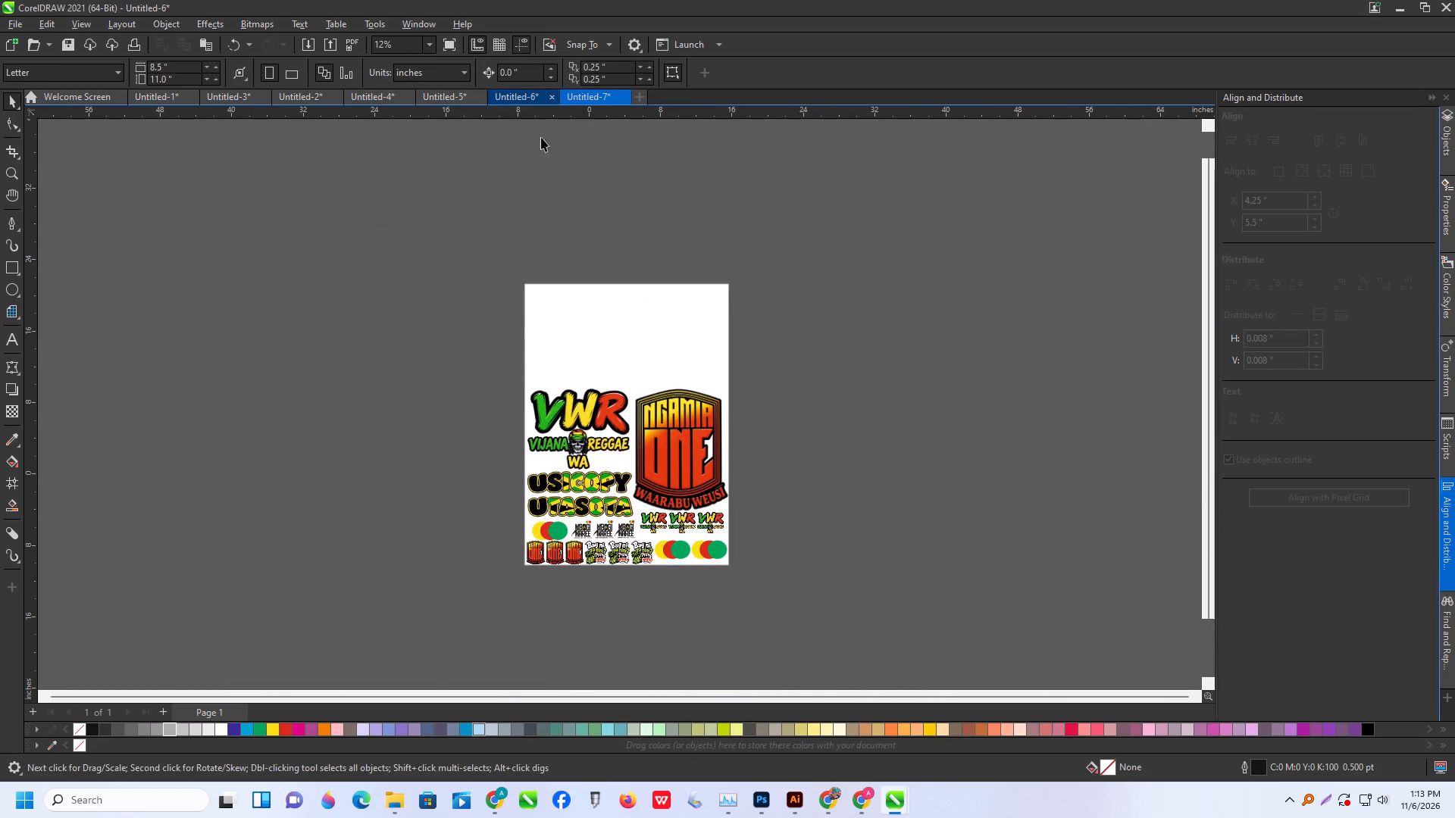
scroll(760, 340, "down", 4)
key("ctrl+v")
scroll(681, 348, "up", 2)
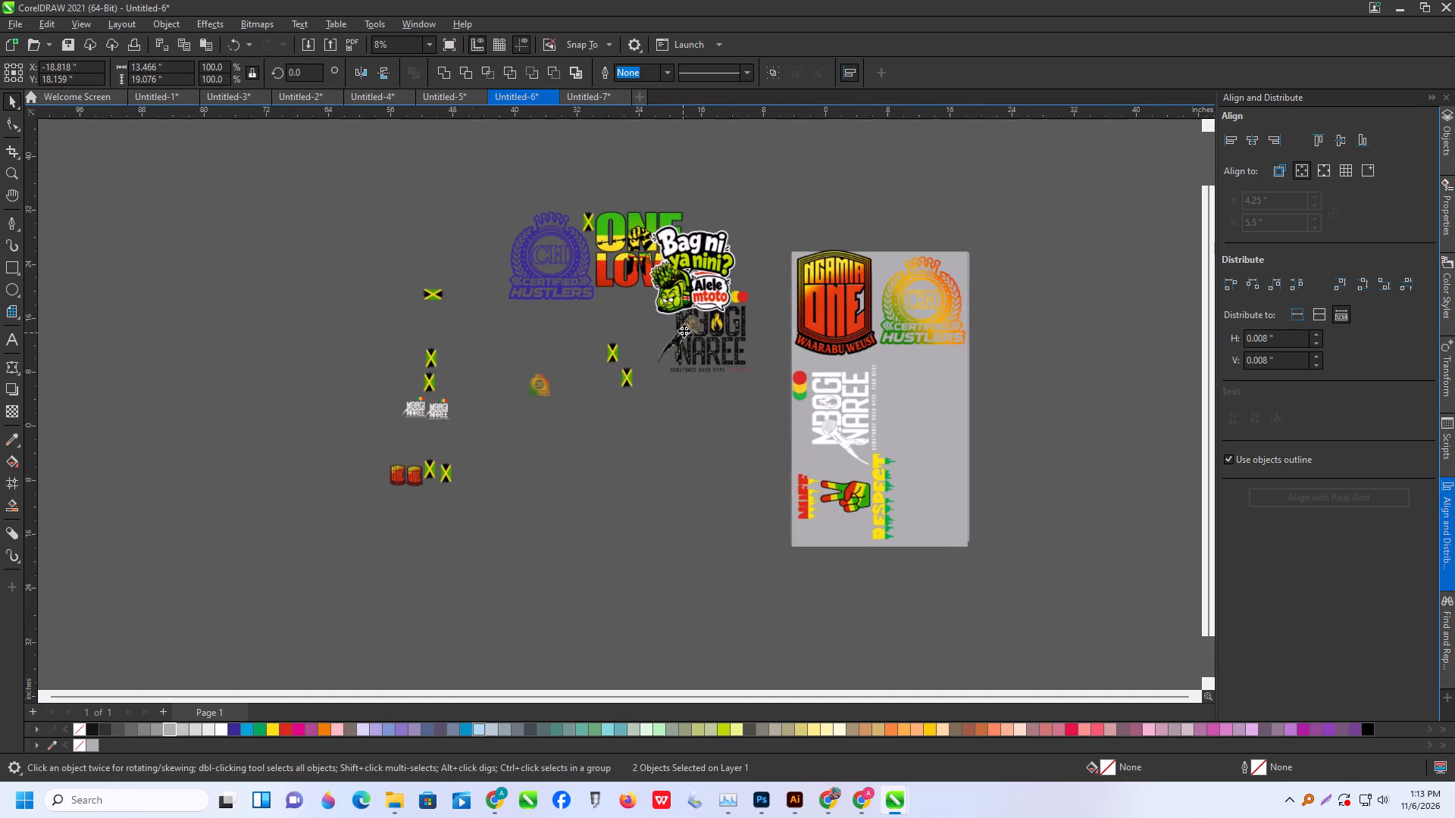
left_click_drag(706, 311, 1077, 430)
left_click(1112, 536)
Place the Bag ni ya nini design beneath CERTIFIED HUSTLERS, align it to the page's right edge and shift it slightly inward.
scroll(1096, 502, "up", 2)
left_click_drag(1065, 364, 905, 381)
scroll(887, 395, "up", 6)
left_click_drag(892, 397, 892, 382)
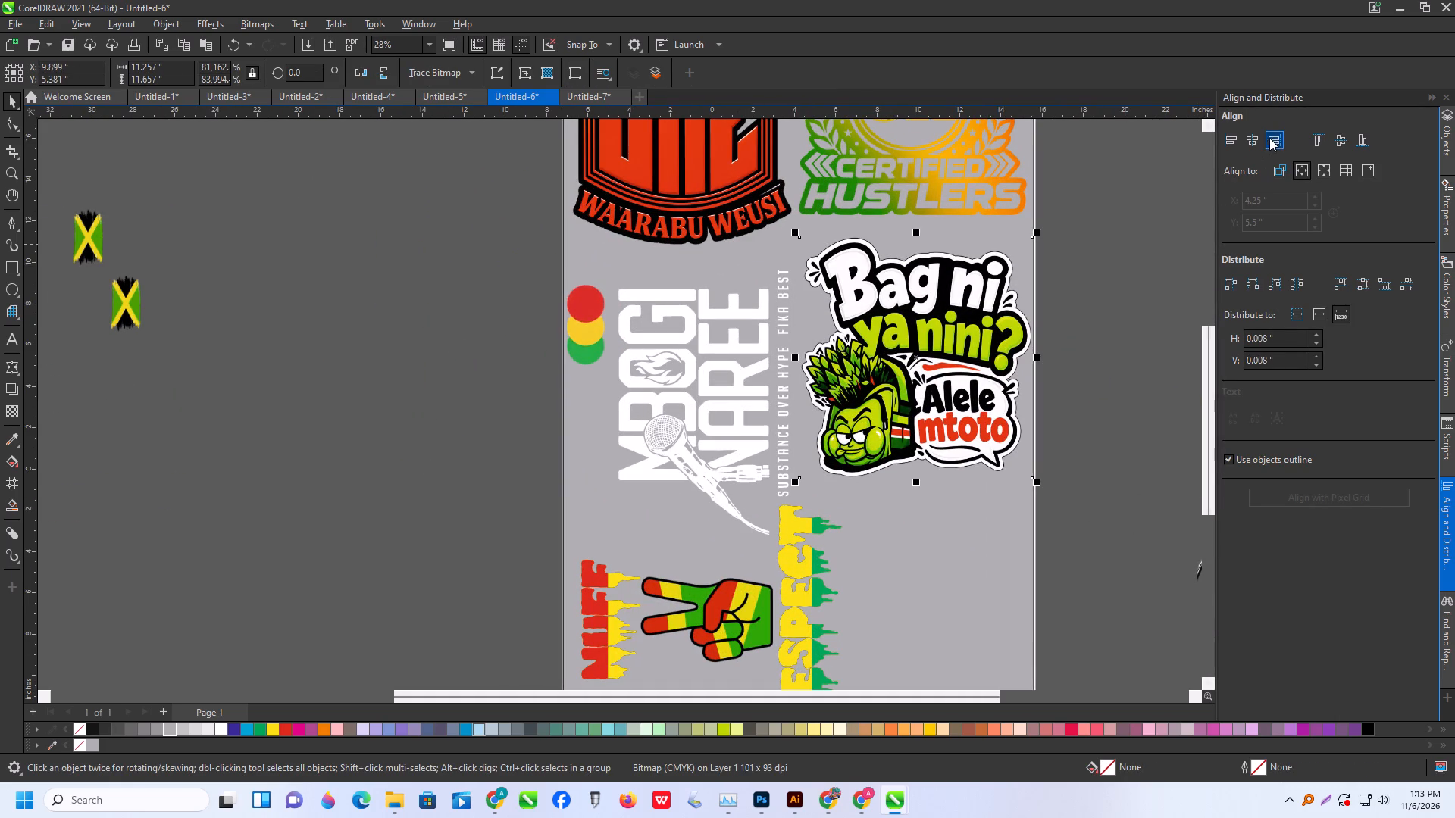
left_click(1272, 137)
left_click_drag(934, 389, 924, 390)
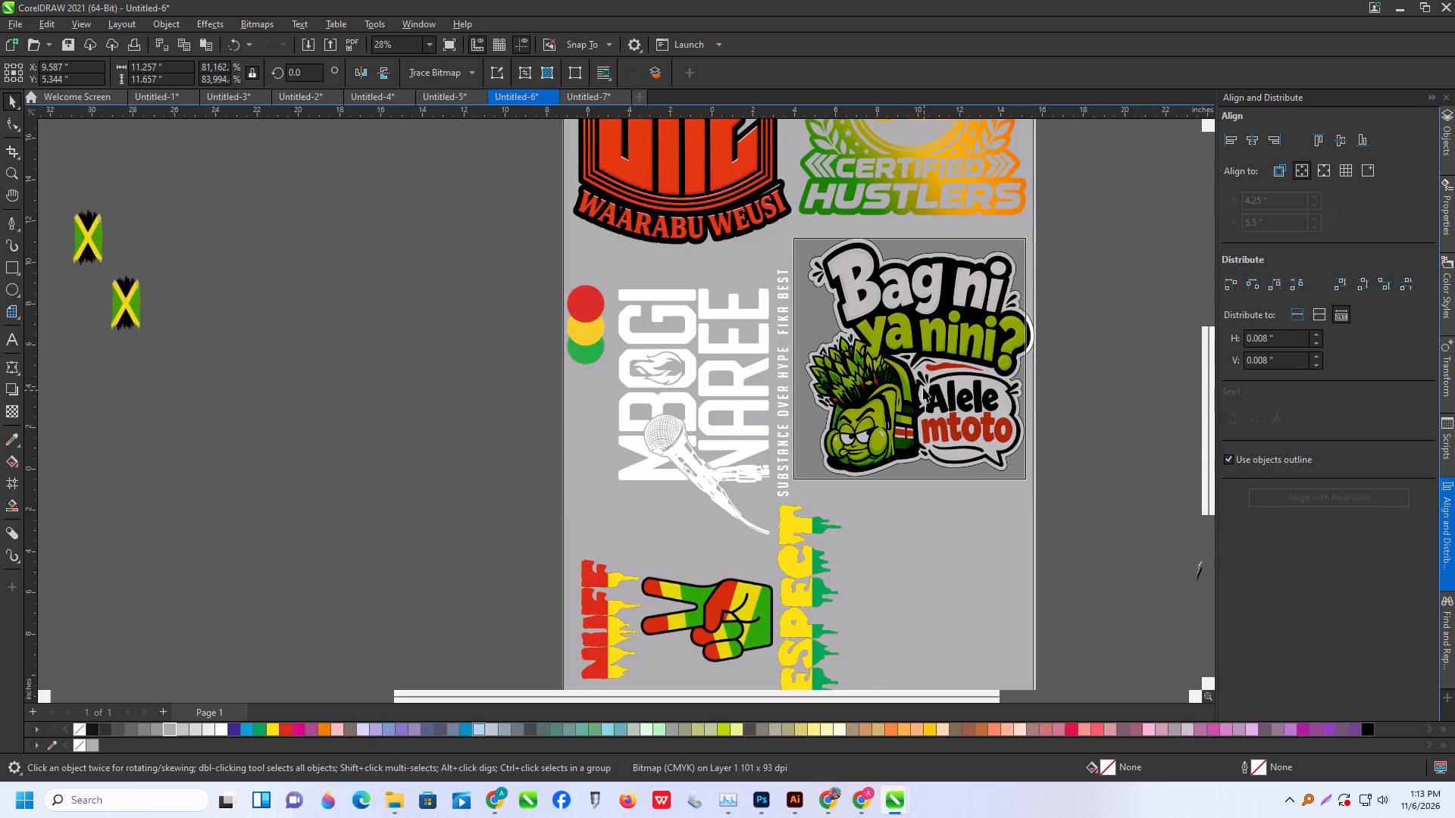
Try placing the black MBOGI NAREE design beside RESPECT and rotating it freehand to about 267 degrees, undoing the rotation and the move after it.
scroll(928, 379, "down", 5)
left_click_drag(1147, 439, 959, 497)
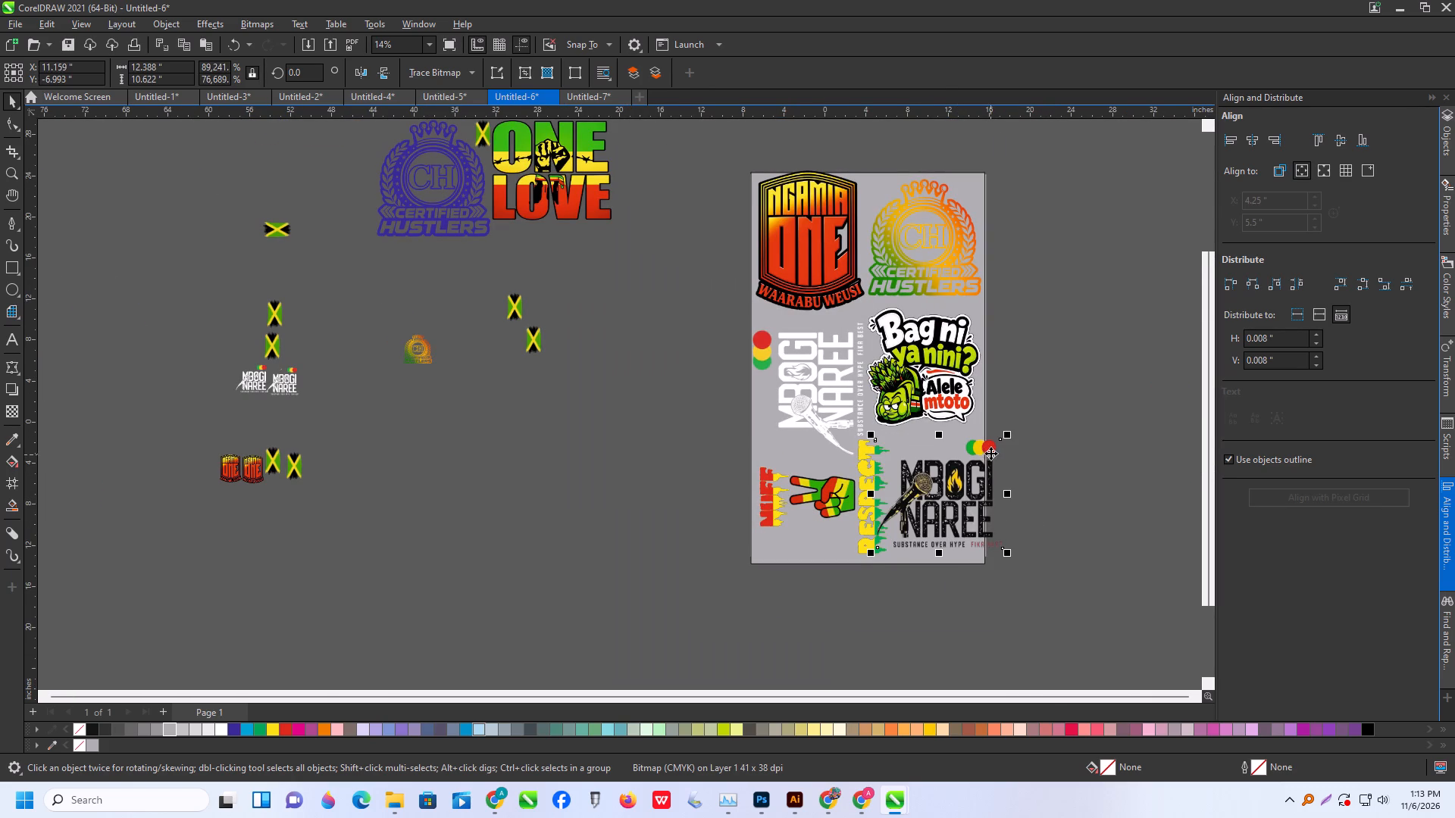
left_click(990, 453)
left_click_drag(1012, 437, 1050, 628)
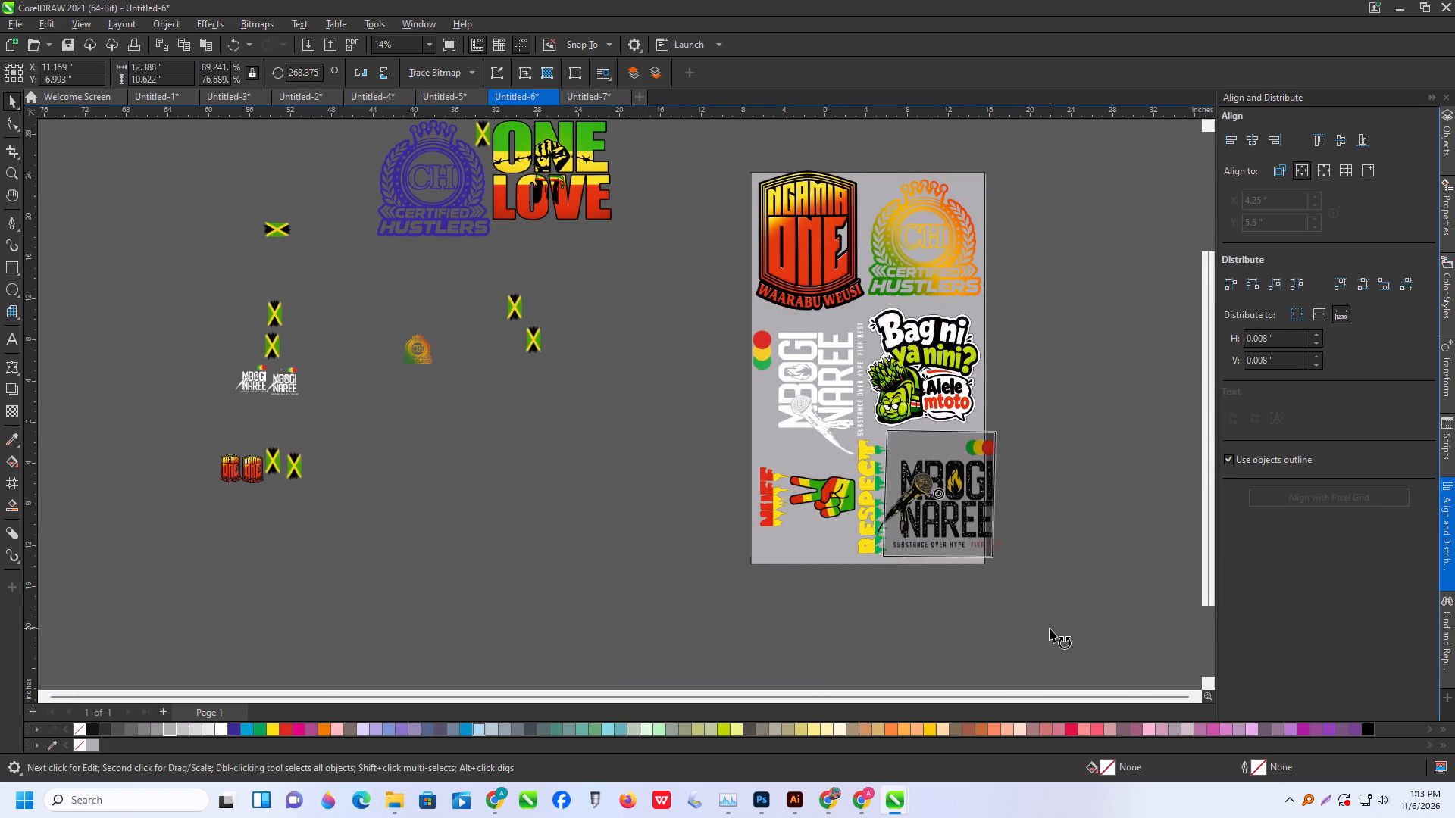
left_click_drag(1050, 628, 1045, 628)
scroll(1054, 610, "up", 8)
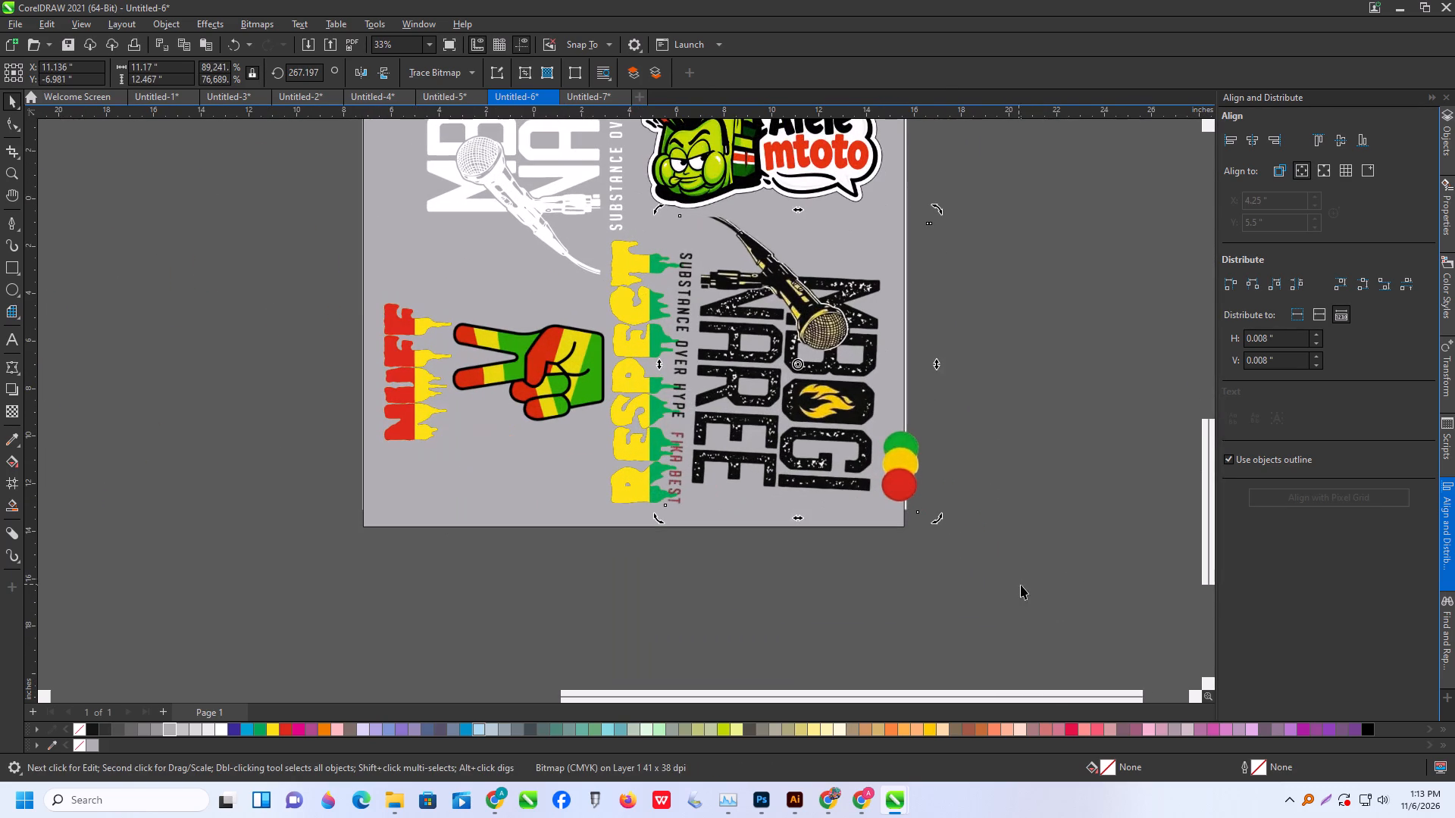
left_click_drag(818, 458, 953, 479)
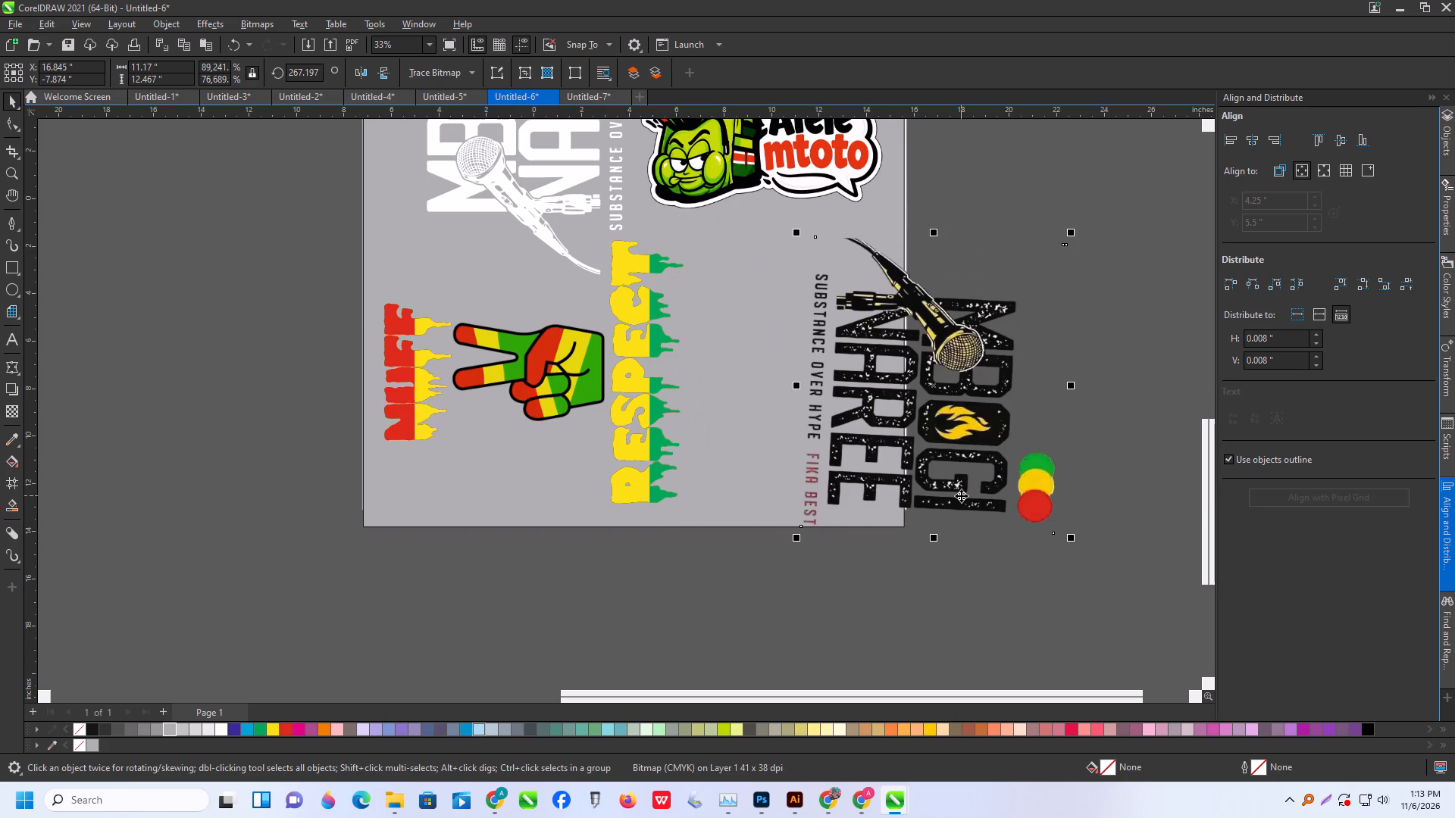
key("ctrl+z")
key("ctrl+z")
Move the Bag ni ya nini design off the page and put the black MBOGI NAREE design in its place, aligned to the page's right edge.
scroll(987, 544, "down", 3, "ctrl")
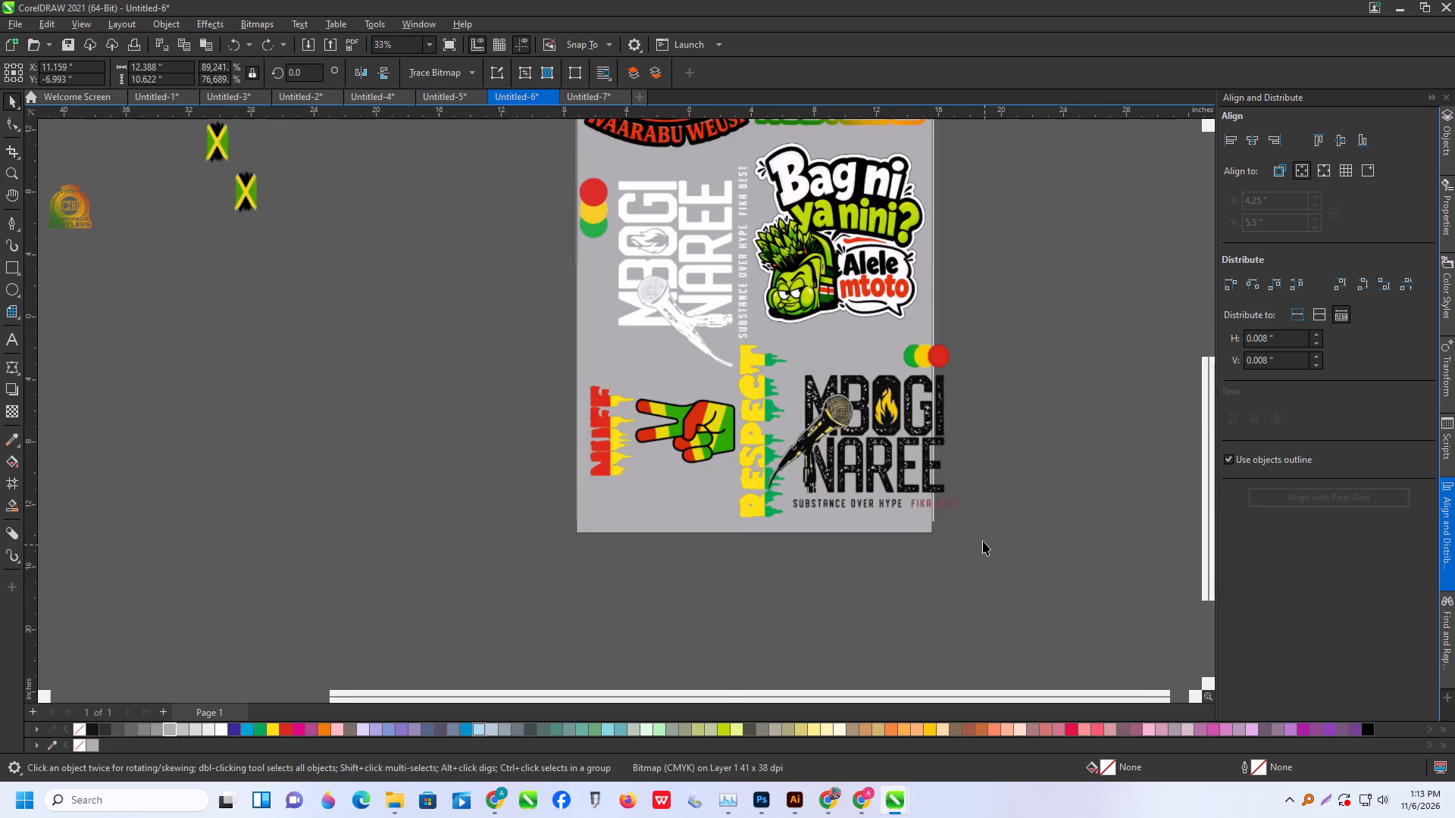
scroll(1007, 500, "down", 2)
left_click(1069, 484)
left_click_drag(911, 323, 1136, 350)
left_click_drag(890, 461, 883, 327)
scroll(896, 329, "up", 4)
left_click_drag(894, 340, 889, 342)
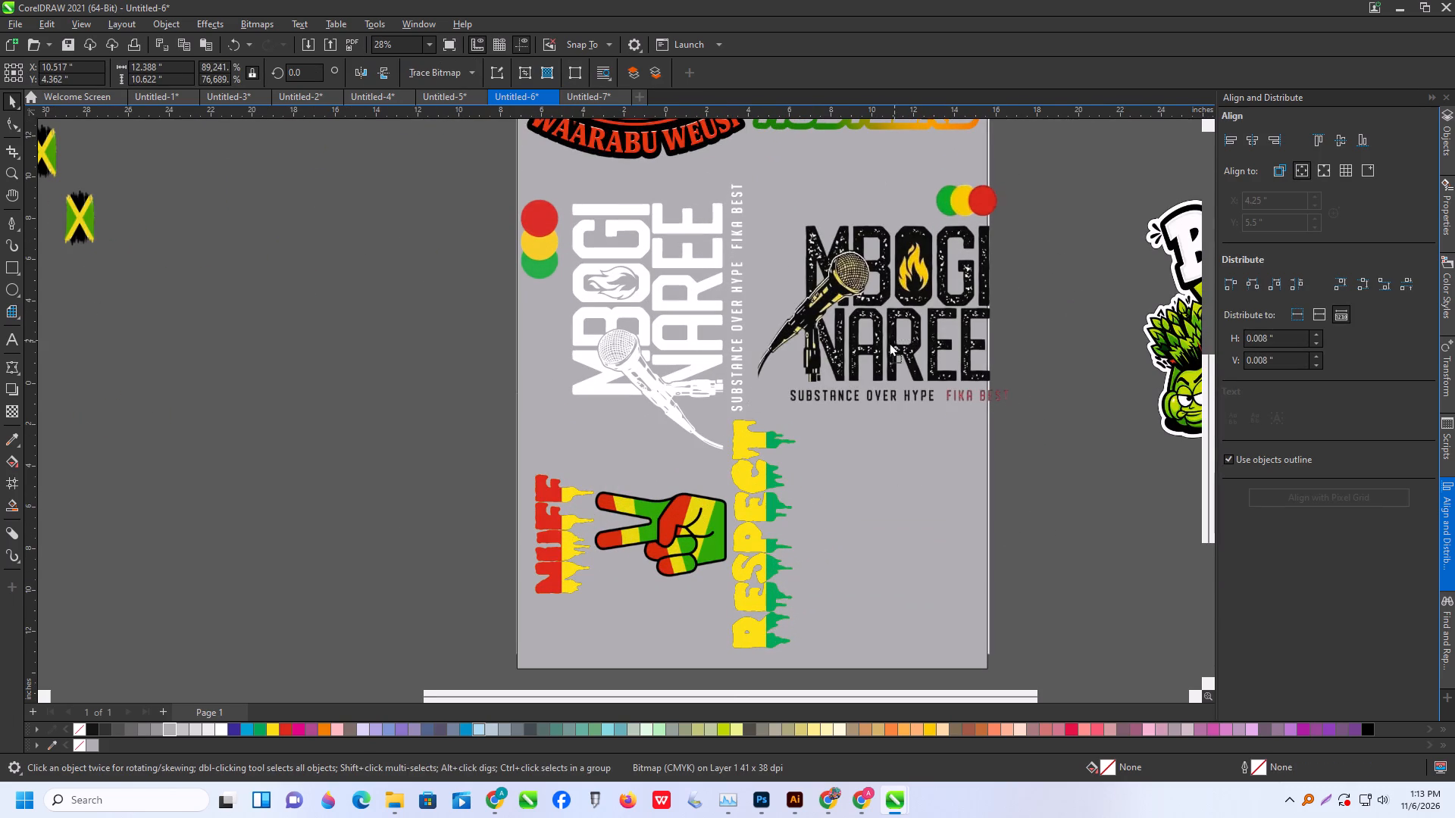
left_click_drag(889, 342, 881, 345)
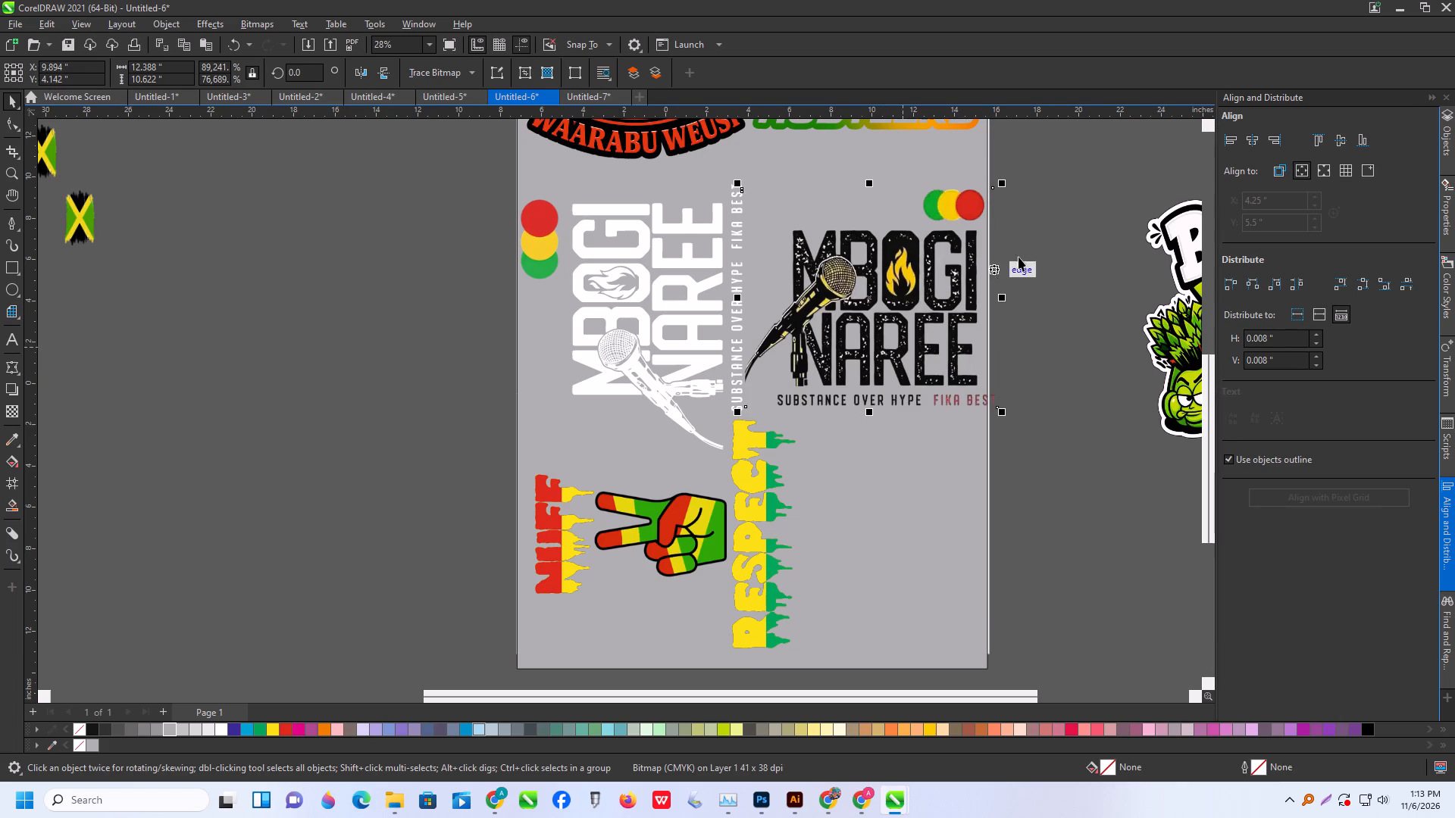
left_click(1278, 138)
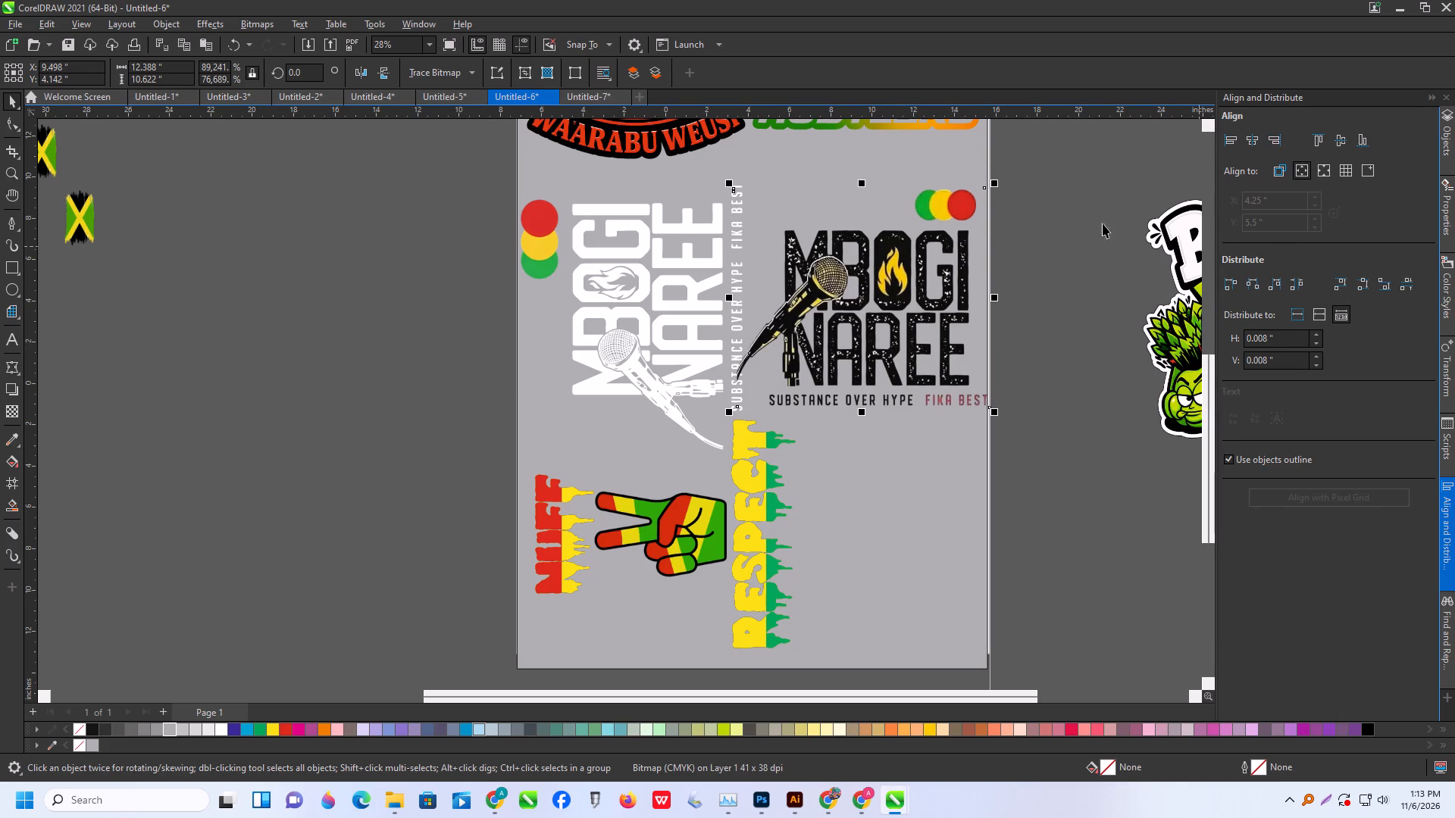
Move the white MBOGI NAREE group up closer to WAARABU WEUSI and align it to the page's left edge.
left_click(702, 338)
left_click(672, 308)
left_click_drag(677, 301, 681, 272)
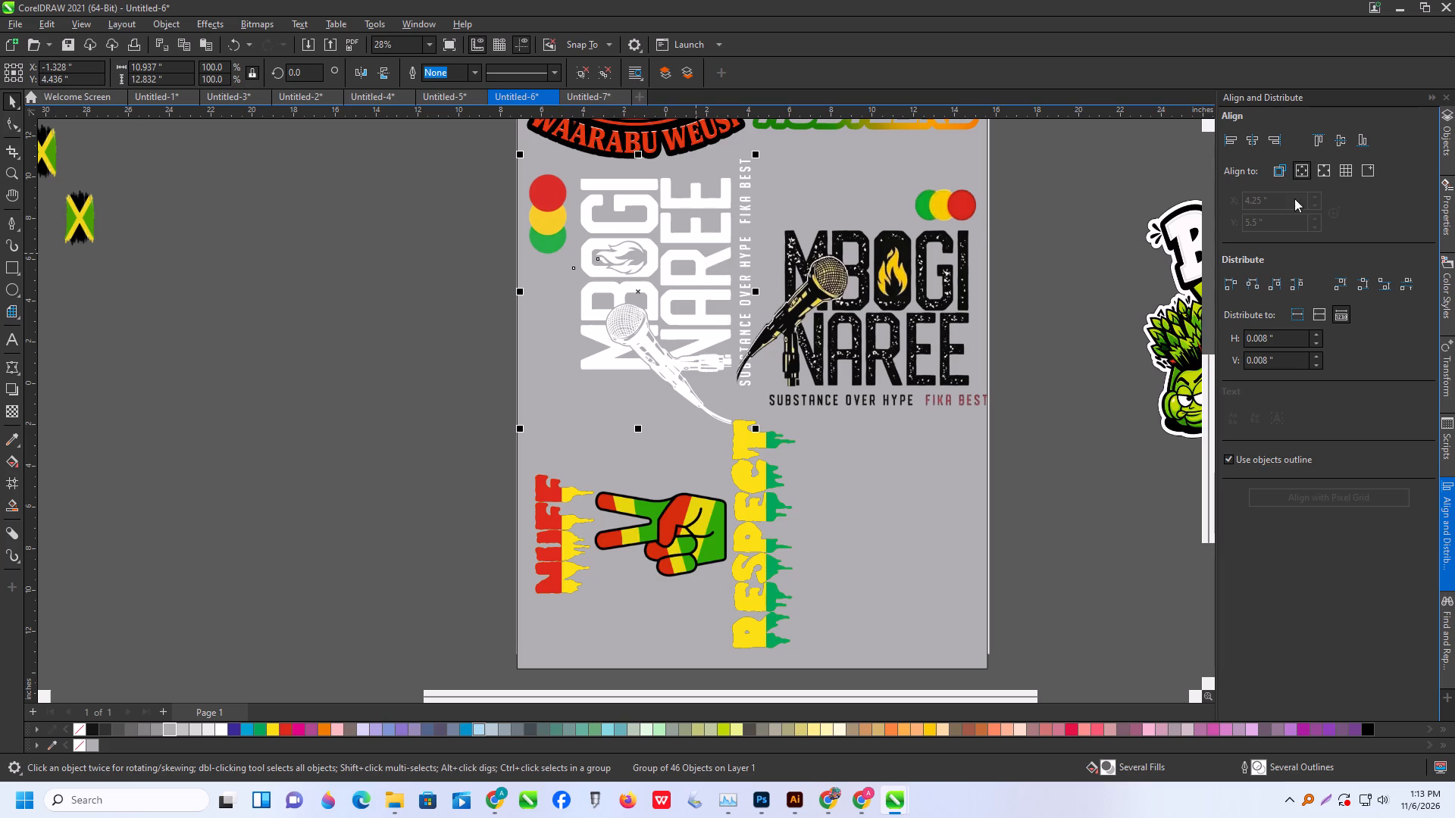
left_click(1238, 136)
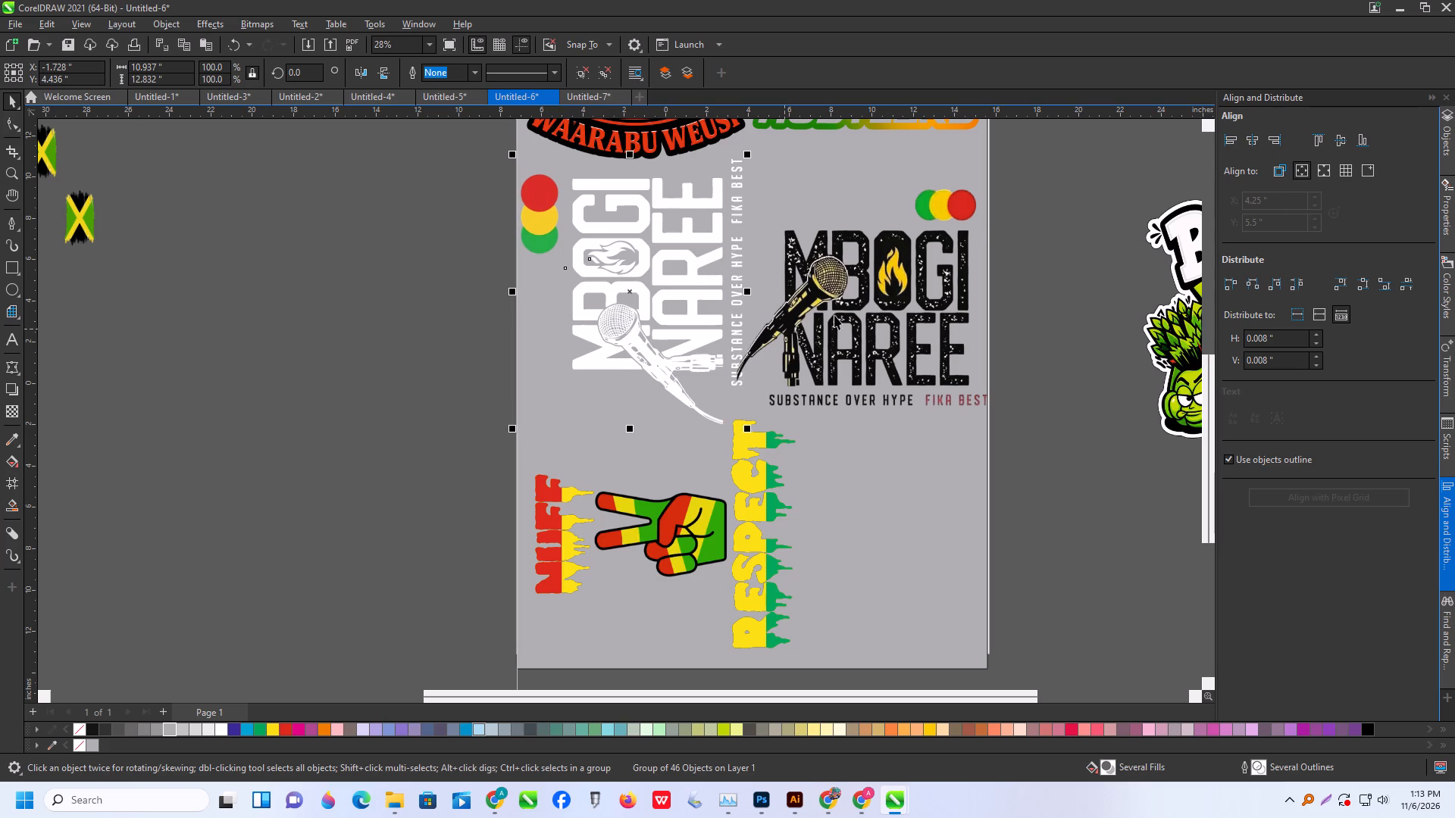
Rotate the black MBOGI NAREE design to 90 degrees and position it beside the white version, directly beneath CERTIFIED HUSTLERS.
left_click_drag(872, 293, 866, 311)
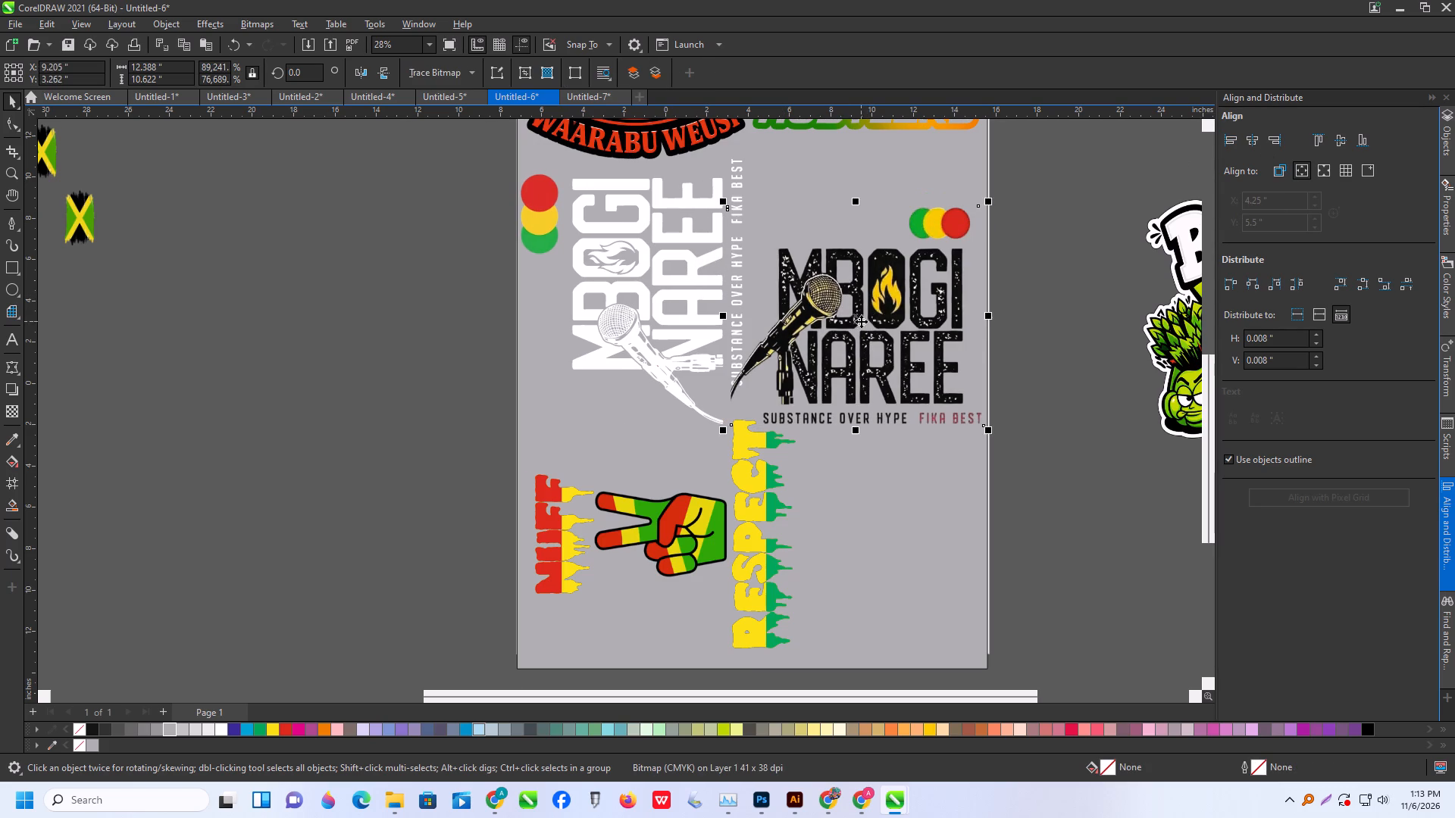
left_click_drag(830, 299, 839, 309)
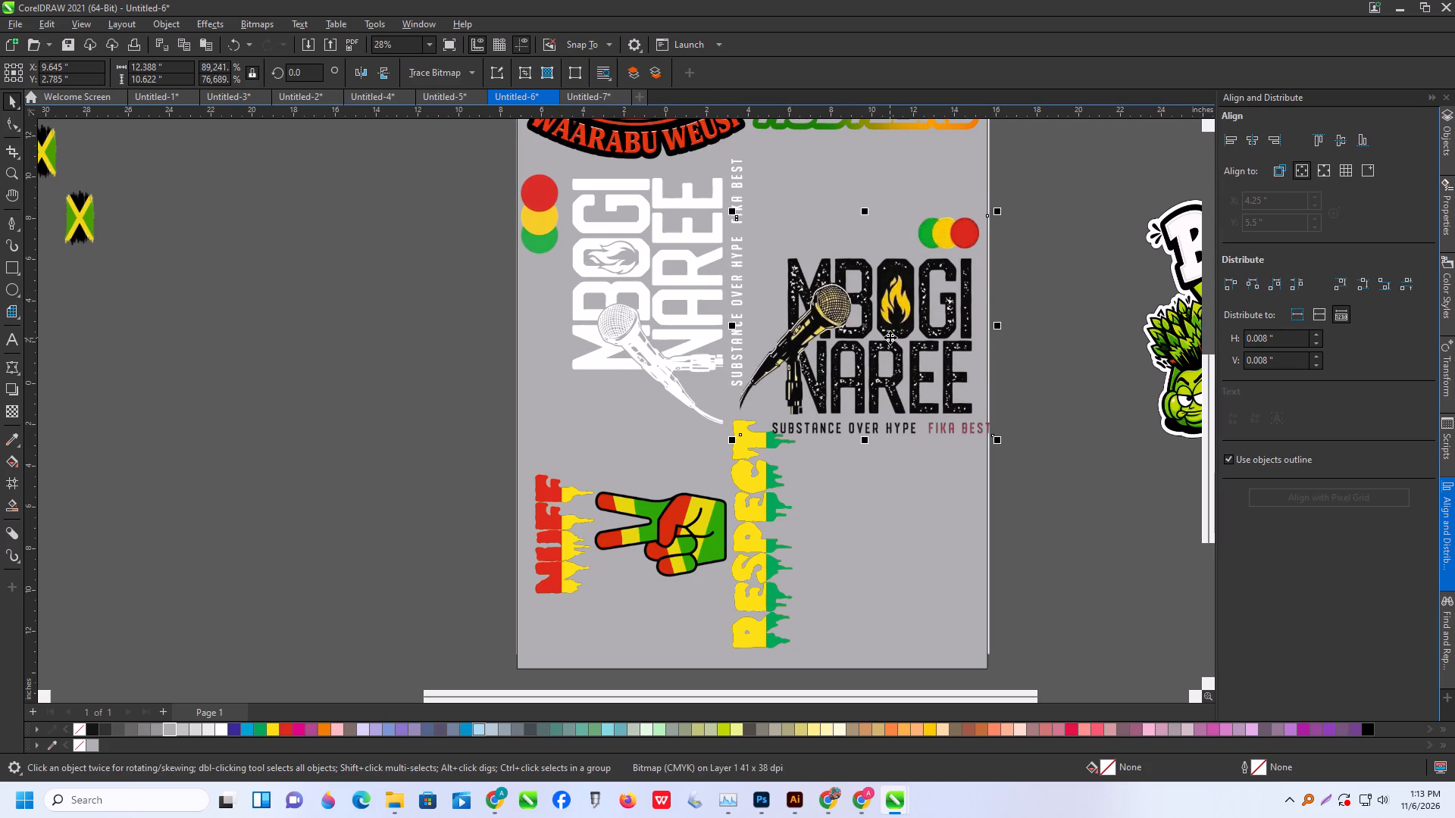
left_click_drag(313, 69, 240, 83)
type("90")
key("Return")
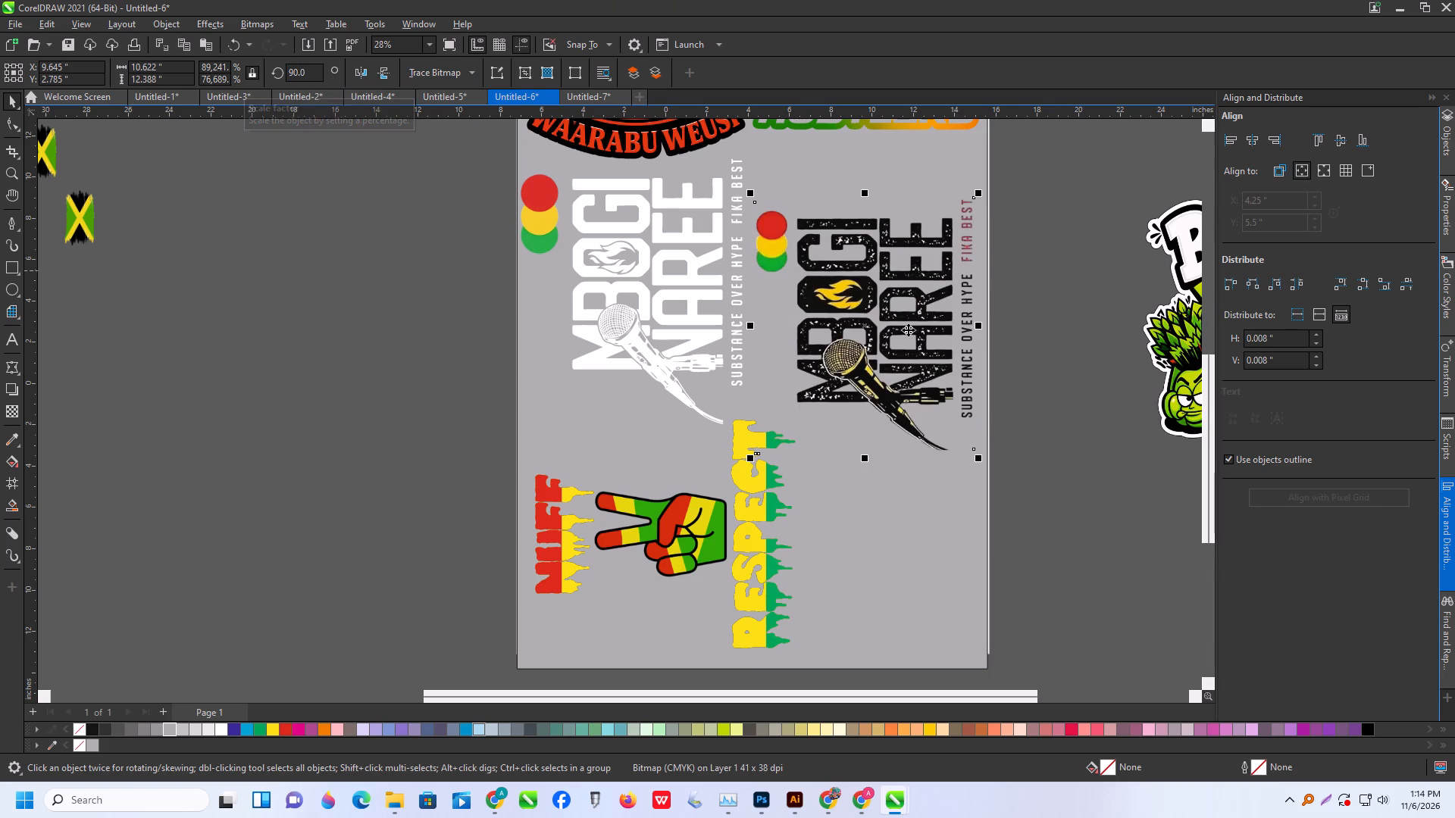
left_click_drag(904, 361, 903, 342)
left_click_drag(903, 340, 909, 292)
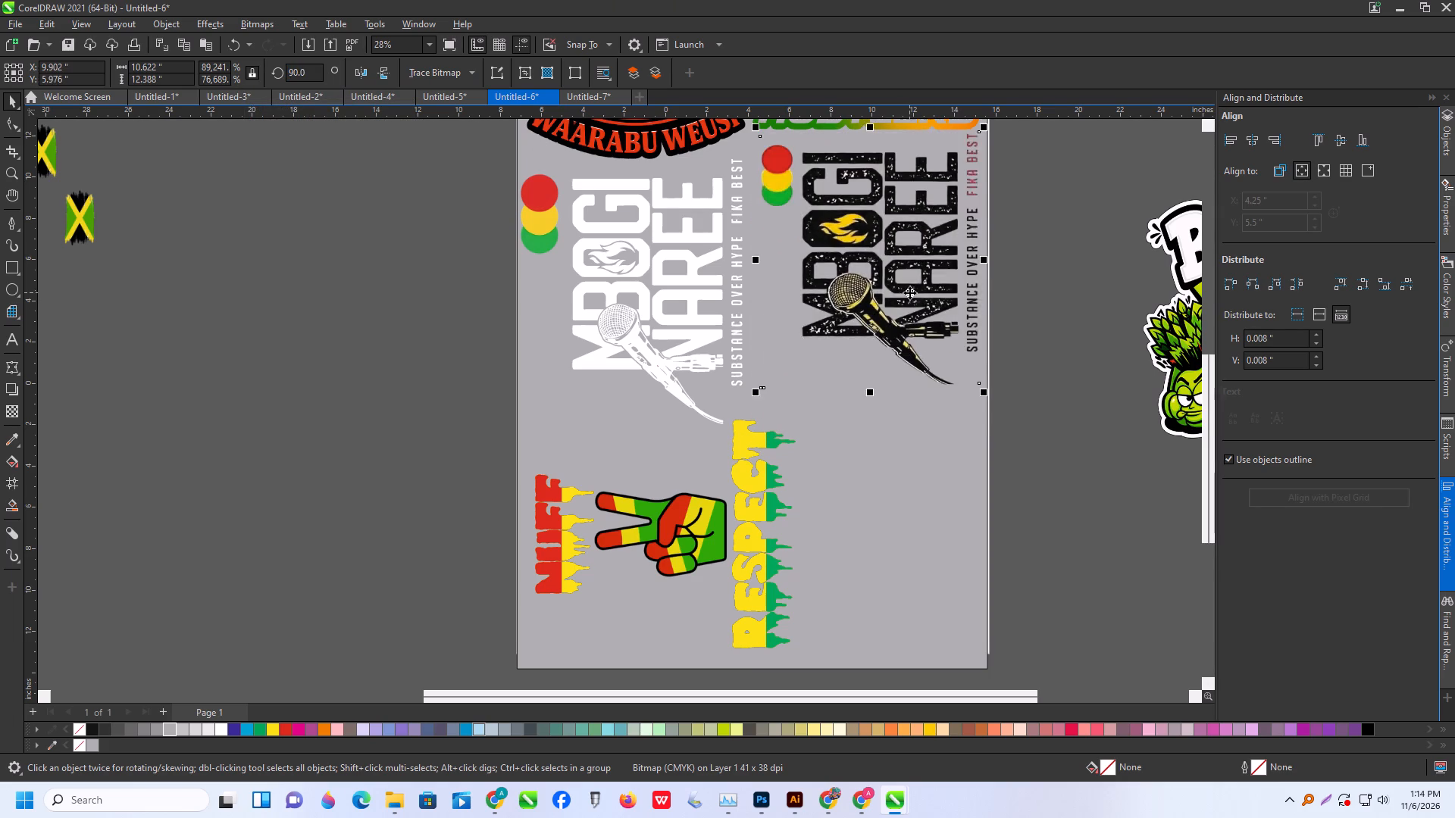
Position the Bag ni ya nini design in the free space beneath the black MBOGI NAREE design, beside RESPECT.
scroll(871, 327, "down", 3)
left_click_drag(1116, 332, 881, 466)
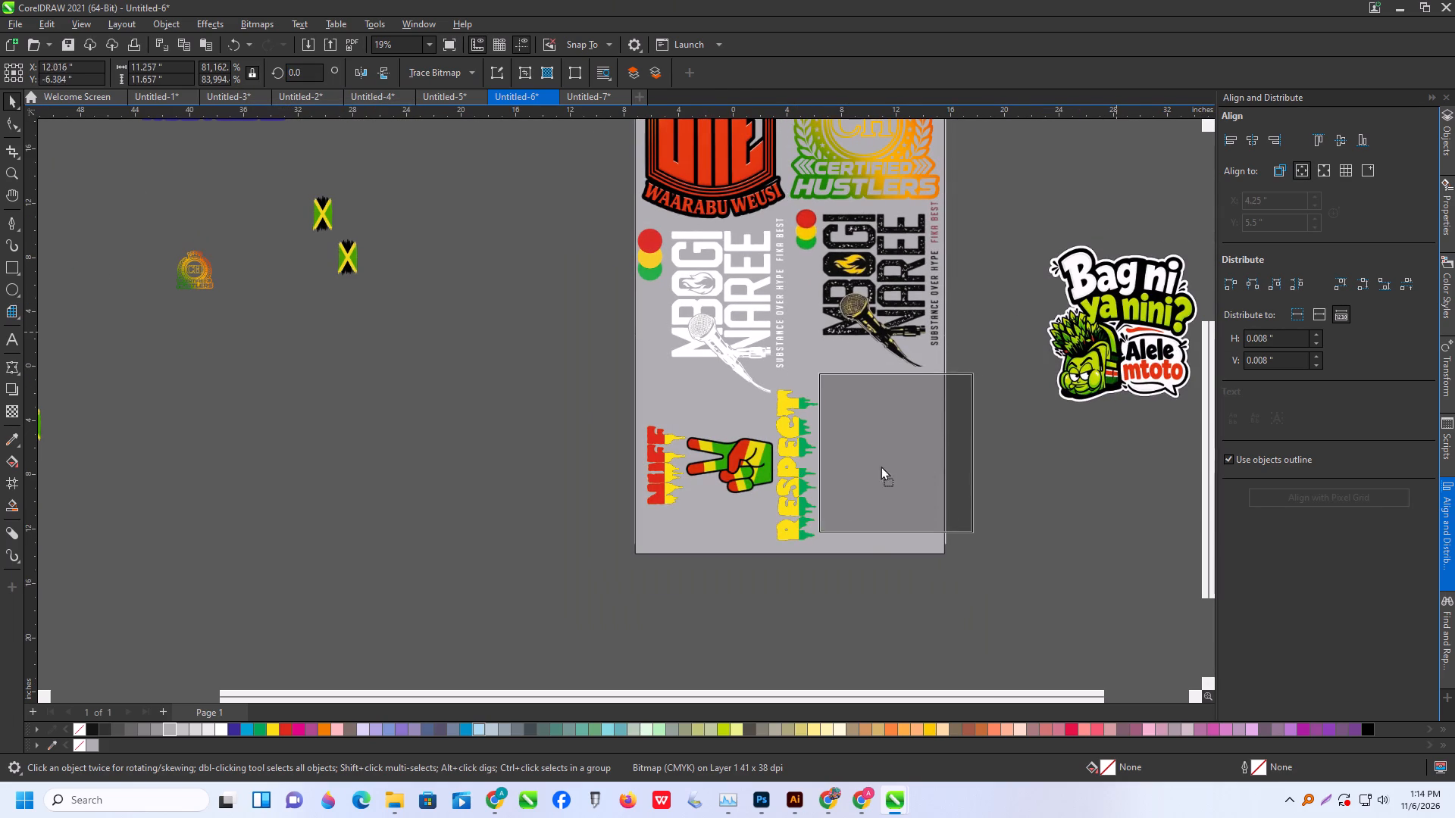
left_click_drag(881, 466, 871, 467)
scroll(871, 473, "up", 3)
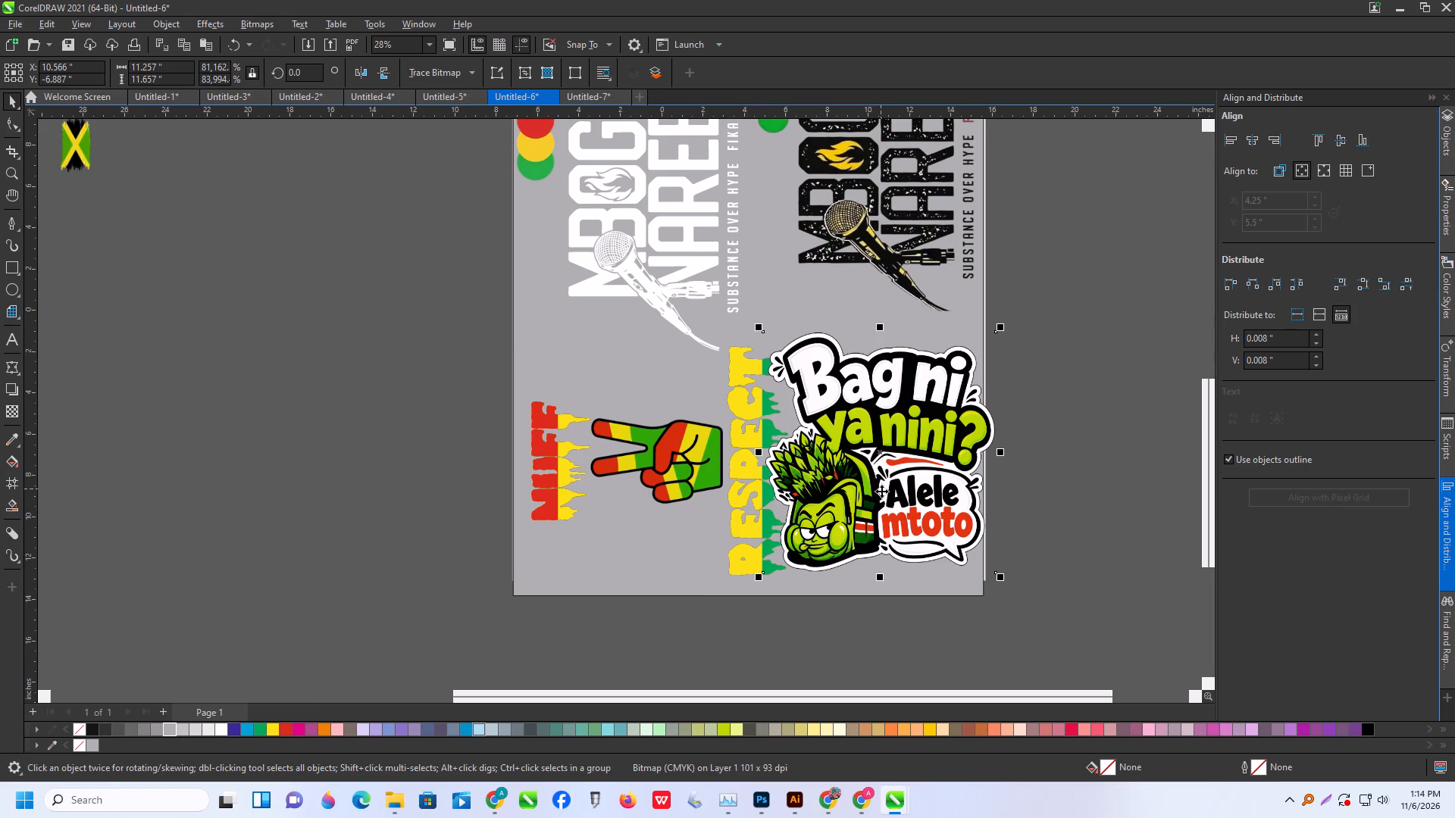
Nudge the peace-hand and RESPECT group slightly down and align it to the page's left edge.
left_click(707, 481)
left_click_drag(743, 465, 733, 476)
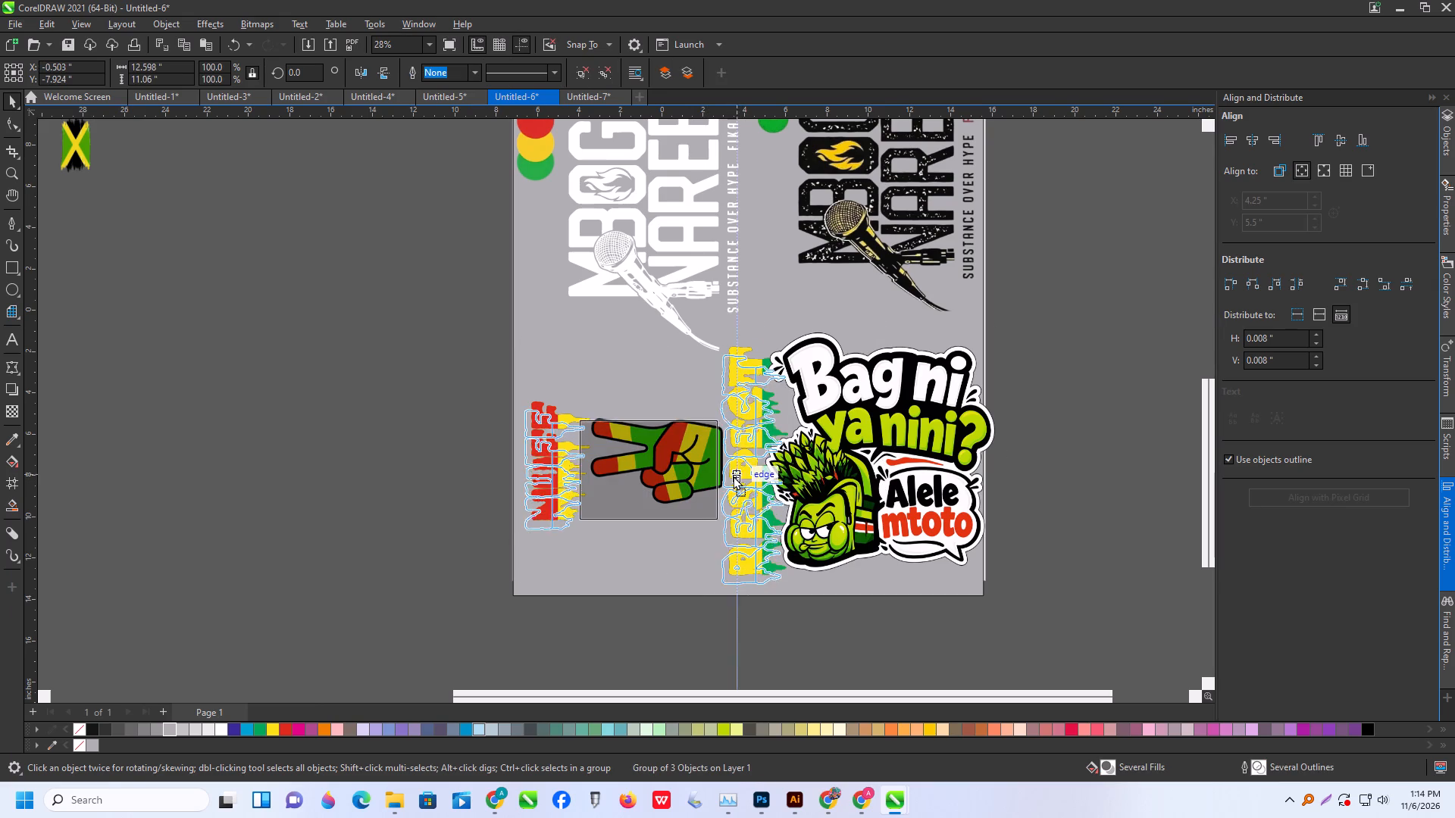
left_click_drag(733, 476, 731, 476)
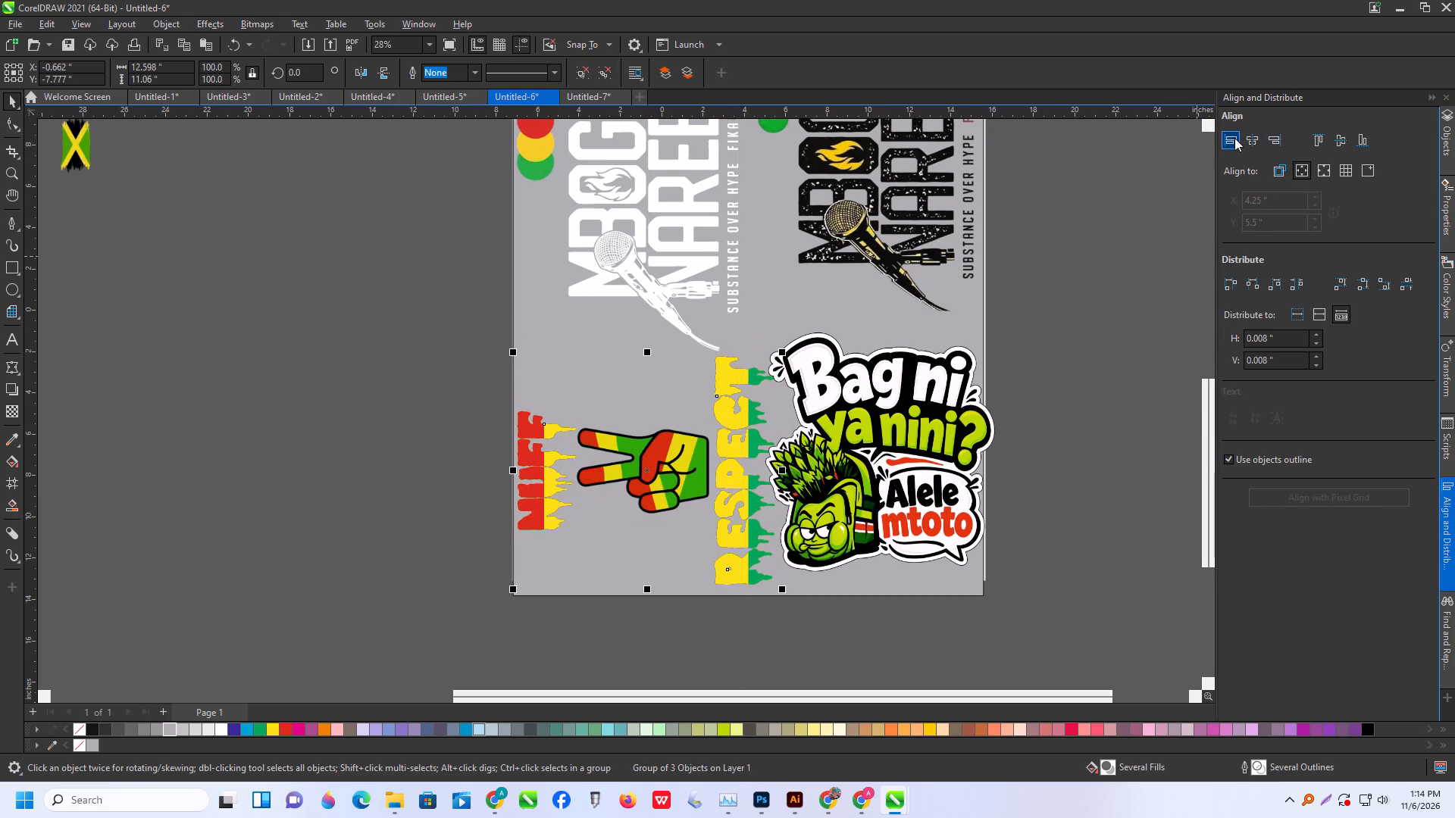
left_click(1234, 138)
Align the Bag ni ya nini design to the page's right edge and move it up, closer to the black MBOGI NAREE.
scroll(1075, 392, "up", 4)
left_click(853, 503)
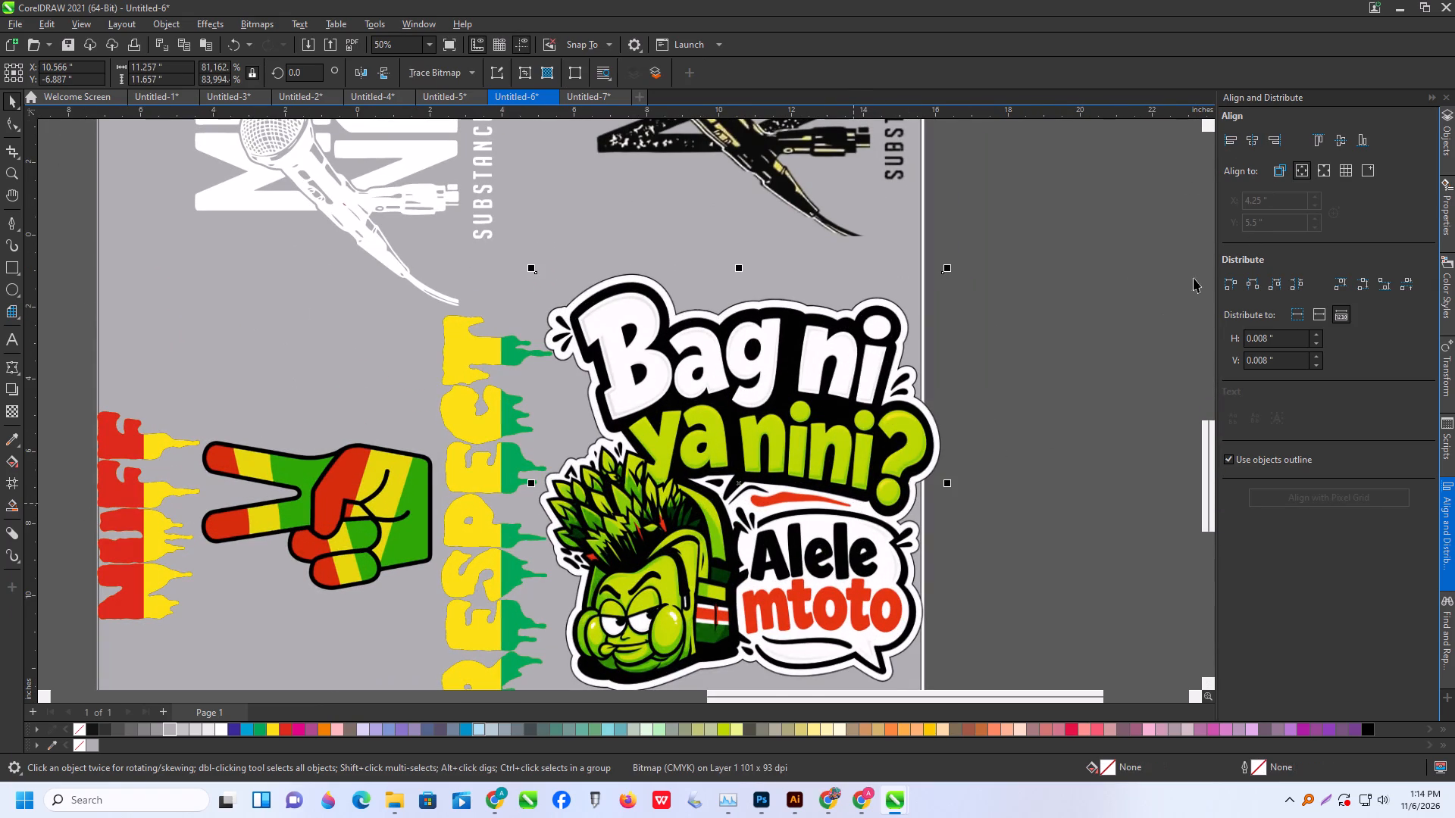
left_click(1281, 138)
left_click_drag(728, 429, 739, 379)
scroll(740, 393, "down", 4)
Set the document's drawing units to centimeters.
left_click(595, 473)
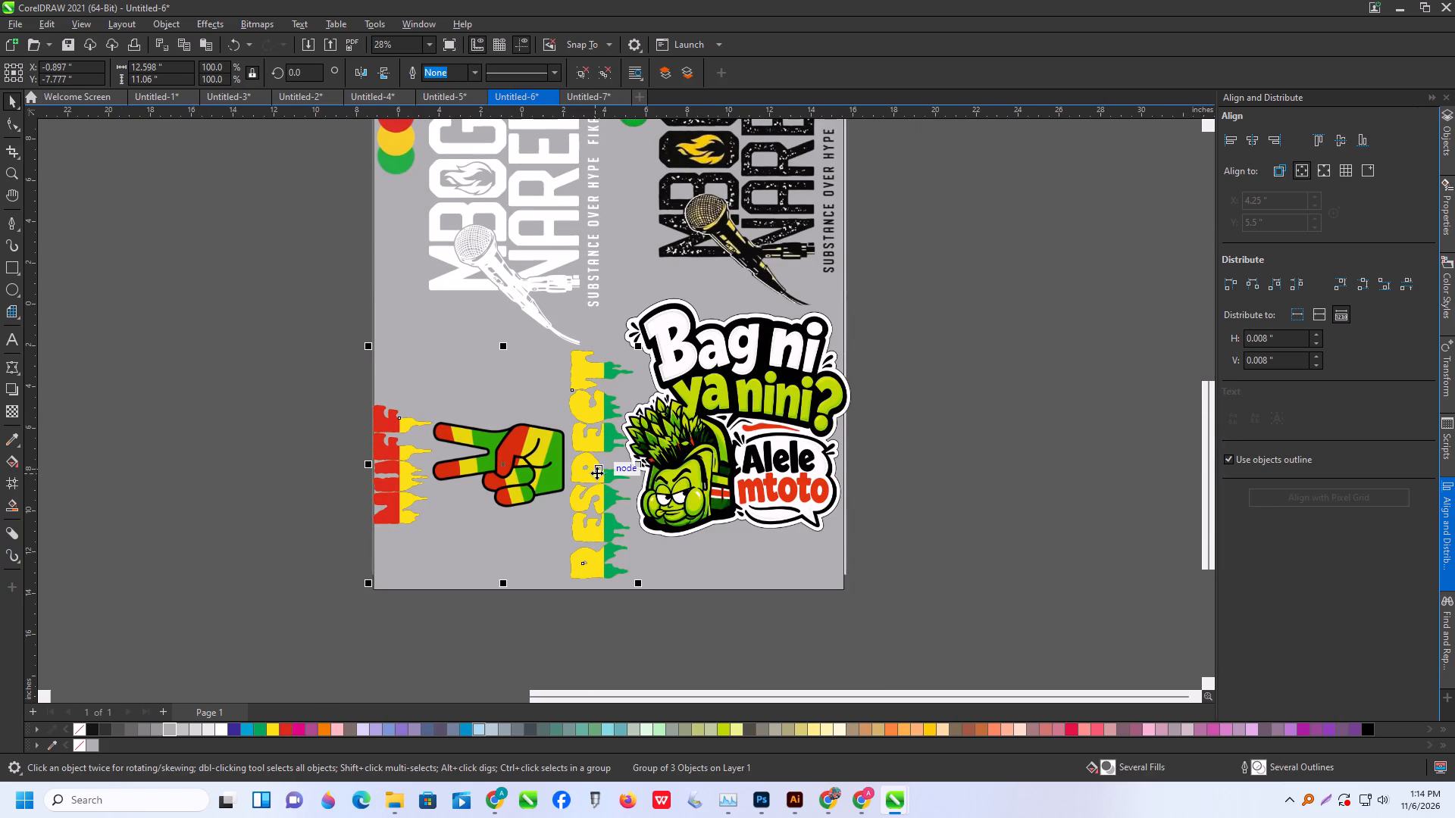
left_click_drag(304, 264, 311, 252)
left_click(467, 72)
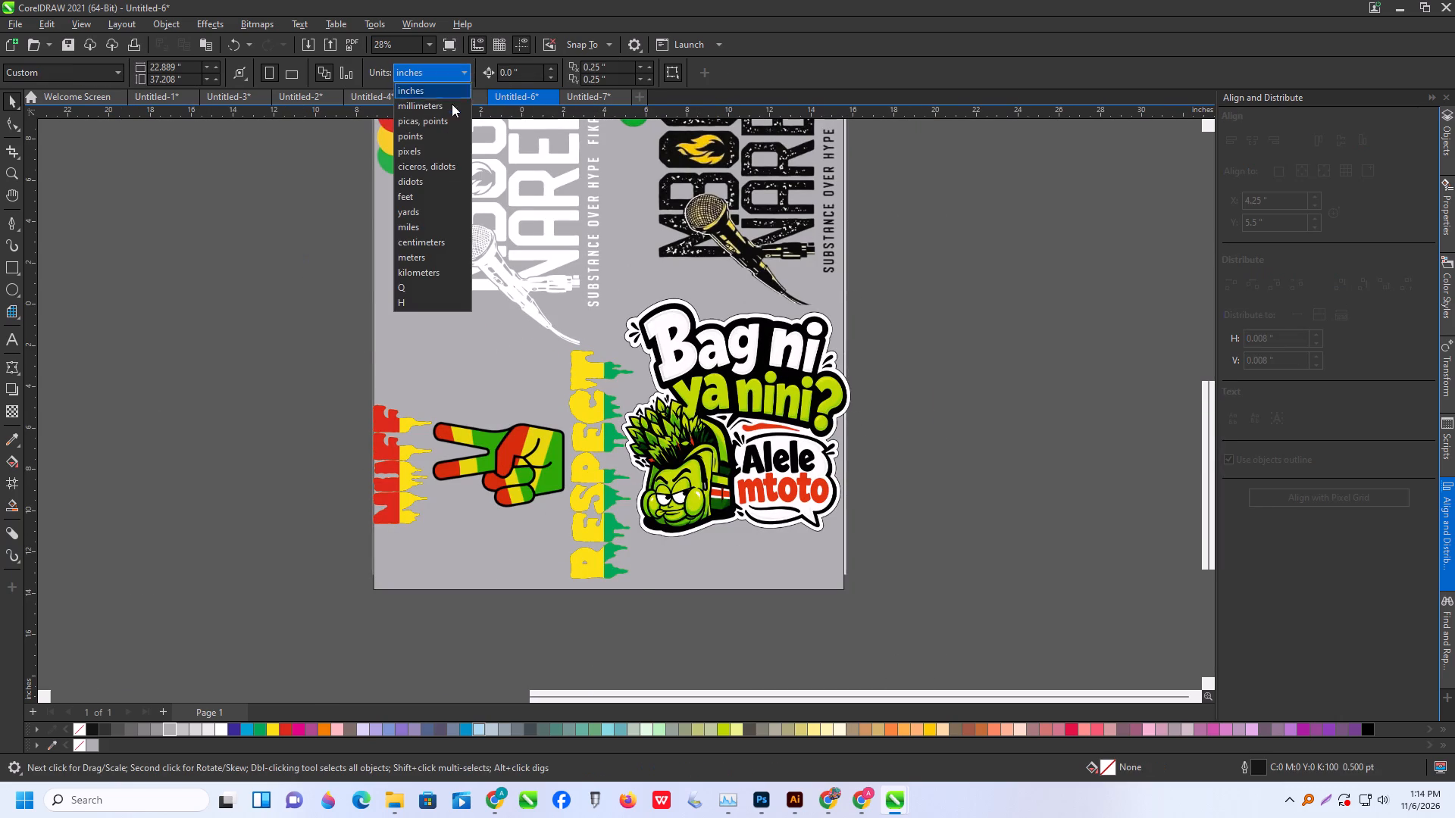
left_click(432, 247)
left_click(143, 289)
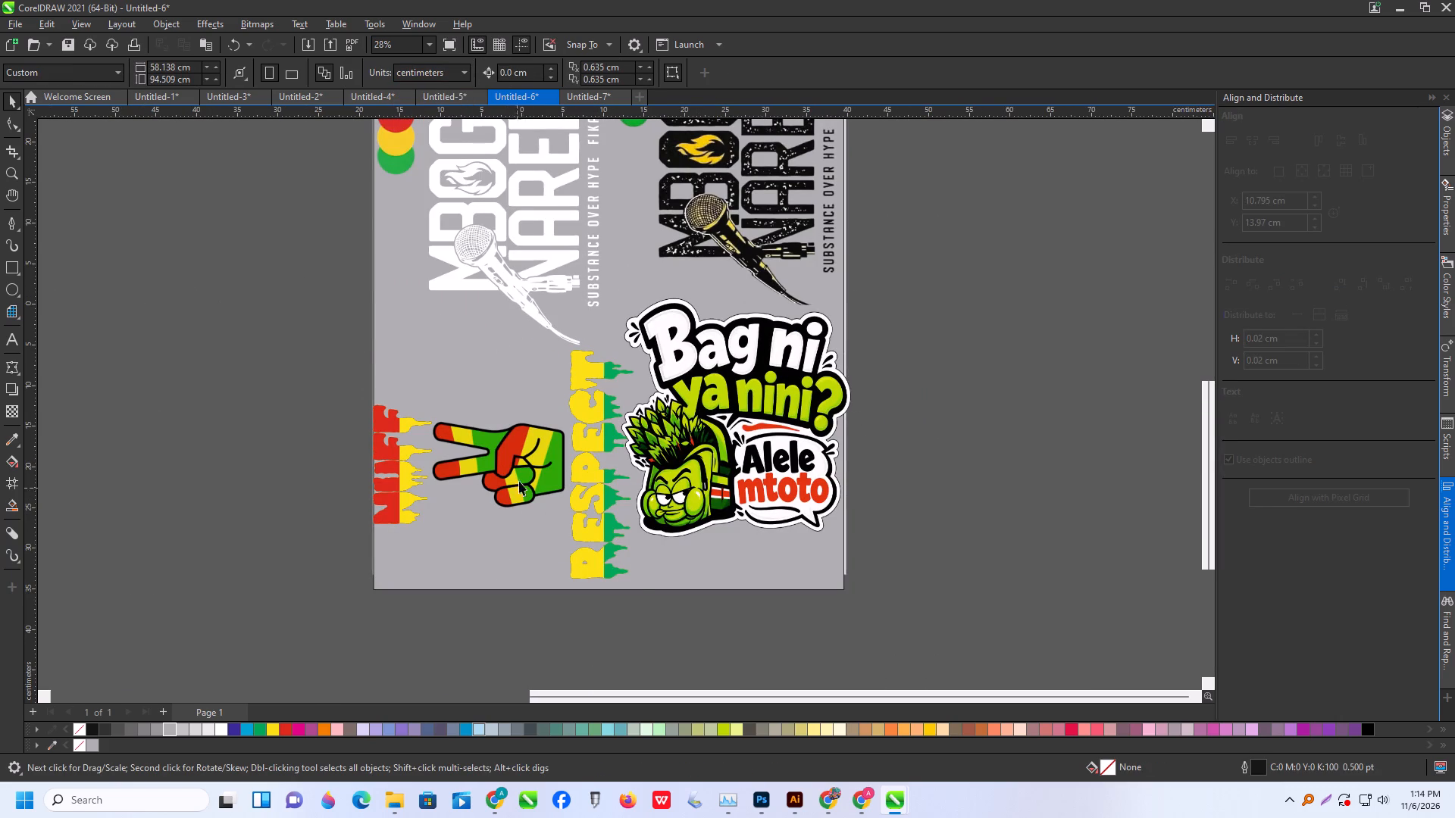
Compare the sizes of the two lowest designs and move Bag ni ya nini down, level with the RESPECT group at the page's bottom edge.
left_click(524, 476)
left_click(756, 439)
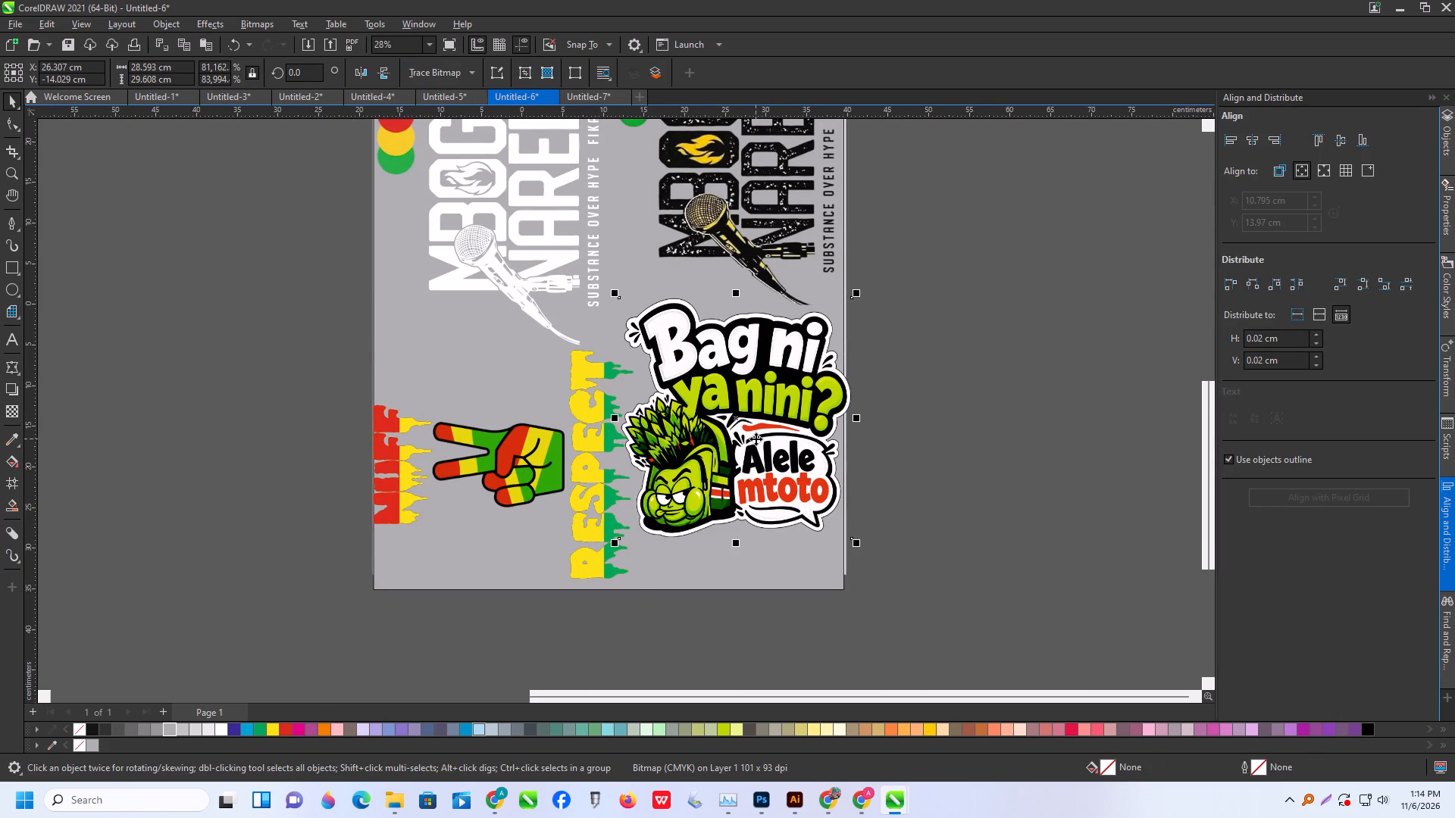
left_click(593, 551)
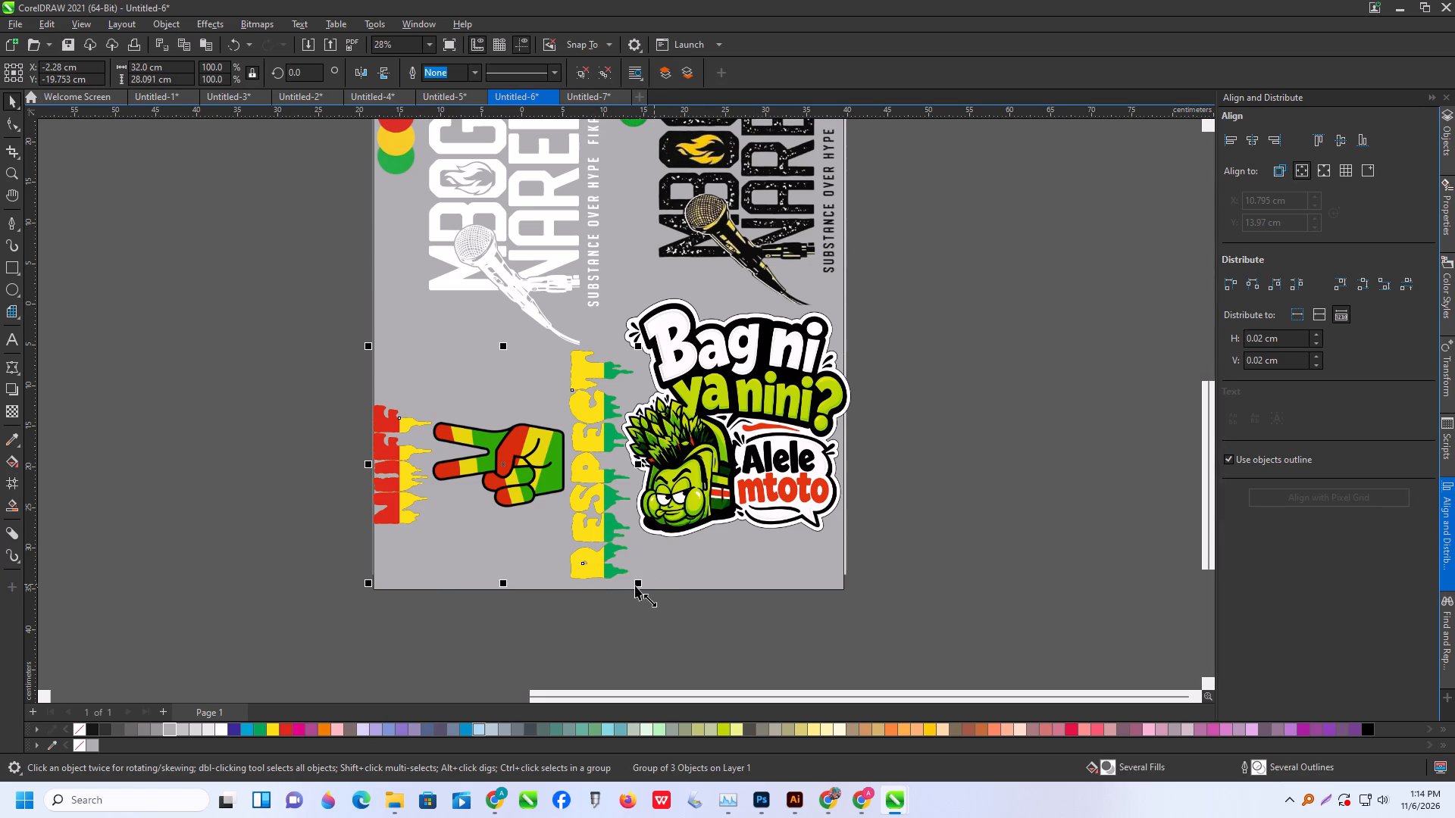
left_click(742, 454)
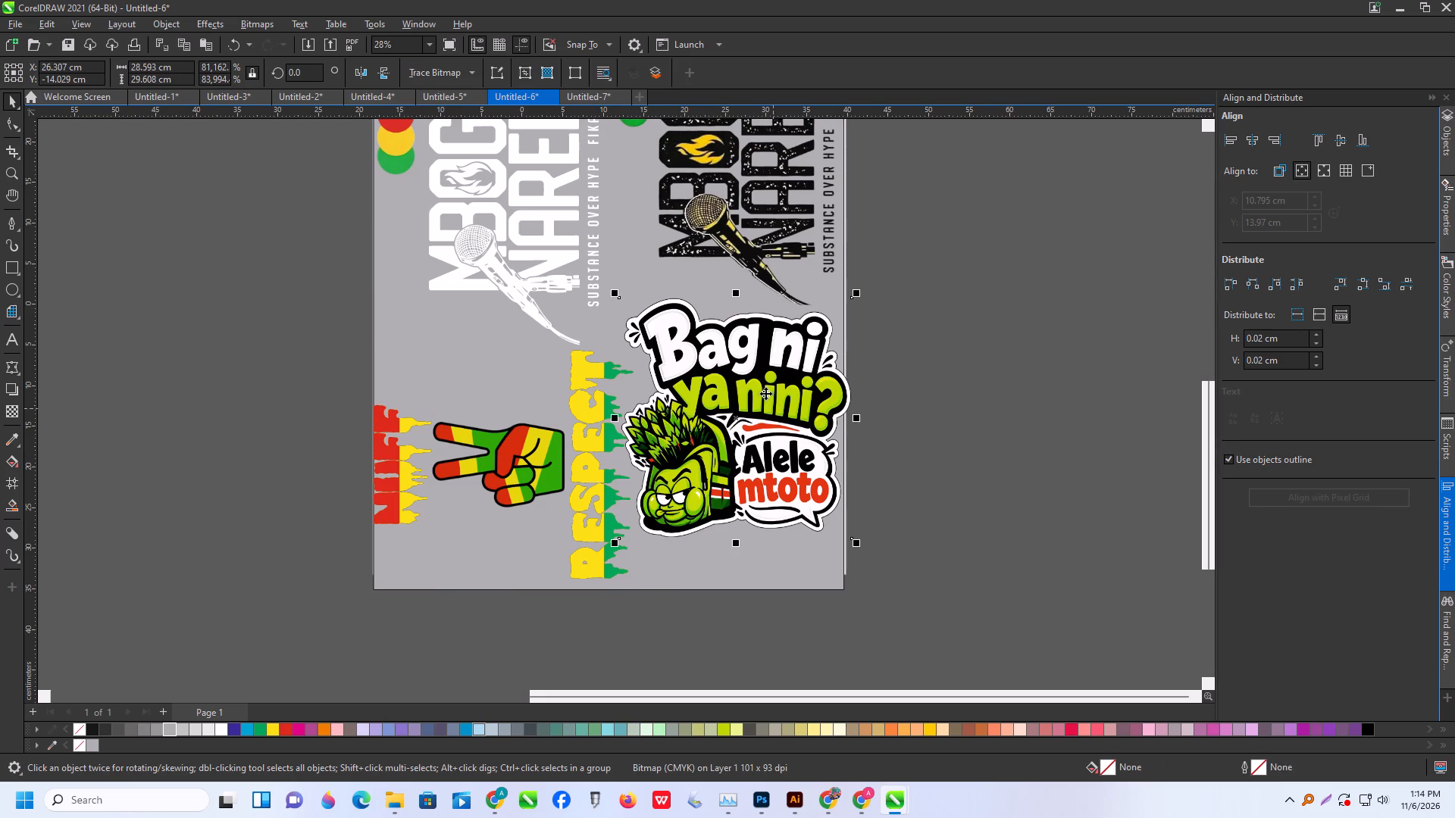
left_click_drag(771, 373, 783, 444)
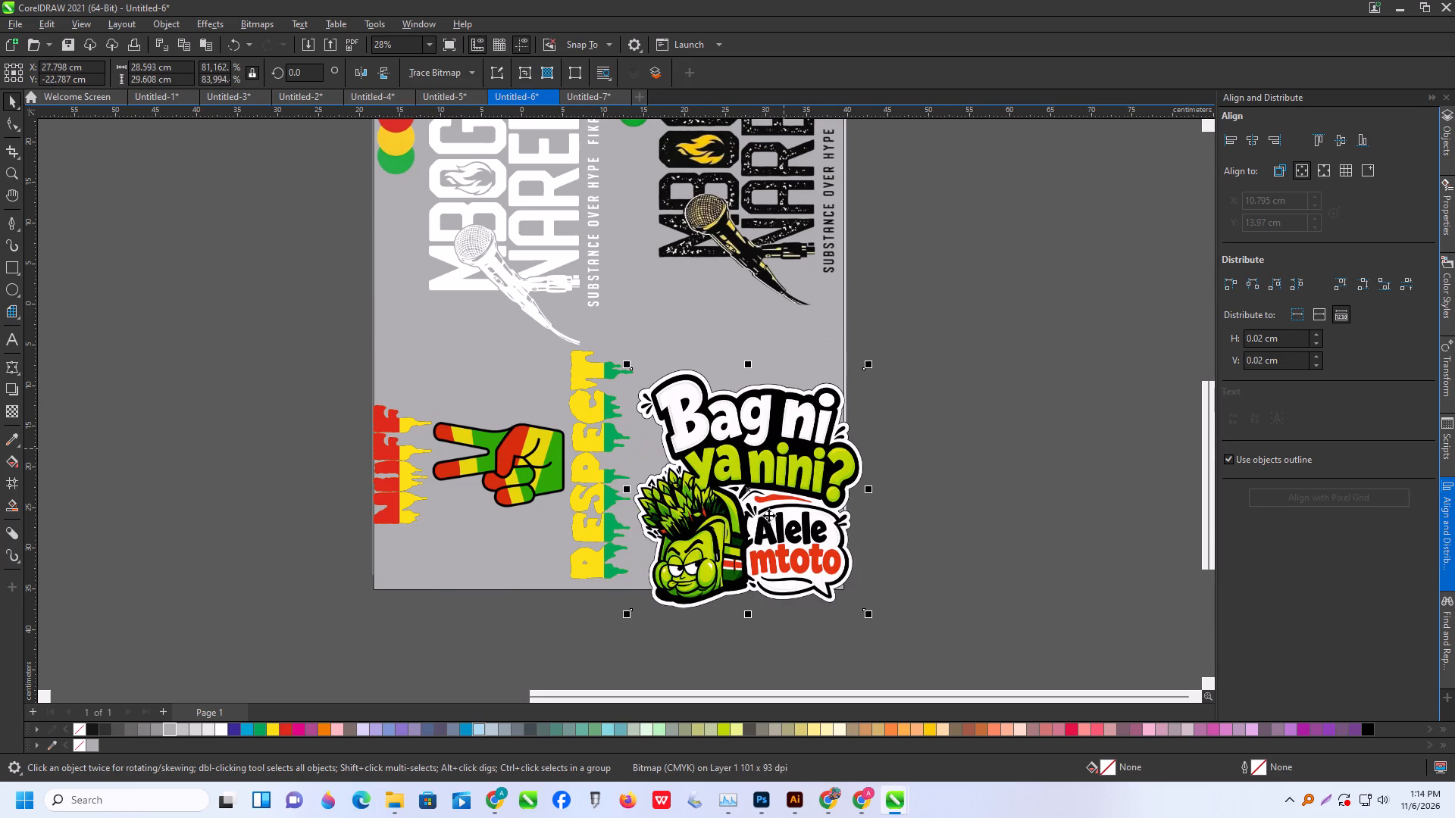
left_click_drag(762, 518, 768, 498)
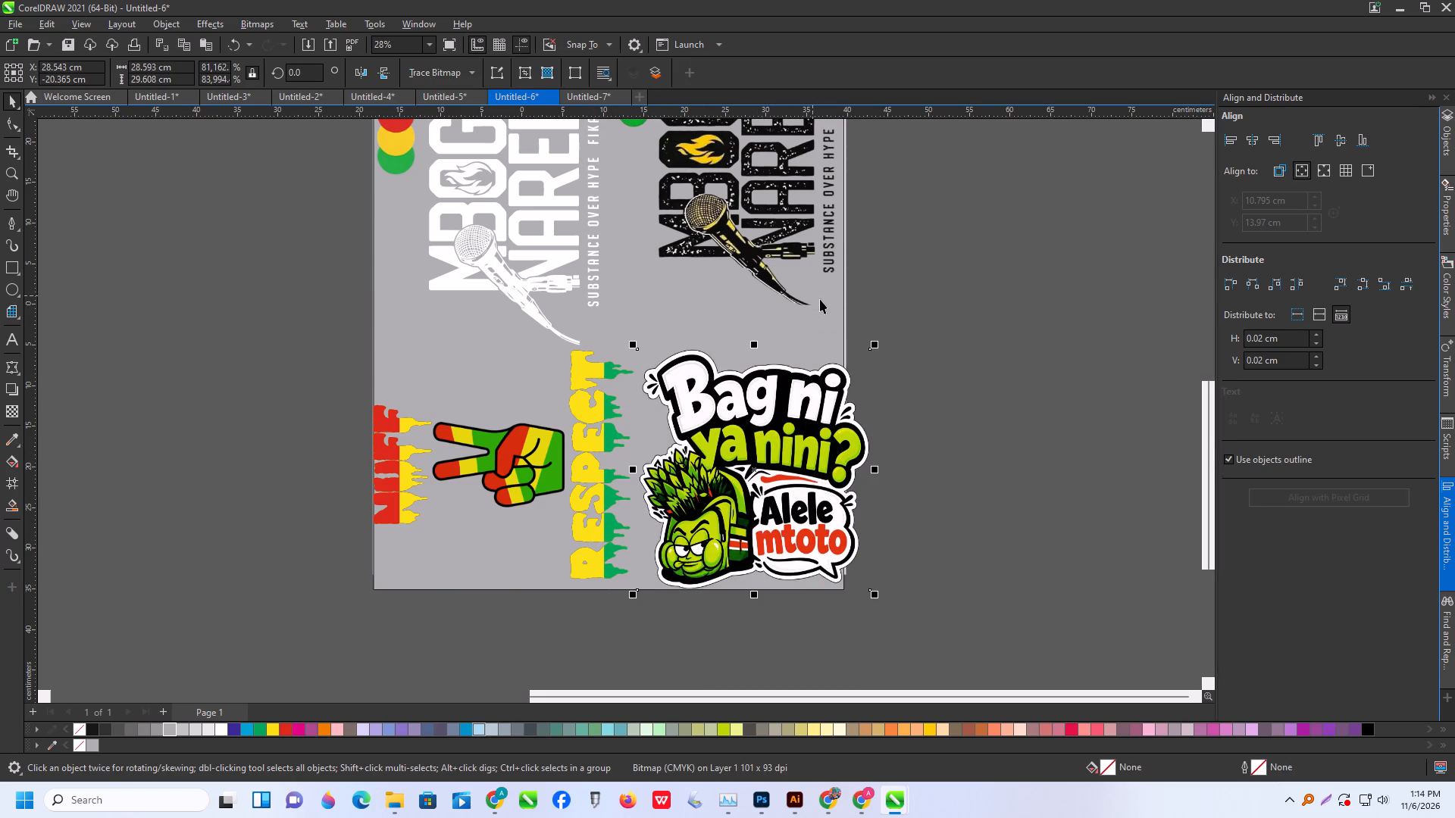
Scale the peace-hand and RESPECT group down proportionally to about 95.5 %, roughly 30.6 by 26.8 cm.
left_click(595, 397)
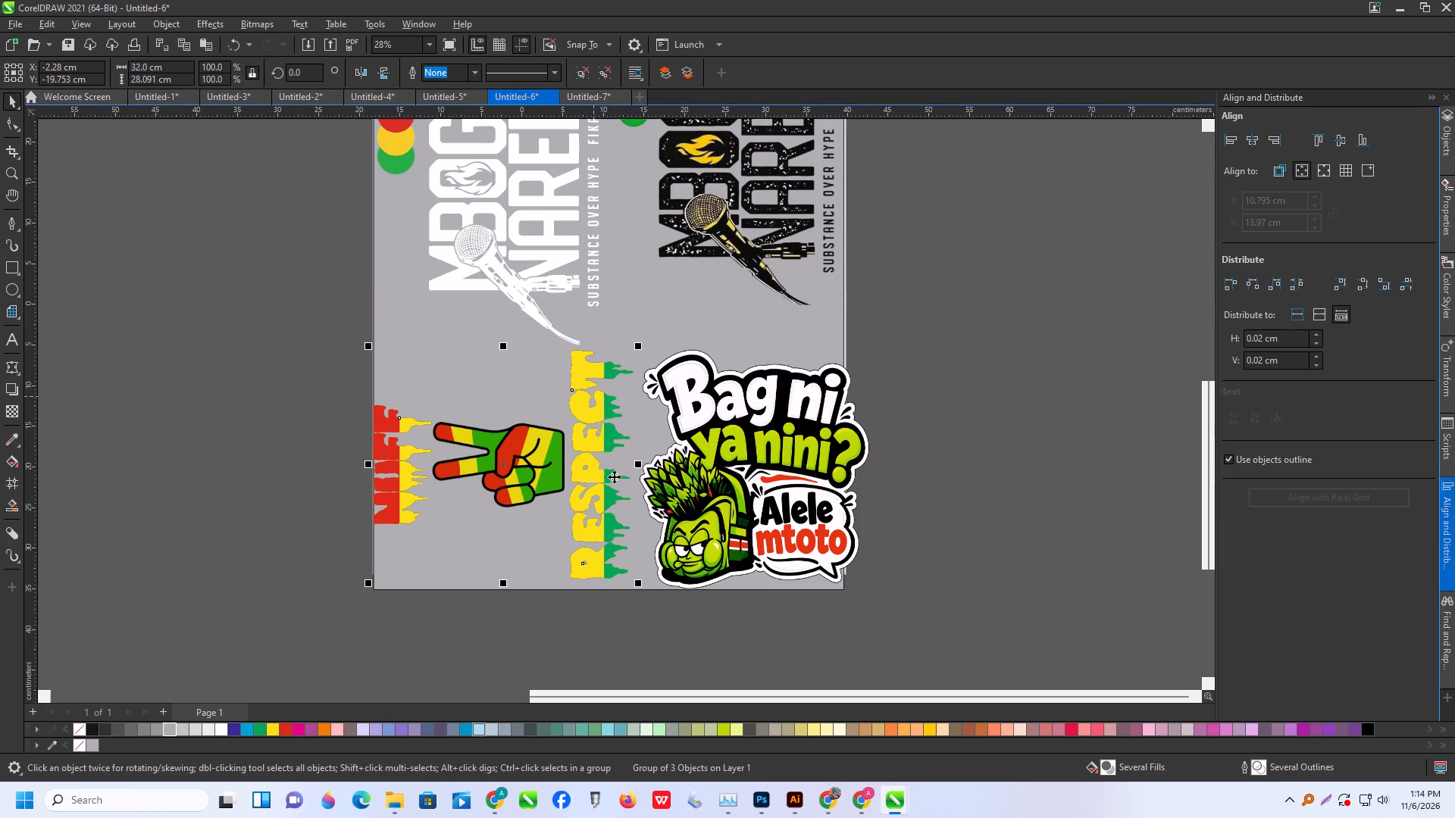
left_click_drag(638, 585, 629, 586)
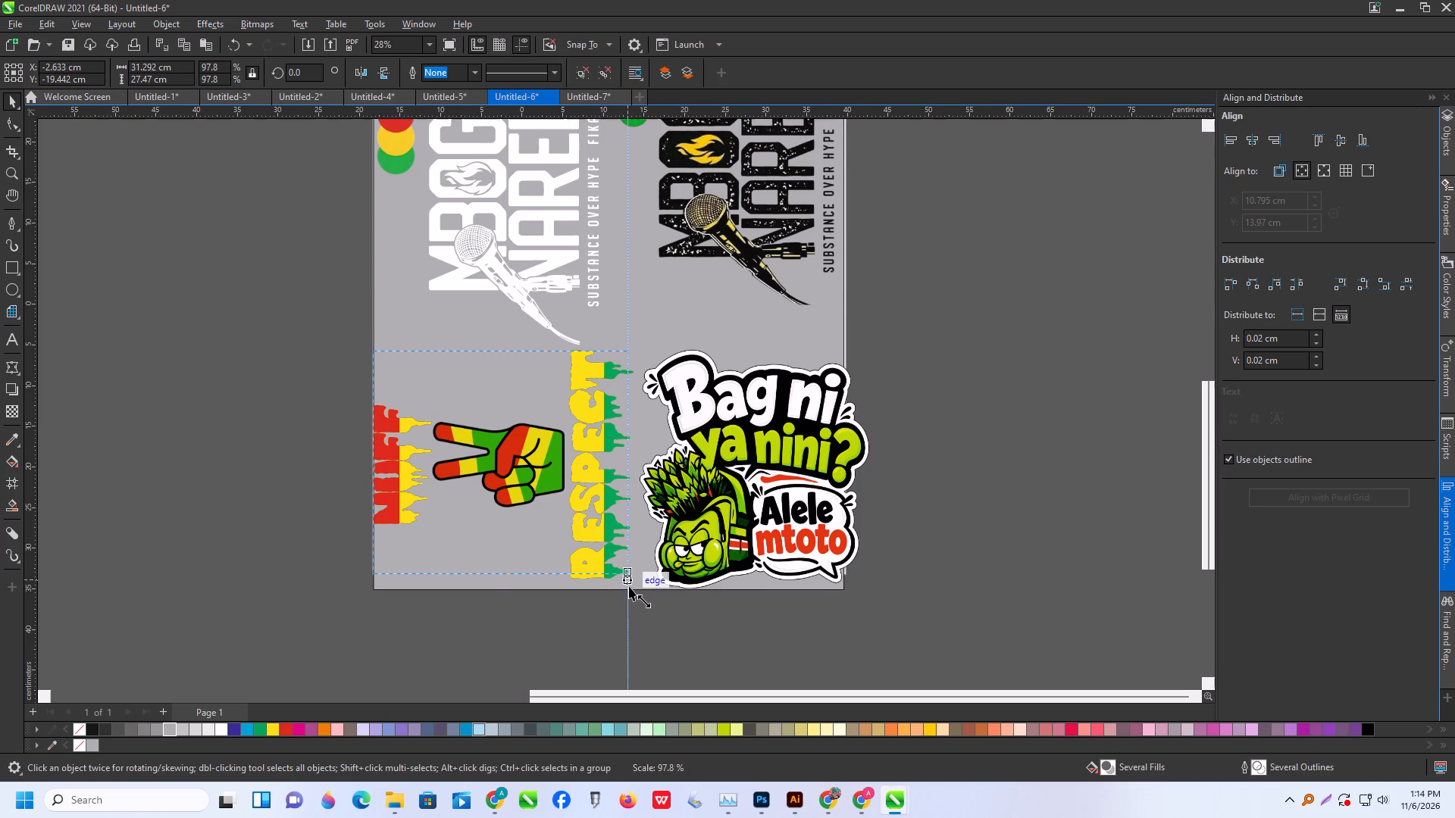
left_click_drag(629, 586, 628, 586)
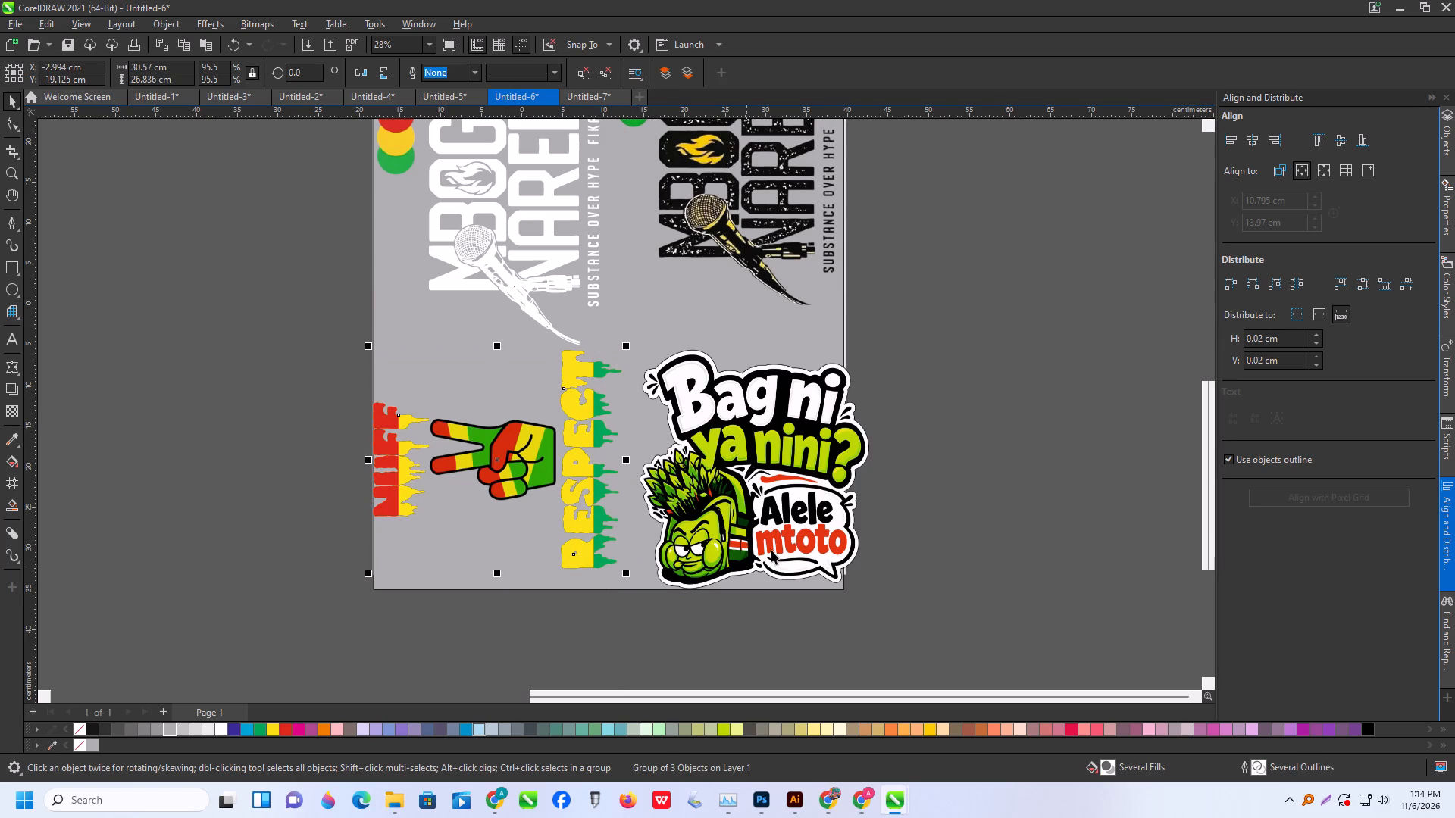
Move the Bag ni ya nini design closer to RESPECT and align it to the page's right edge.
left_click_drag(781, 532, 764, 532)
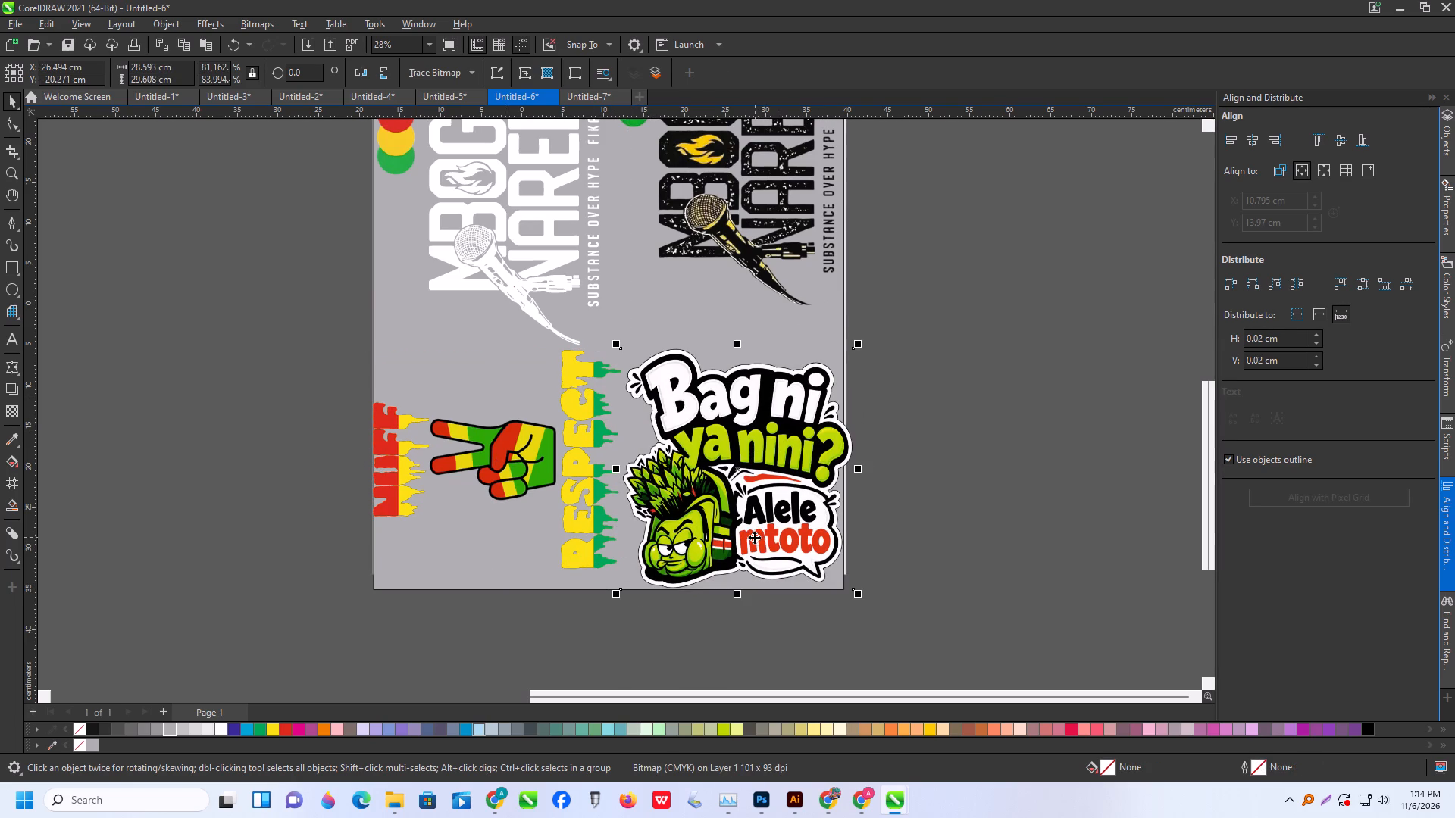
left_click(1276, 140)
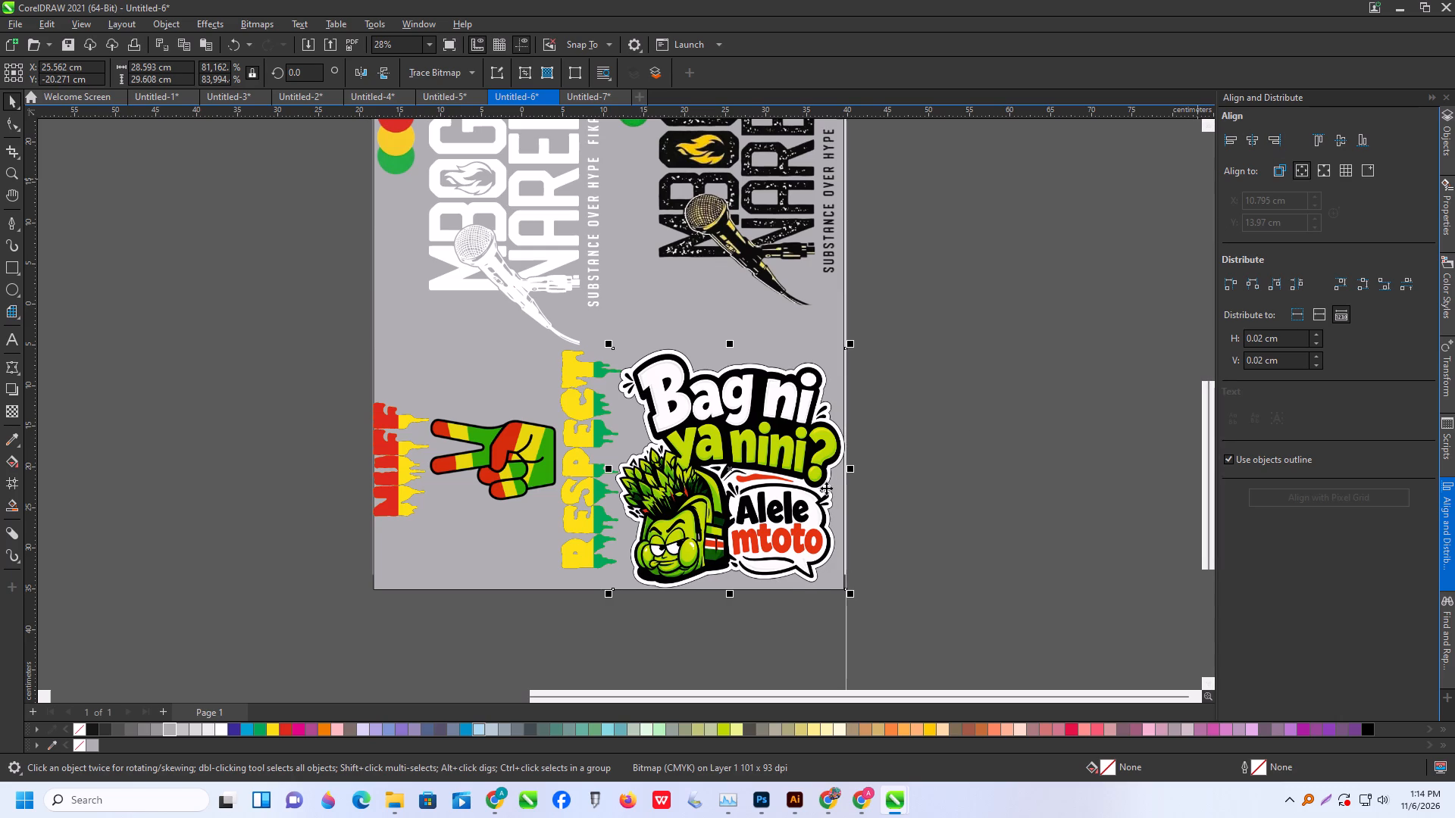
Resize the Bag ni ya nini design to about 28.5 cm wide by 31.3 cm high and move it up towards the black MBOGI NAREE.
left_click(609, 598)
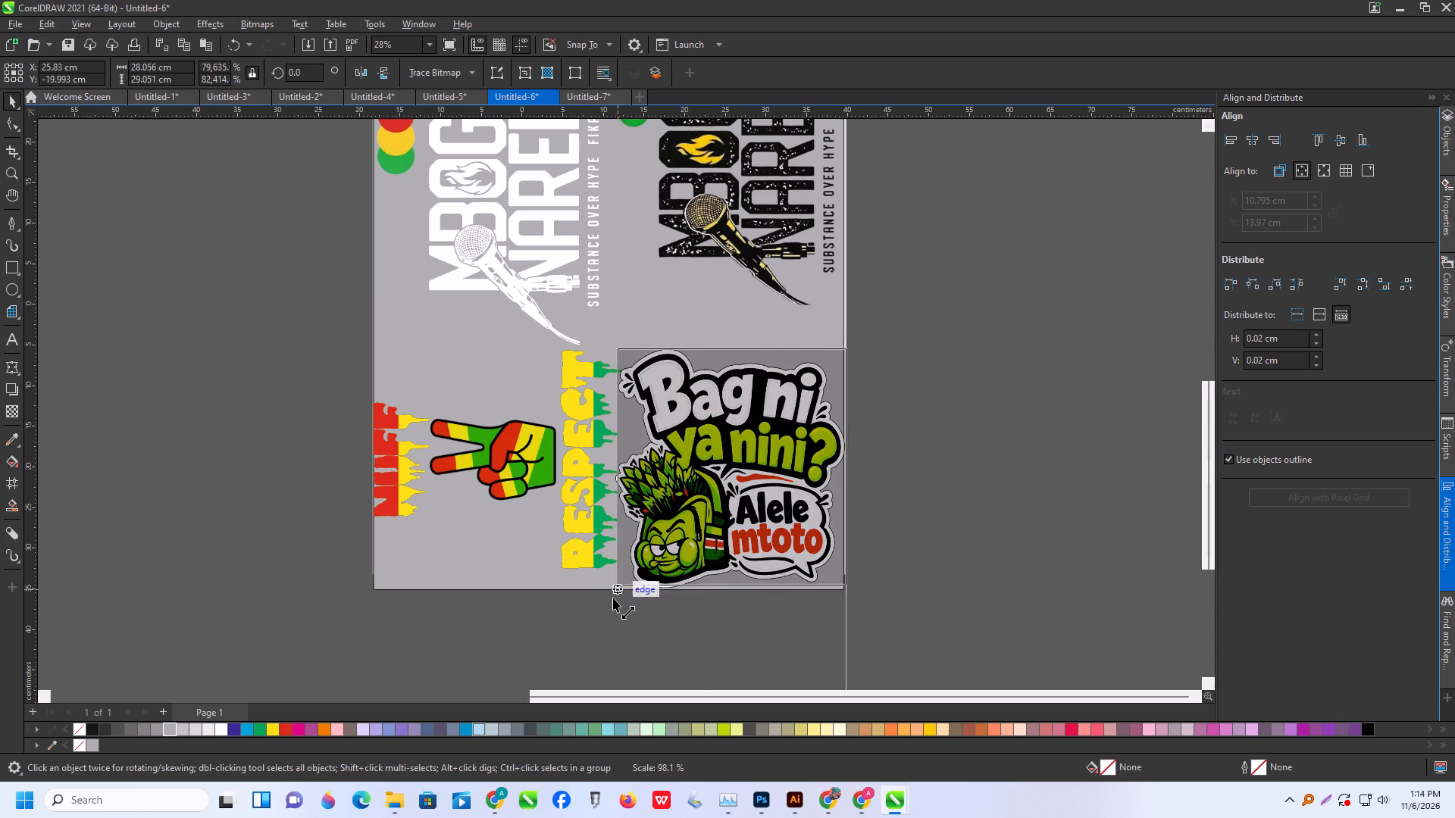
left_click_drag(732, 343, 735, 336)
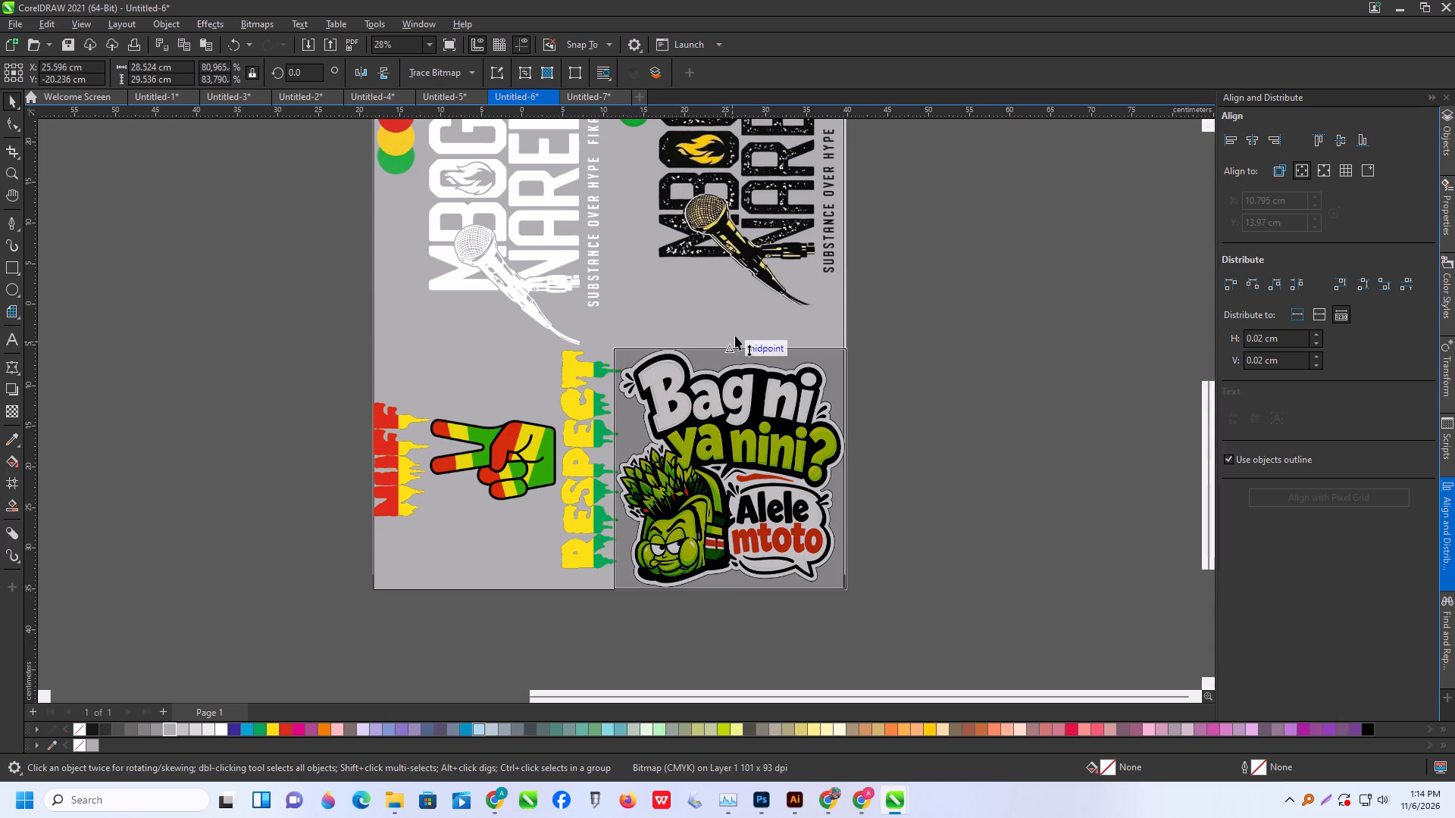
left_click_drag(735, 336, 736, 329)
left_click_drag(706, 414, 708, 406)
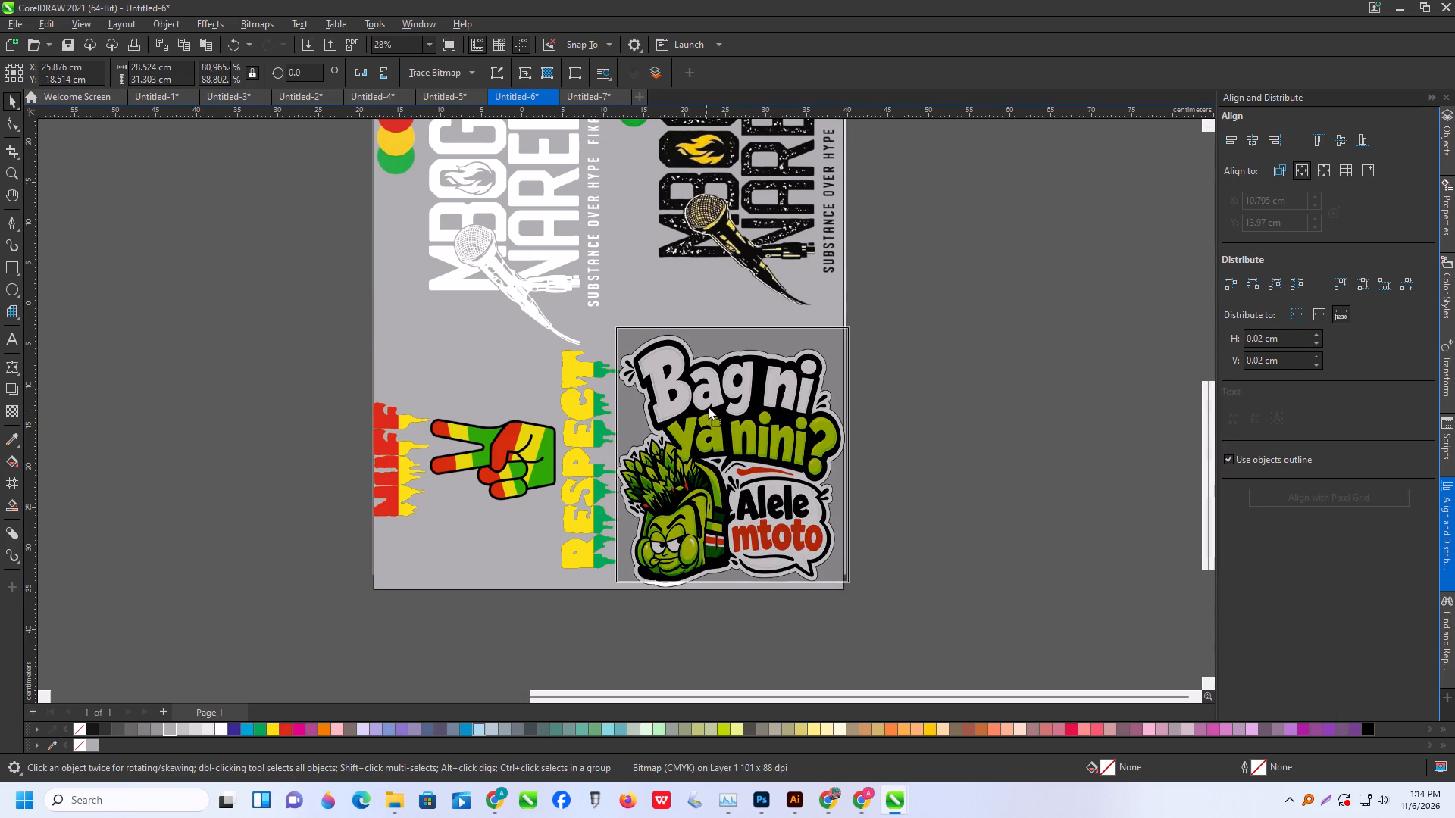
left_click_drag(708, 406, 706, 386)
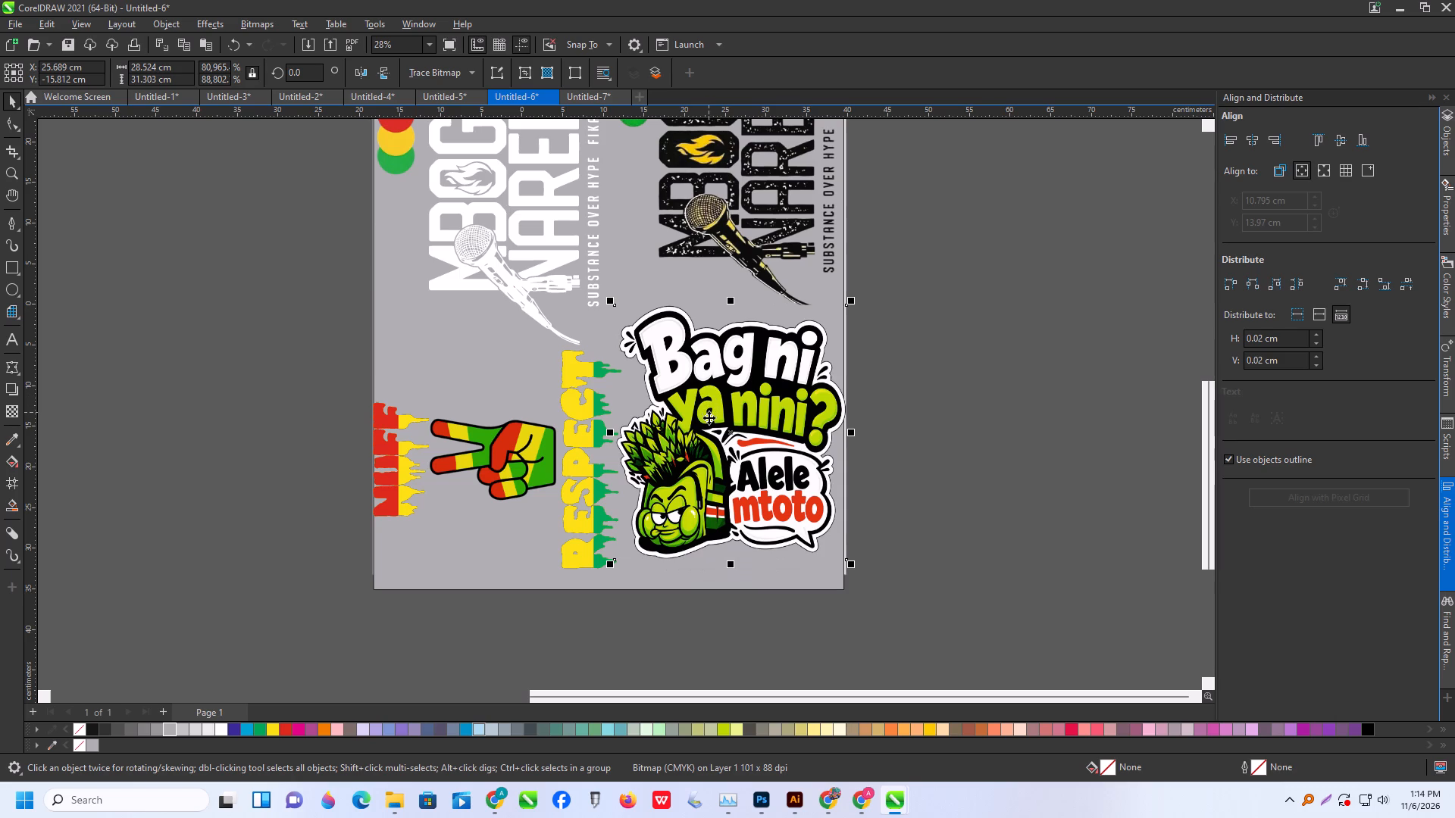
left_click(925, 436)
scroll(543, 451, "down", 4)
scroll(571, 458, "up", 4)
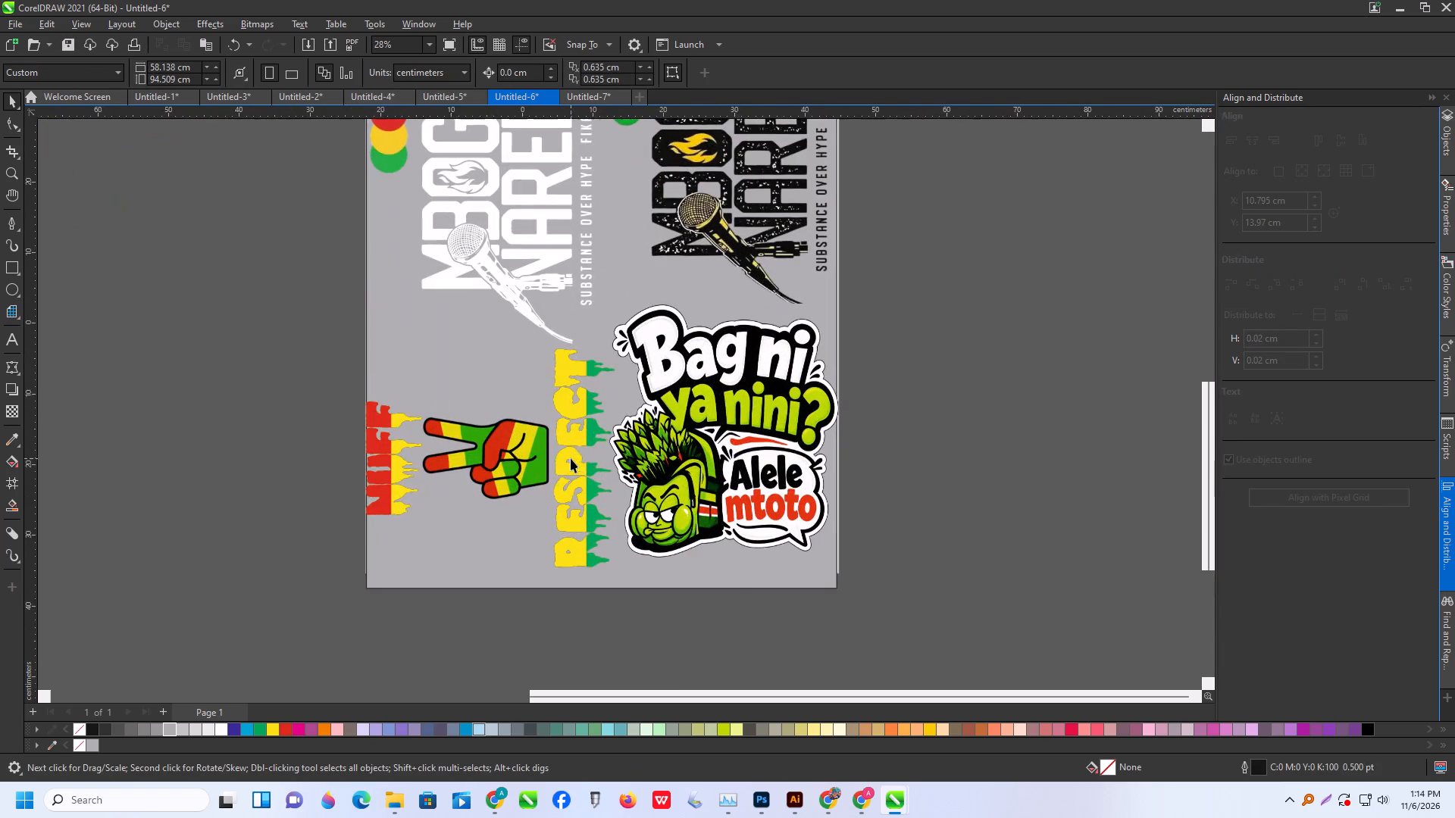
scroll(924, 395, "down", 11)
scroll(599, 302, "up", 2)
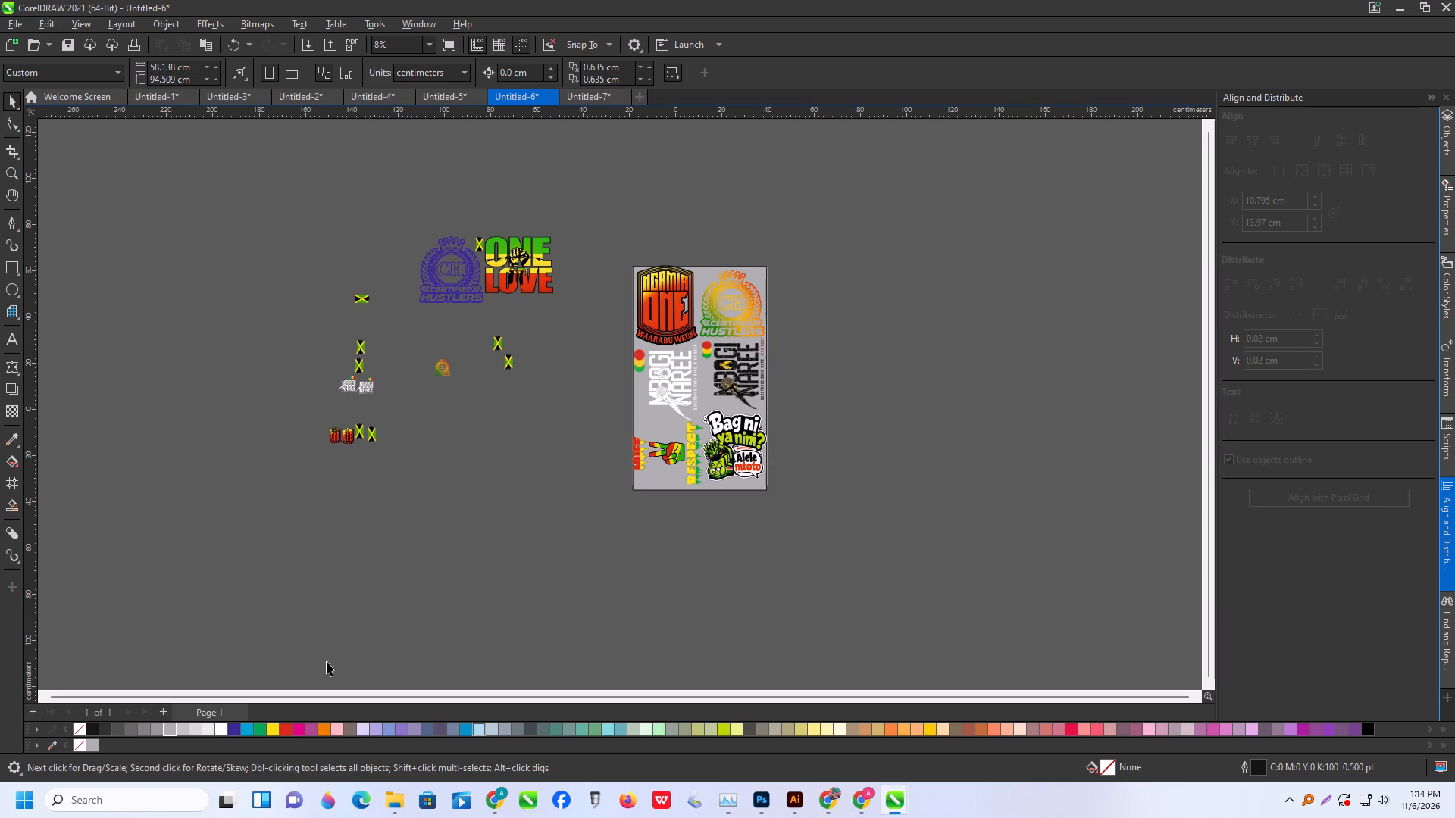
Switch to File Explorer and preview the petronila no cut 58 by 201-alex PDF in the ALEKH folder to examine its designs.
left_click(406, 801)
left_click(393, 748)
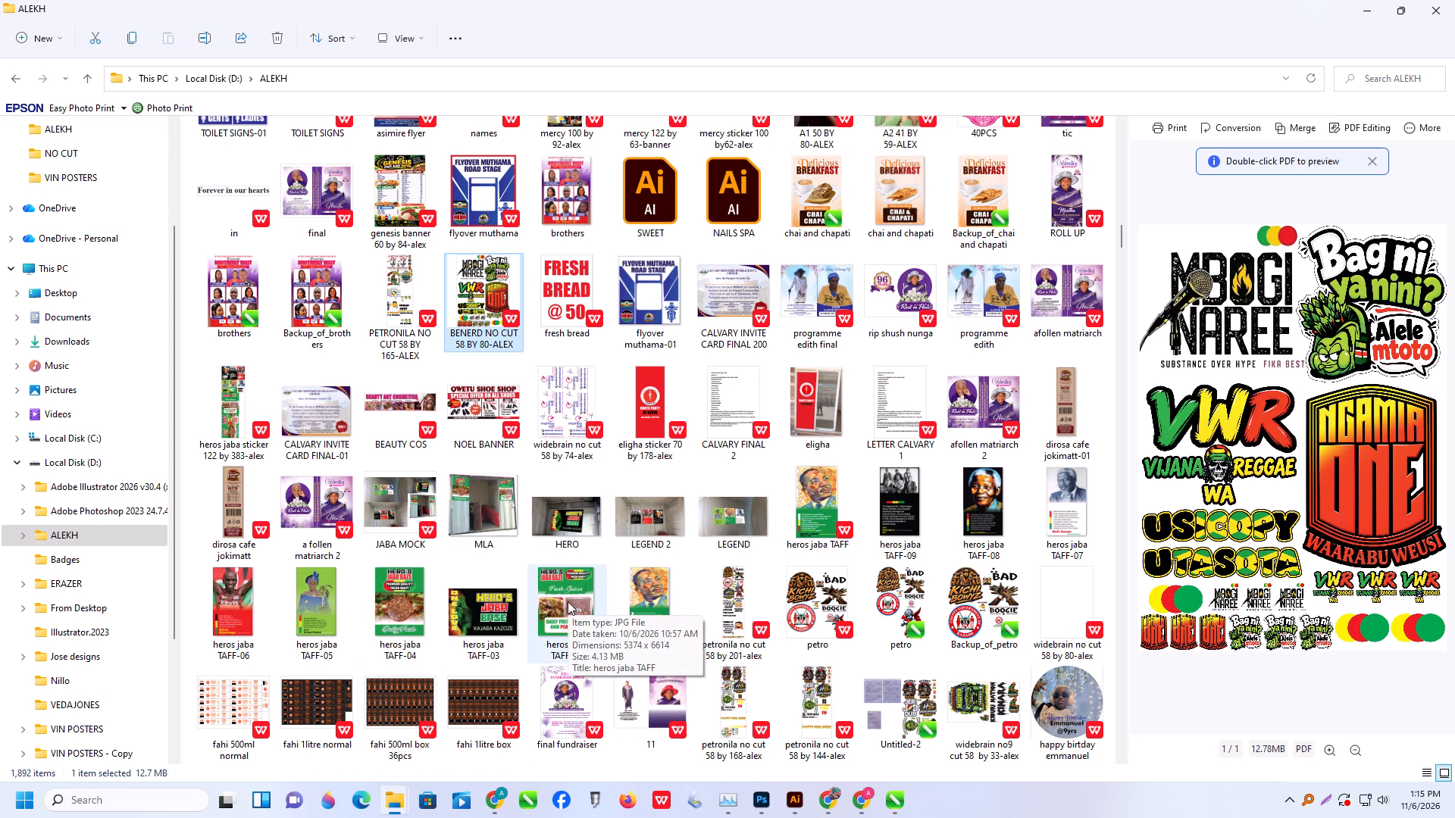
left_click(720, 592)
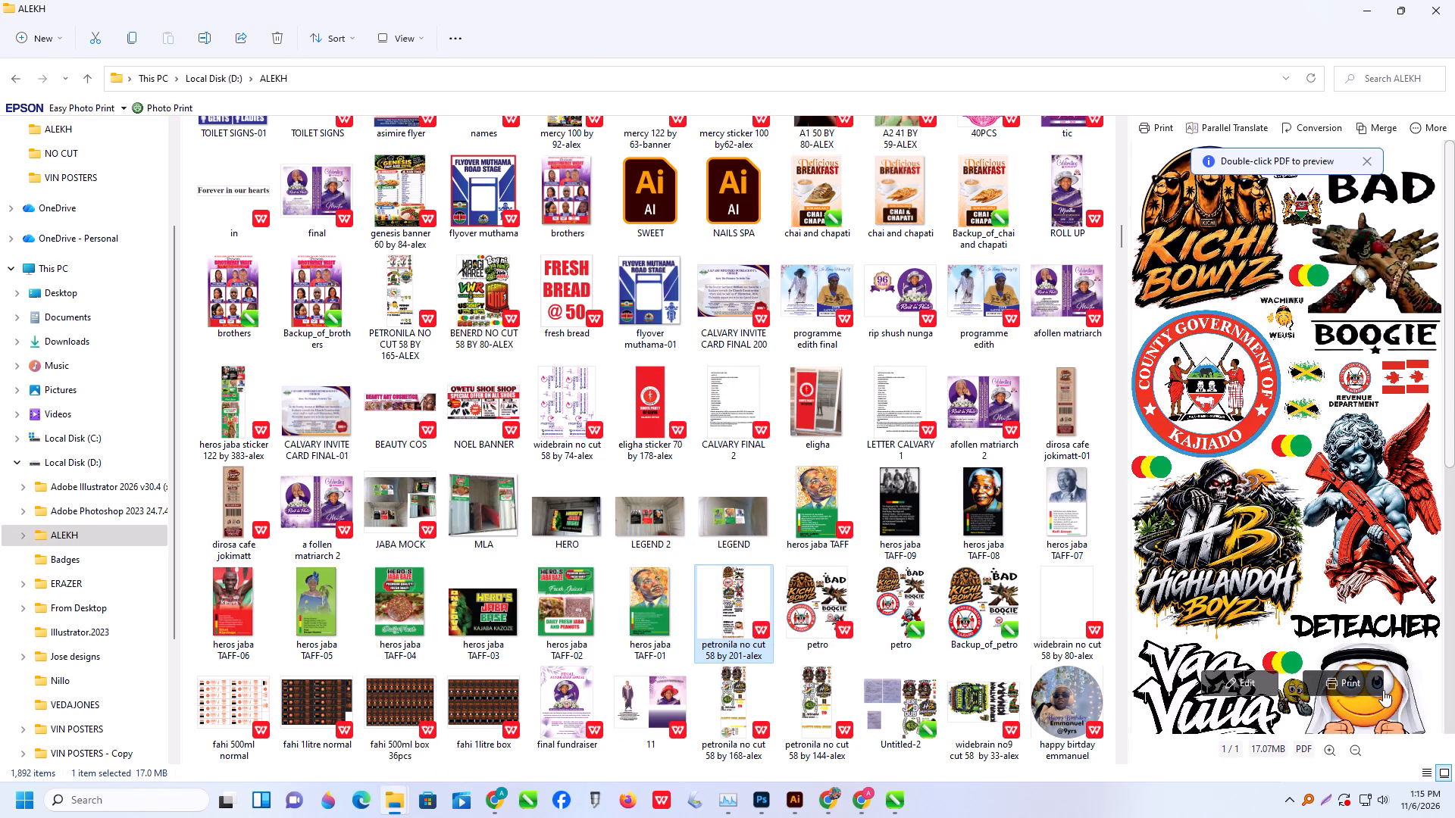
scroll(1383, 691, "down", 3)
left_click(1397, 679)
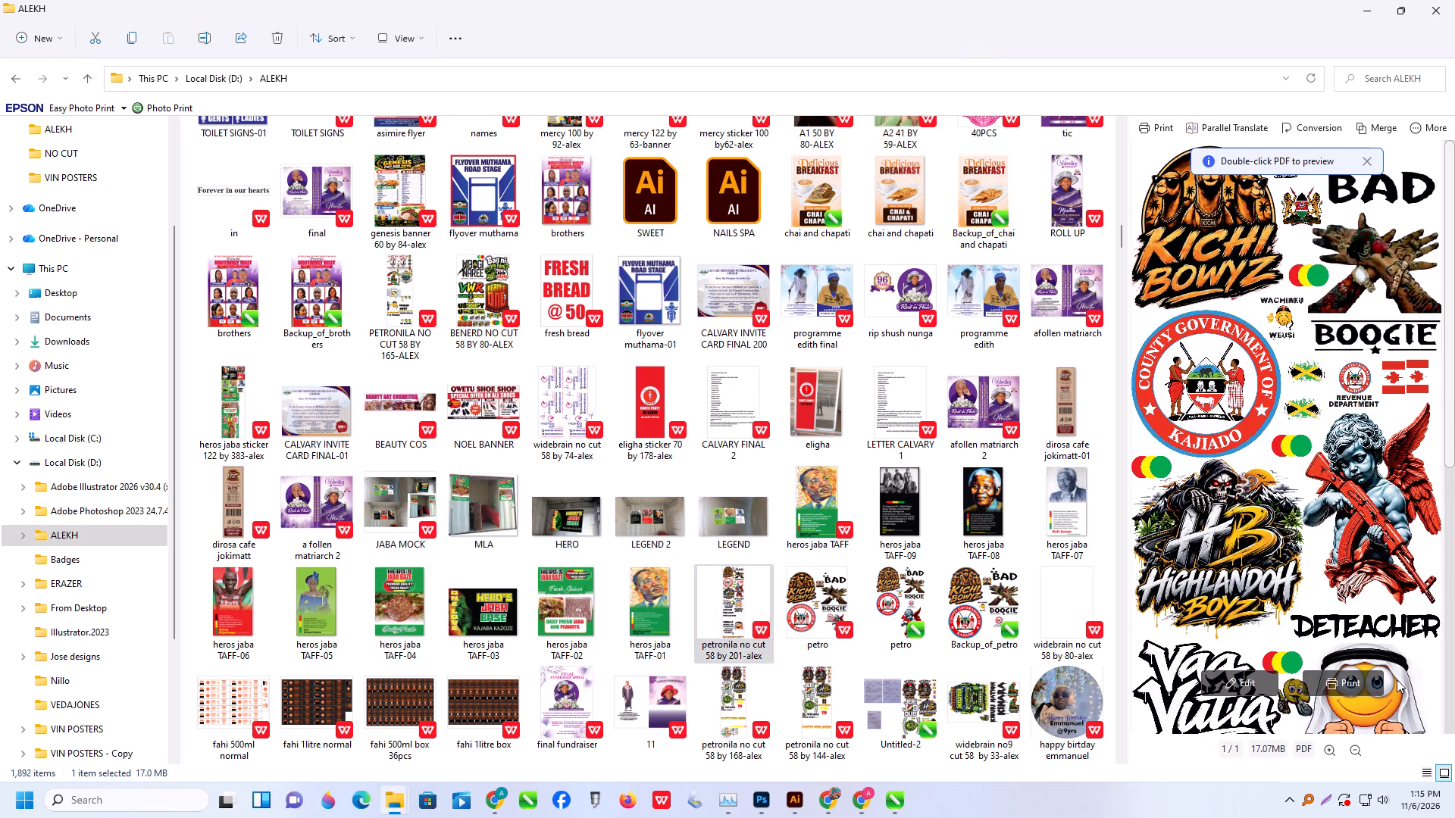
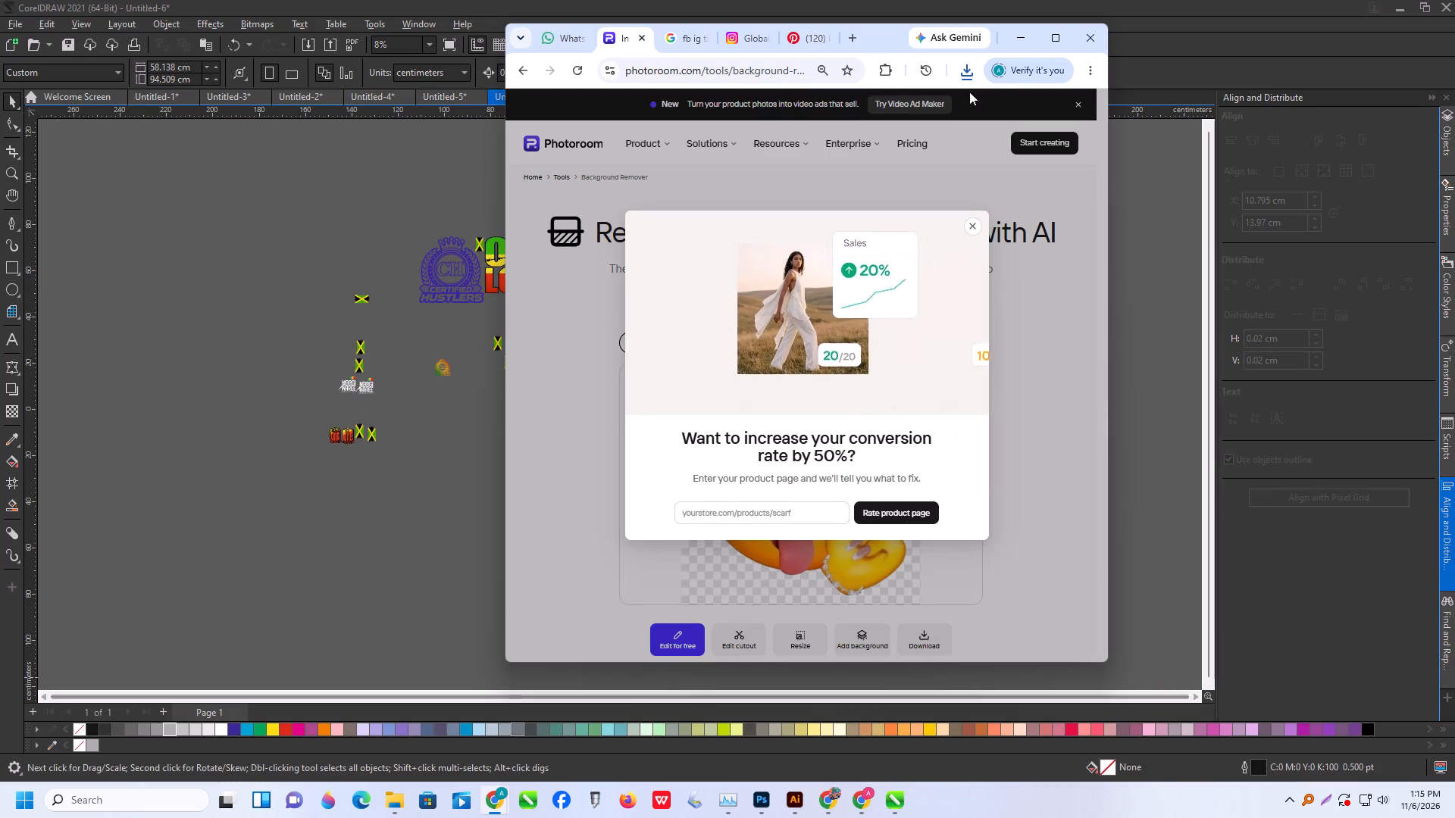
Switch to the Downloads folder in File Explorer and bring the Photoroom tongue-out emoji PNG into the Untitled-6 document beside the page.
left_click(1018, 30)
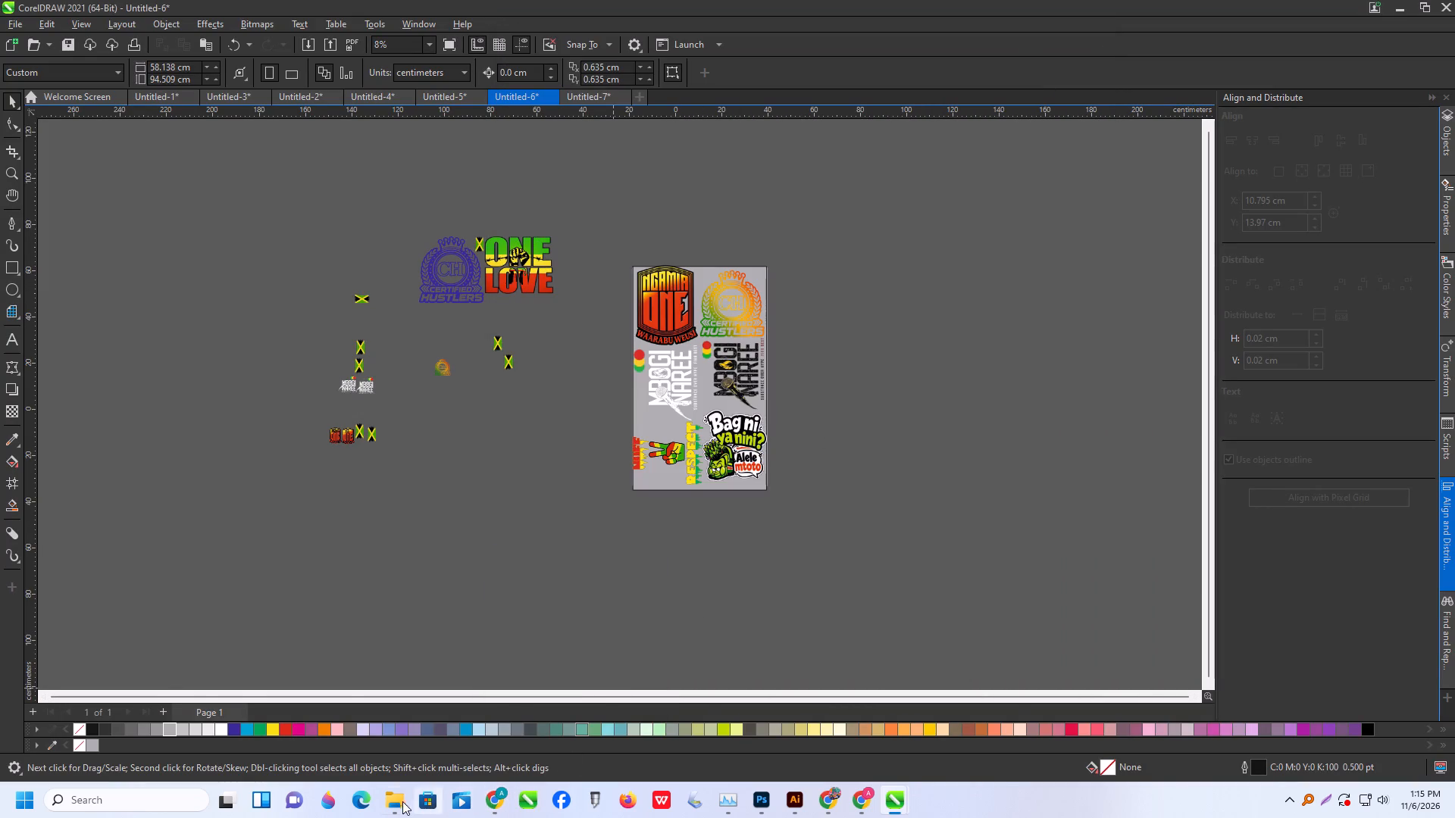
left_click(400, 798)
left_click(529, 730)
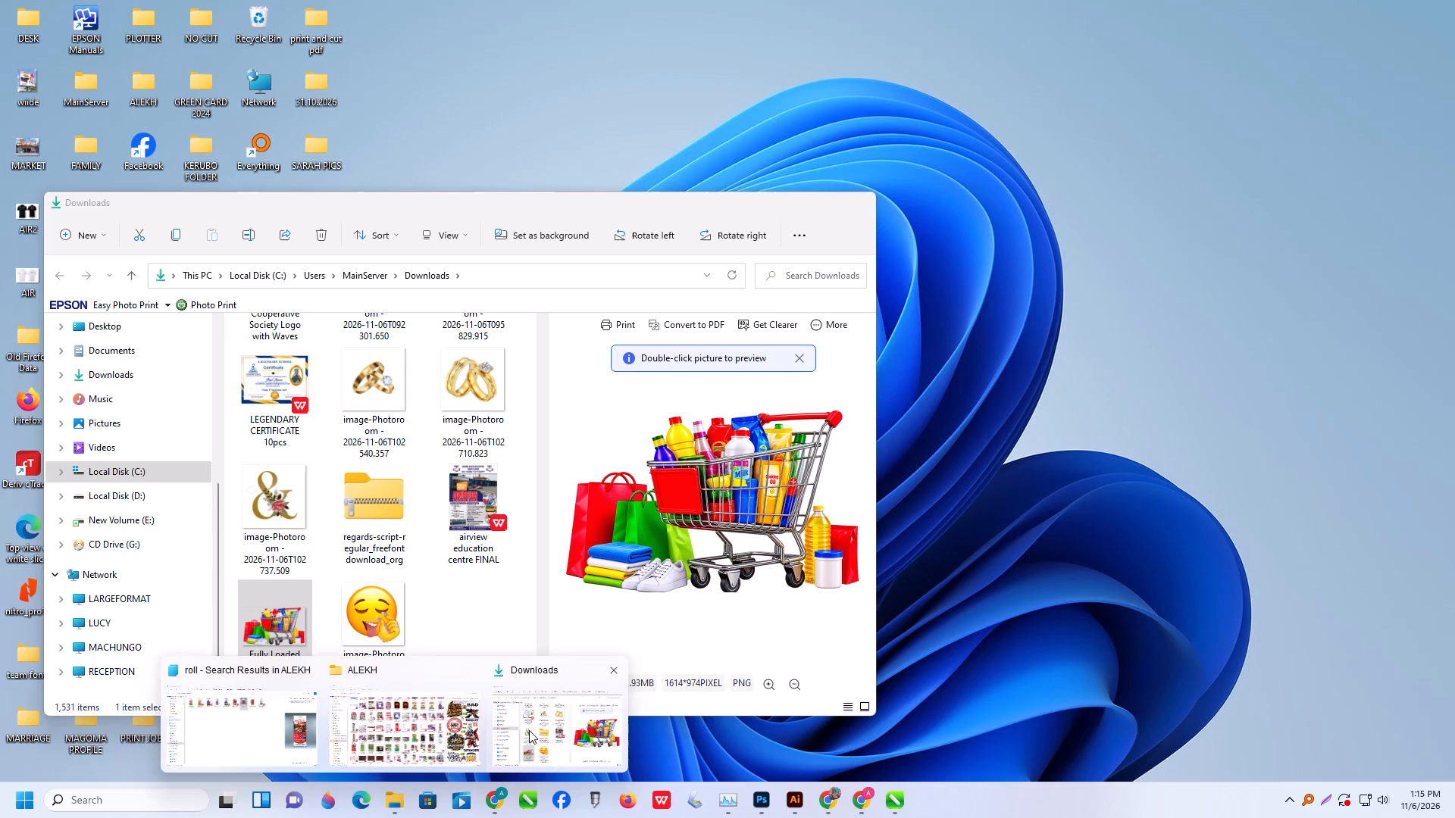
left_click_drag(383, 601, 961, 445)
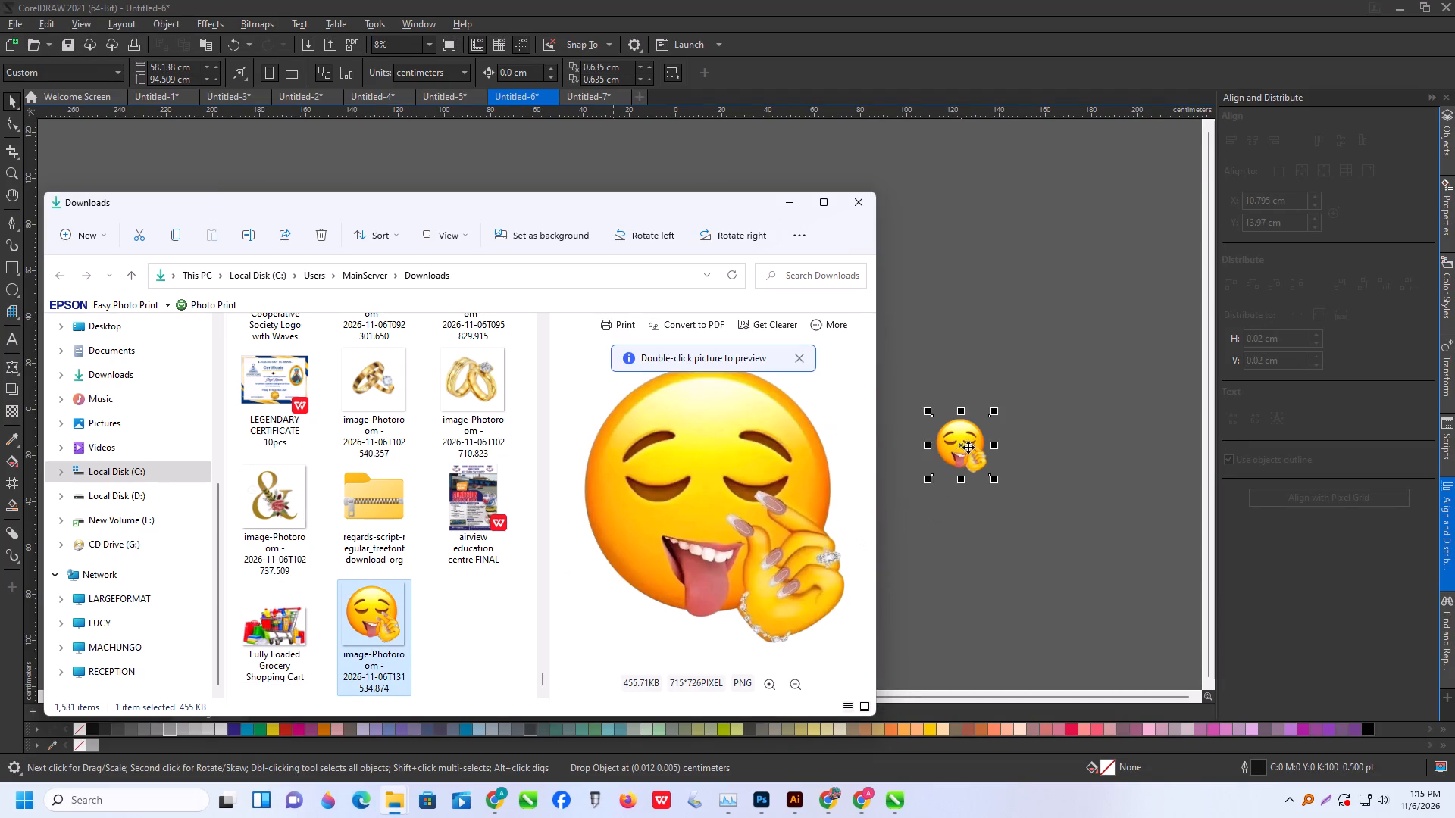
Move the emoji image to just below the grey page's lower-left corner, under the peace-hand and RESPECT group.
left_click(990, 518)
scroll(947, 450, "up", 4)
left_click_drag(958, 436, 447, 583)
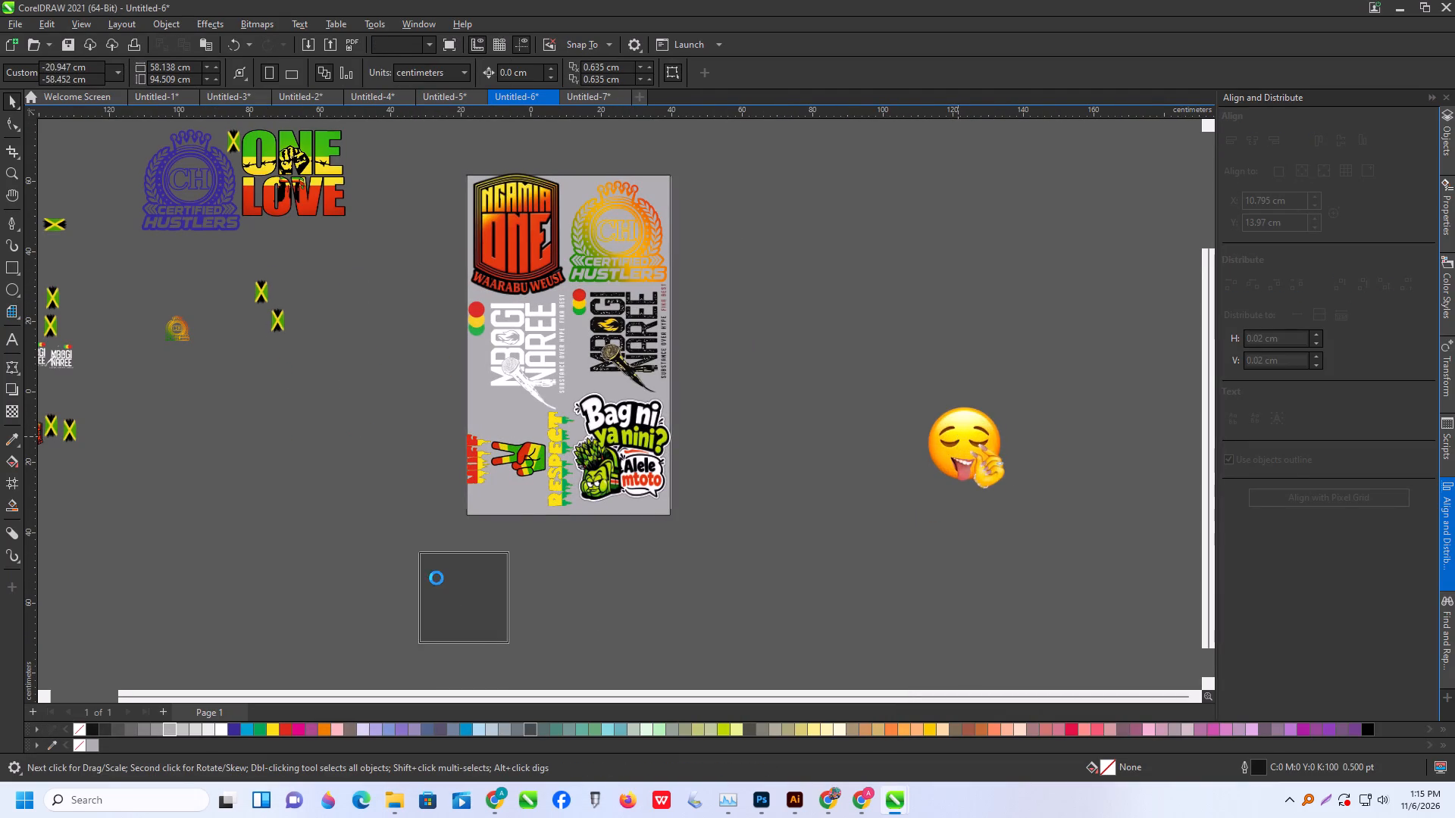
scroll(431, 558, "down", 4)
scroll(445, 602, "up", 3)
left_click_drag(444, 605, 476, 577)
scroll(472, 582, "up", 3)
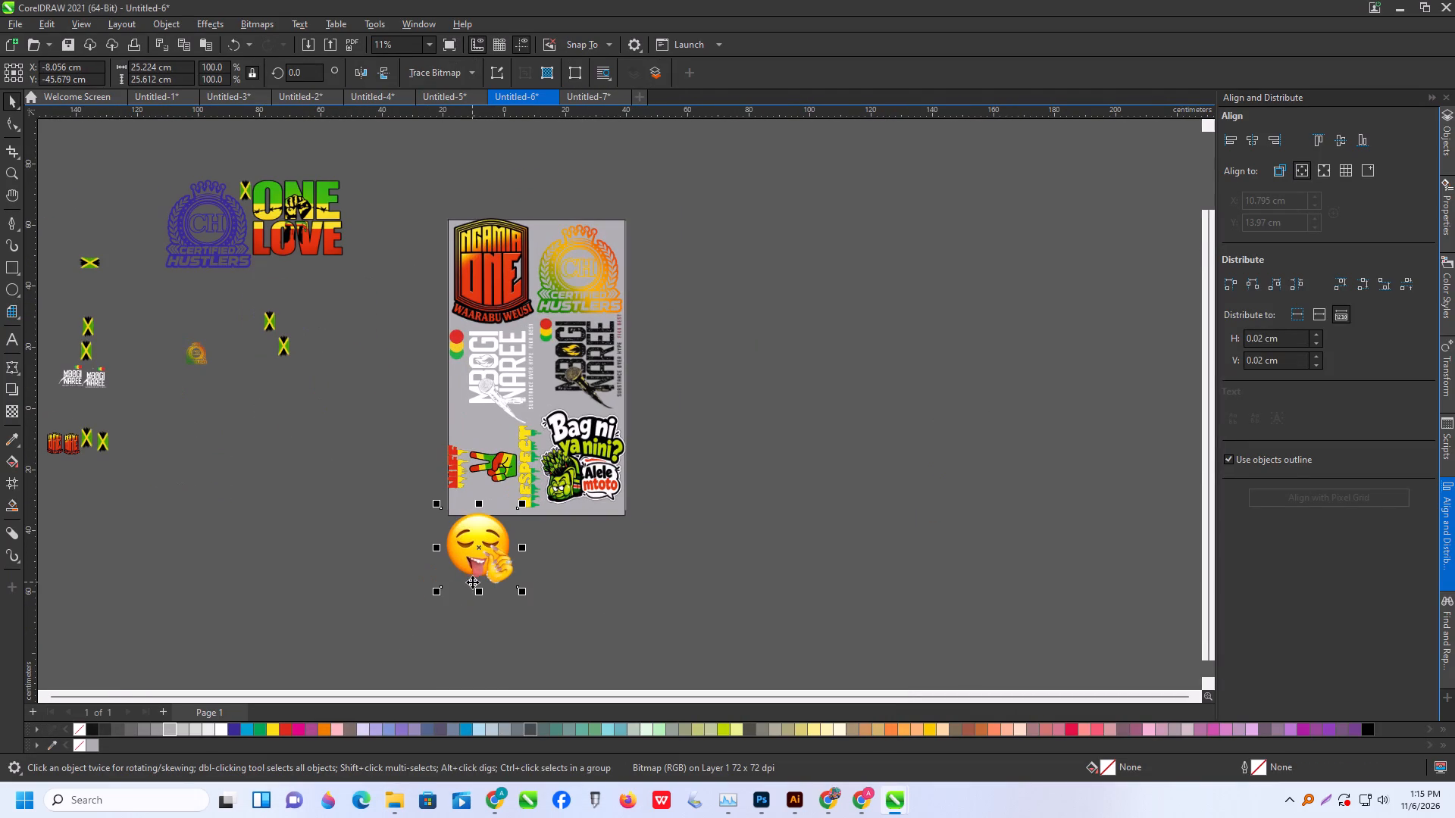
Trim the empty margin along the emoji bitmap's left side by moving its two left boundary nodes inward with the Shape tool.
left_click(5, 125)
scroll(336, 495, "up", 5)
scroll(462, 565, "up", 2)
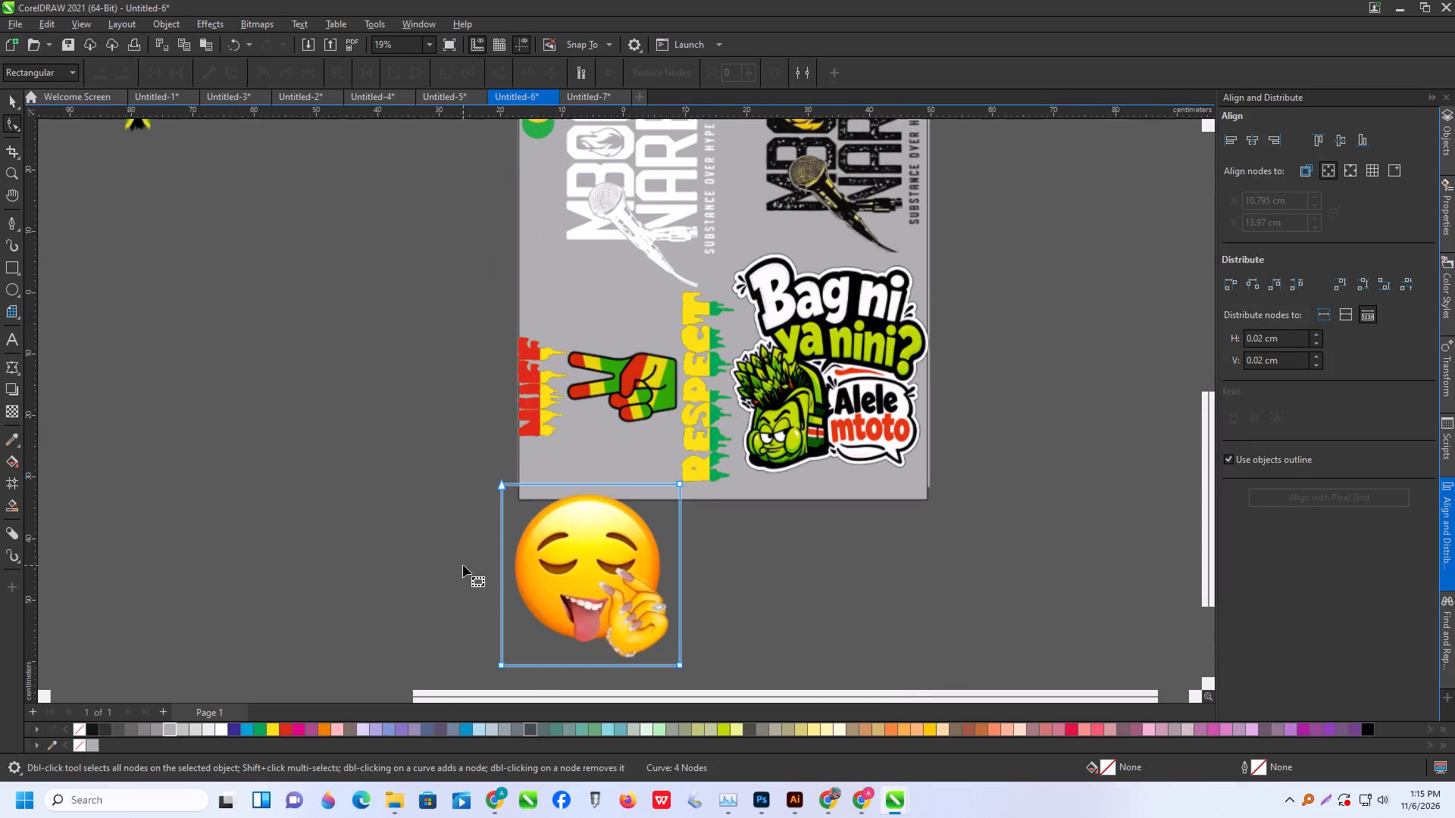
left_click_drag(469, 445, 521, 692)
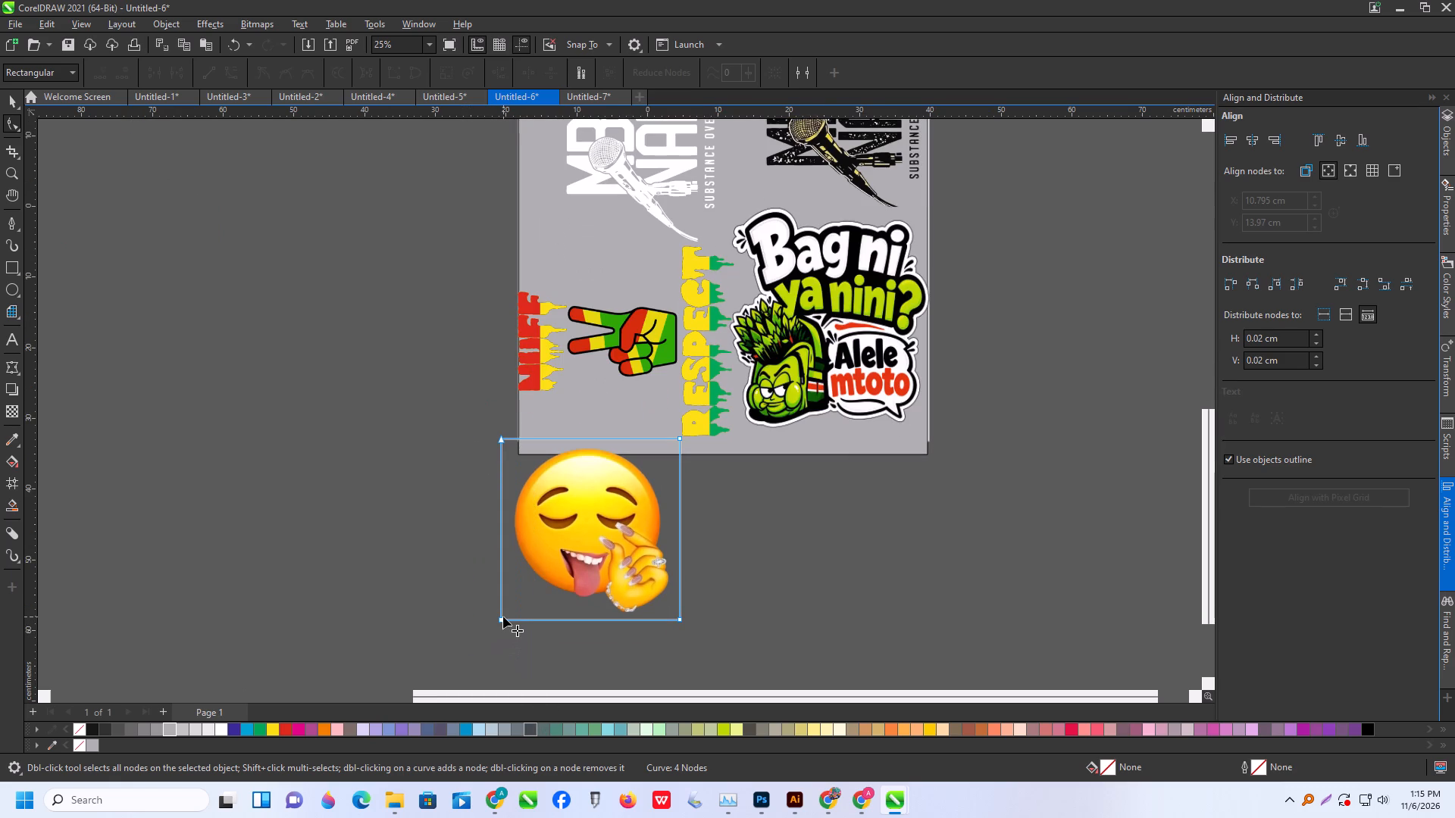
left_click_drag(503, 617, 517, 613)
left_click_drag(446, 420, 512, 436)
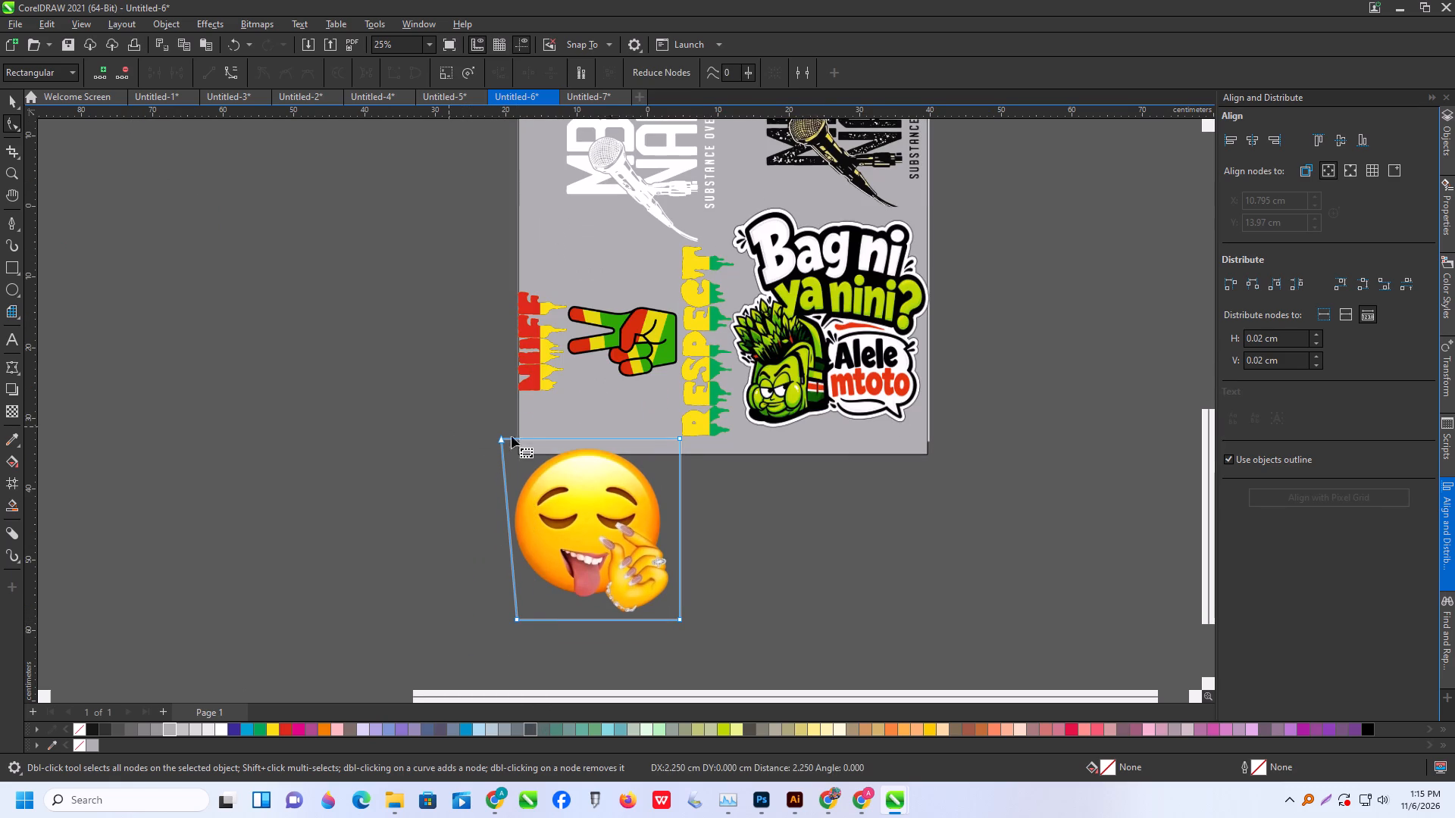
left_click_drag(512, 436, 585, 459)
left_click_drag(502, 437, 521, 442)
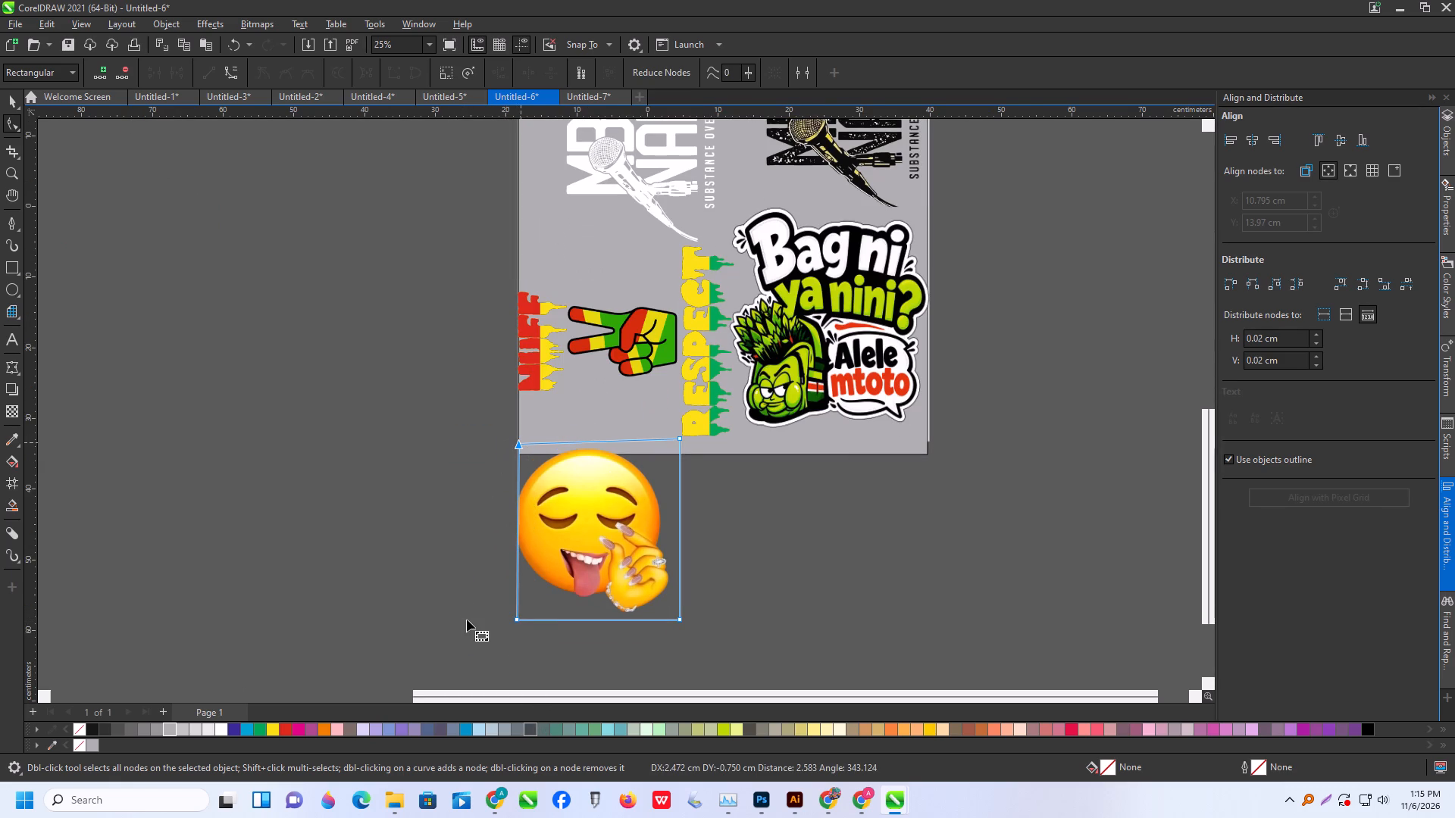
left_click_drag(444, 569, 540, 640)
left_click_drag(518, 620, 513, 619)
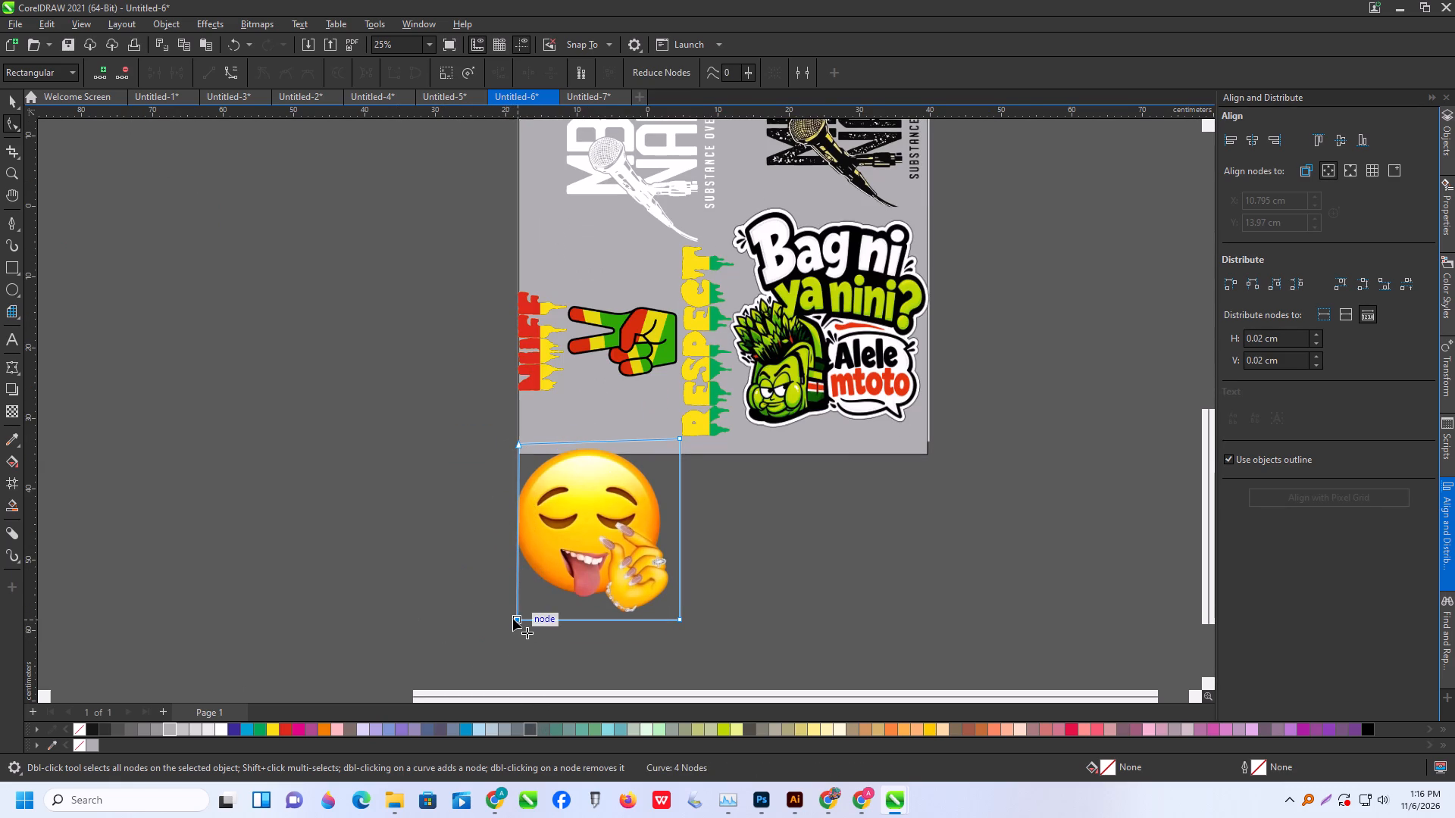
left_click_drag(513, 619, 510, 618)
left_click_drag(487, 397, 546, 472)
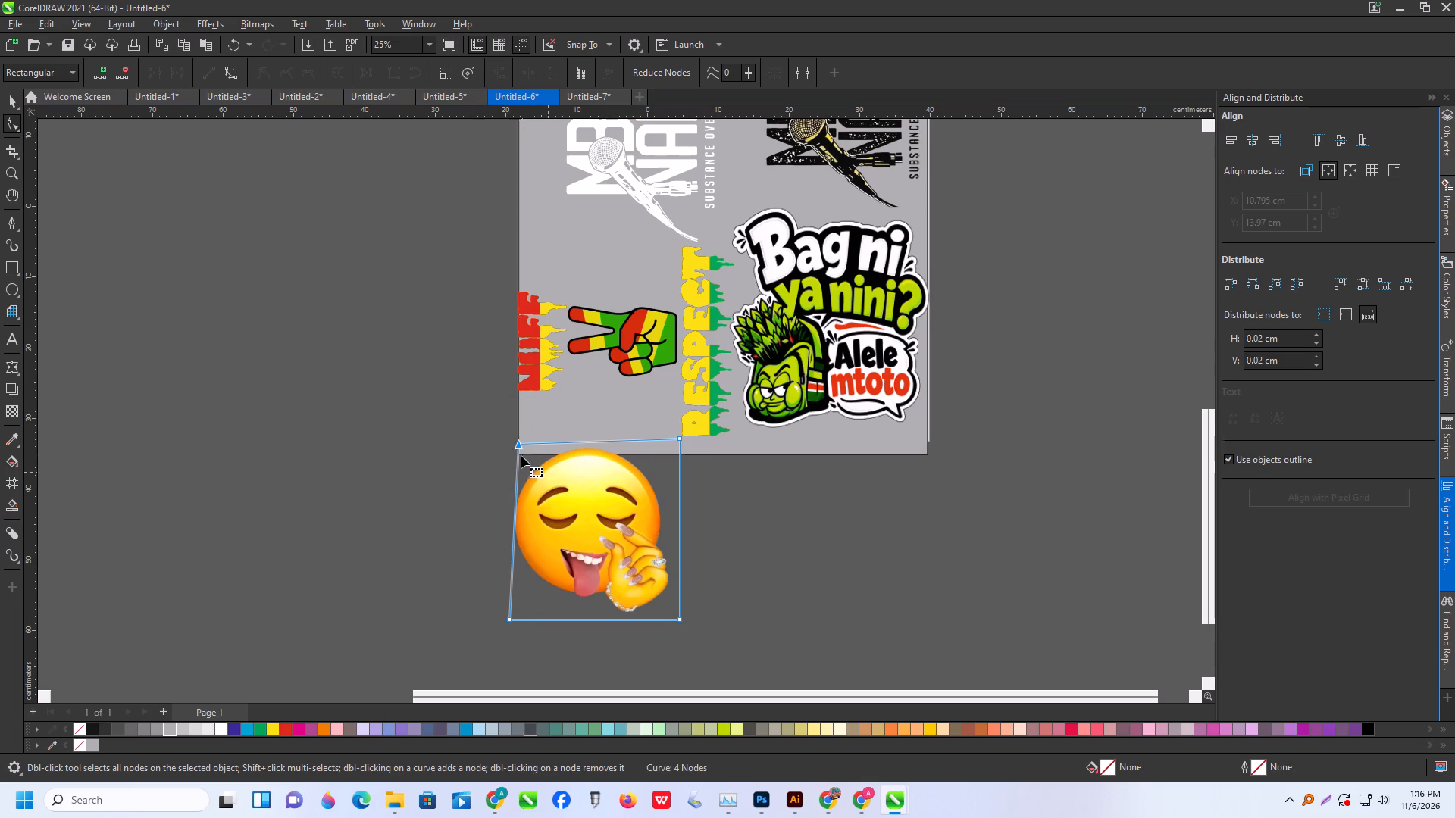
left_click(519, 442)
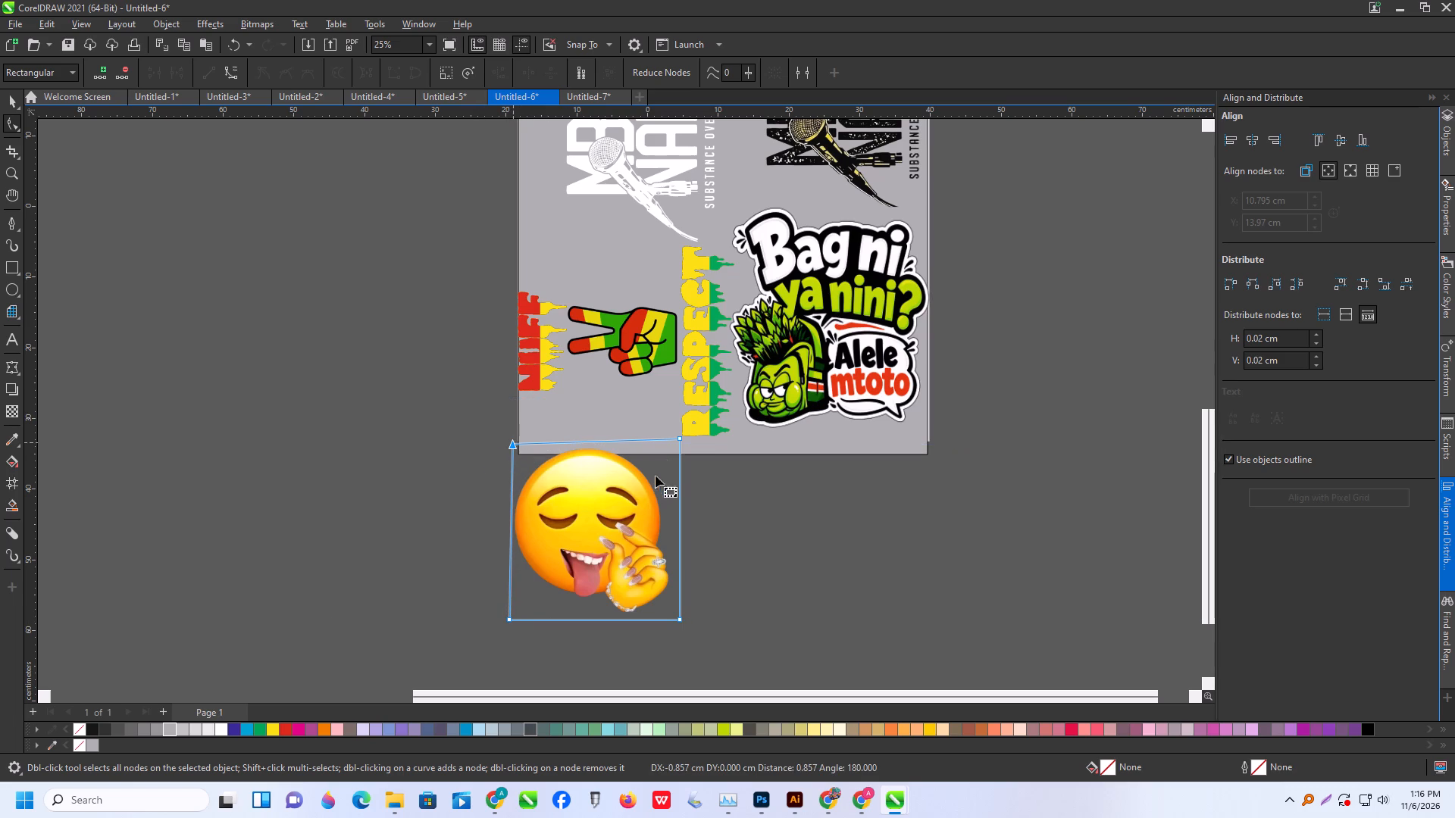
Move the emoji bitmap's right boundary nodes inward to the fingers and lower its top-right node to trim the empty margin.
left_click_drag(727, 654, 640, 404)
left_click_drag(681, 620, 674, 620)
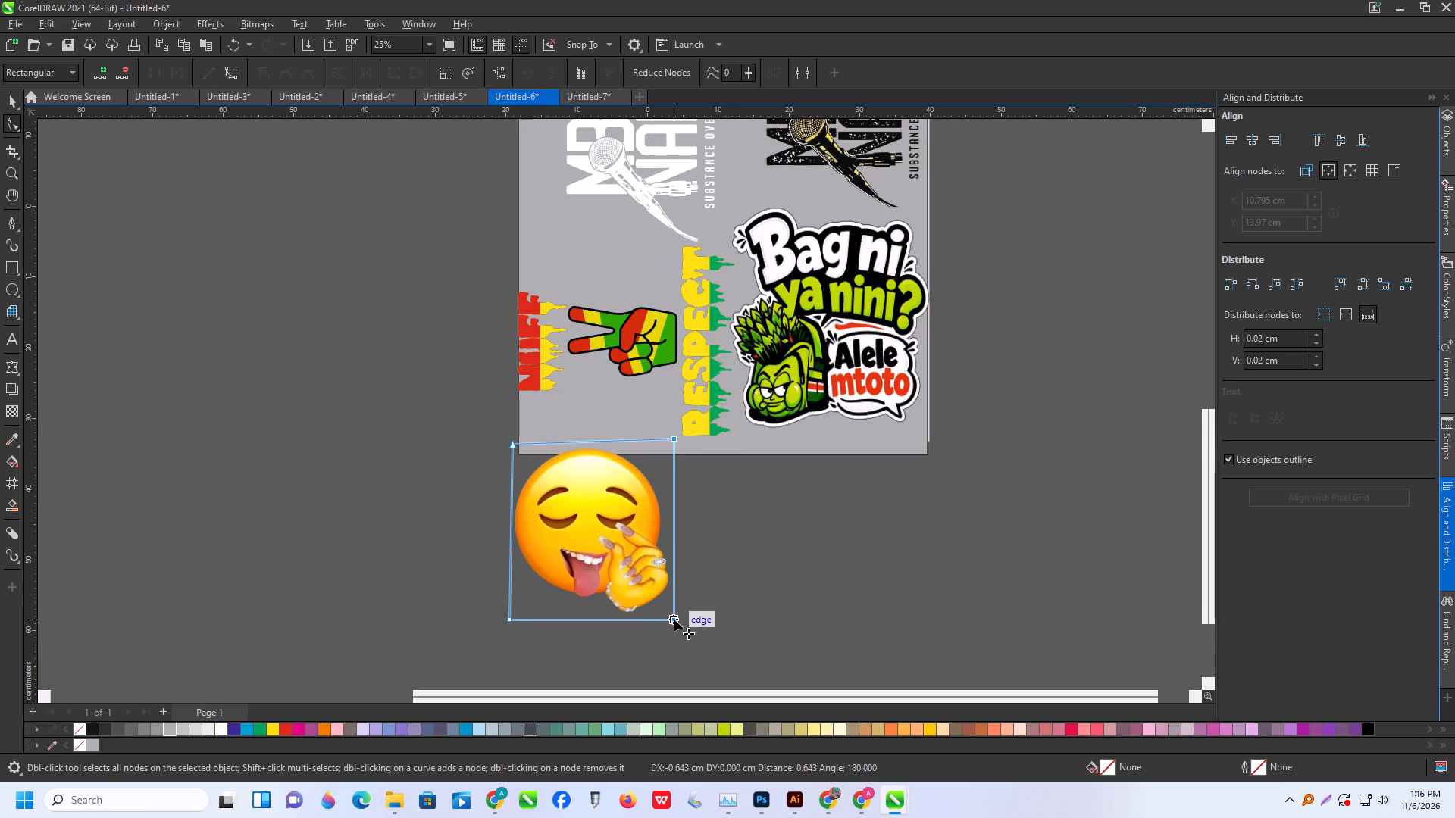
left_click_drag(674, 620, 671, 620)
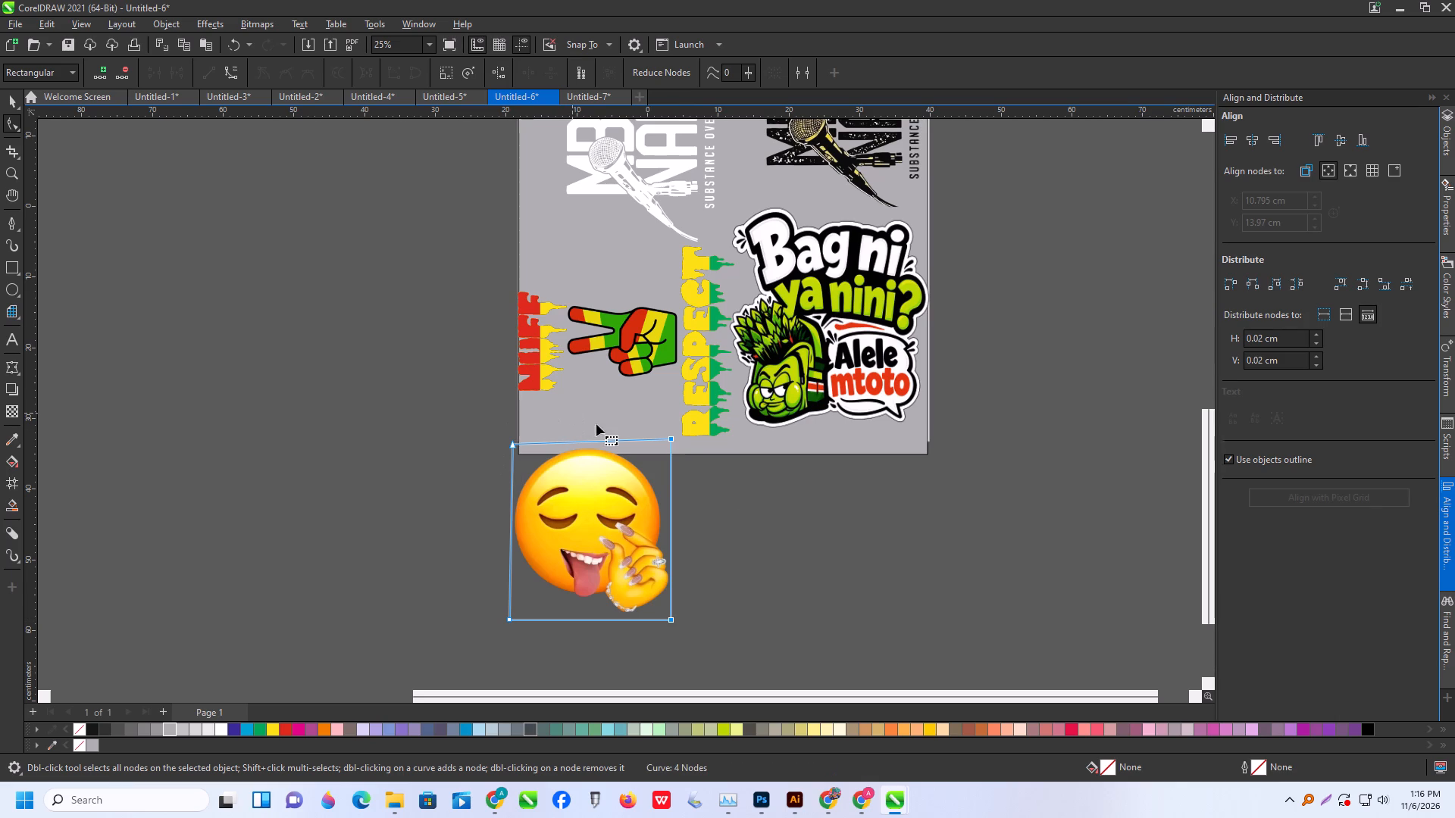
left_click_drag(724, 492, 630, 416)
left_click_drag(674, 438, 673, 448)
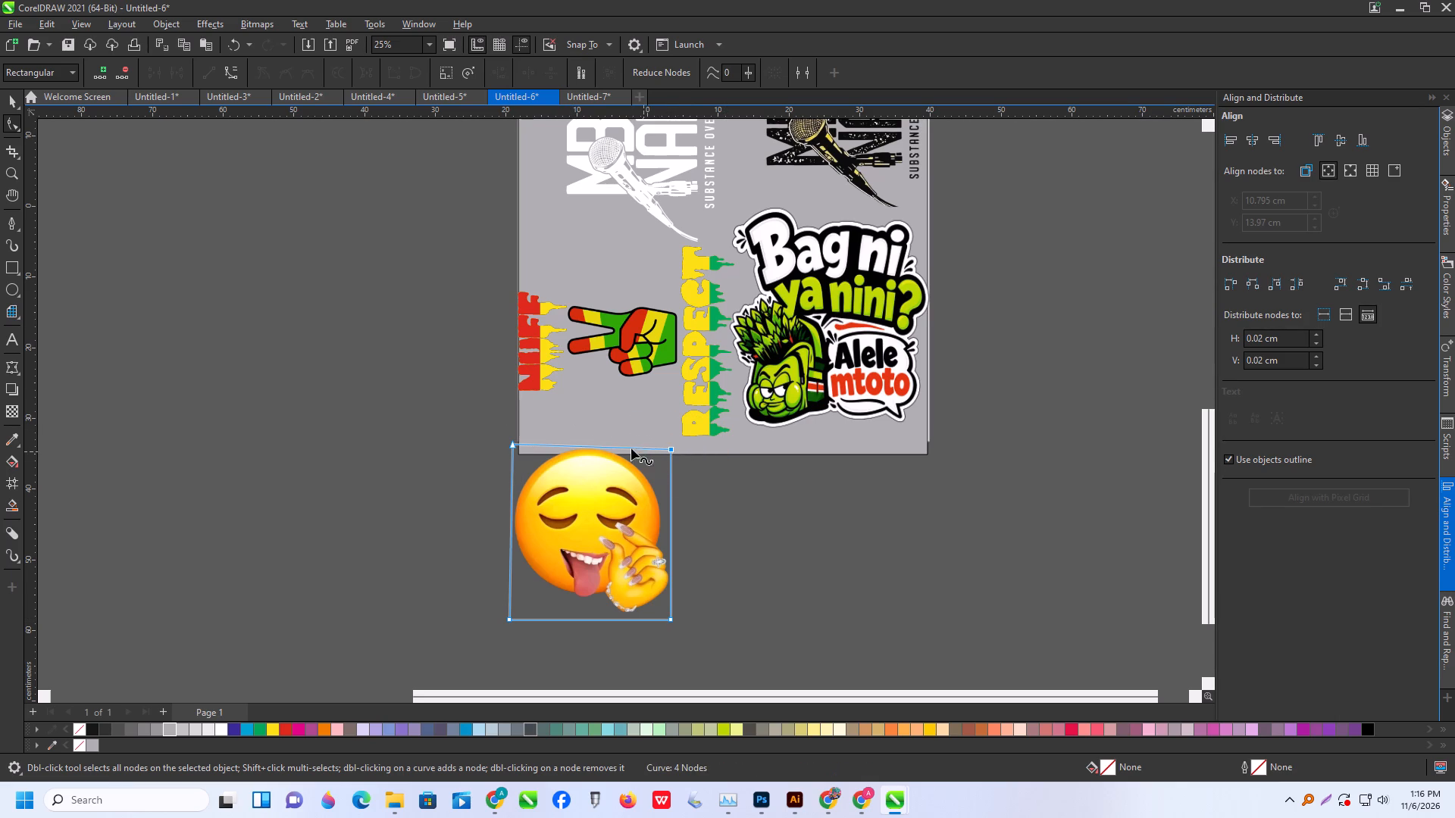
Raise the emoji bitmap's two bottom boundary nodes to trim the margin below the hand, leaving it about 22.8 by 24.1 cm.
left_click_drag(429, 580, 958, 660)
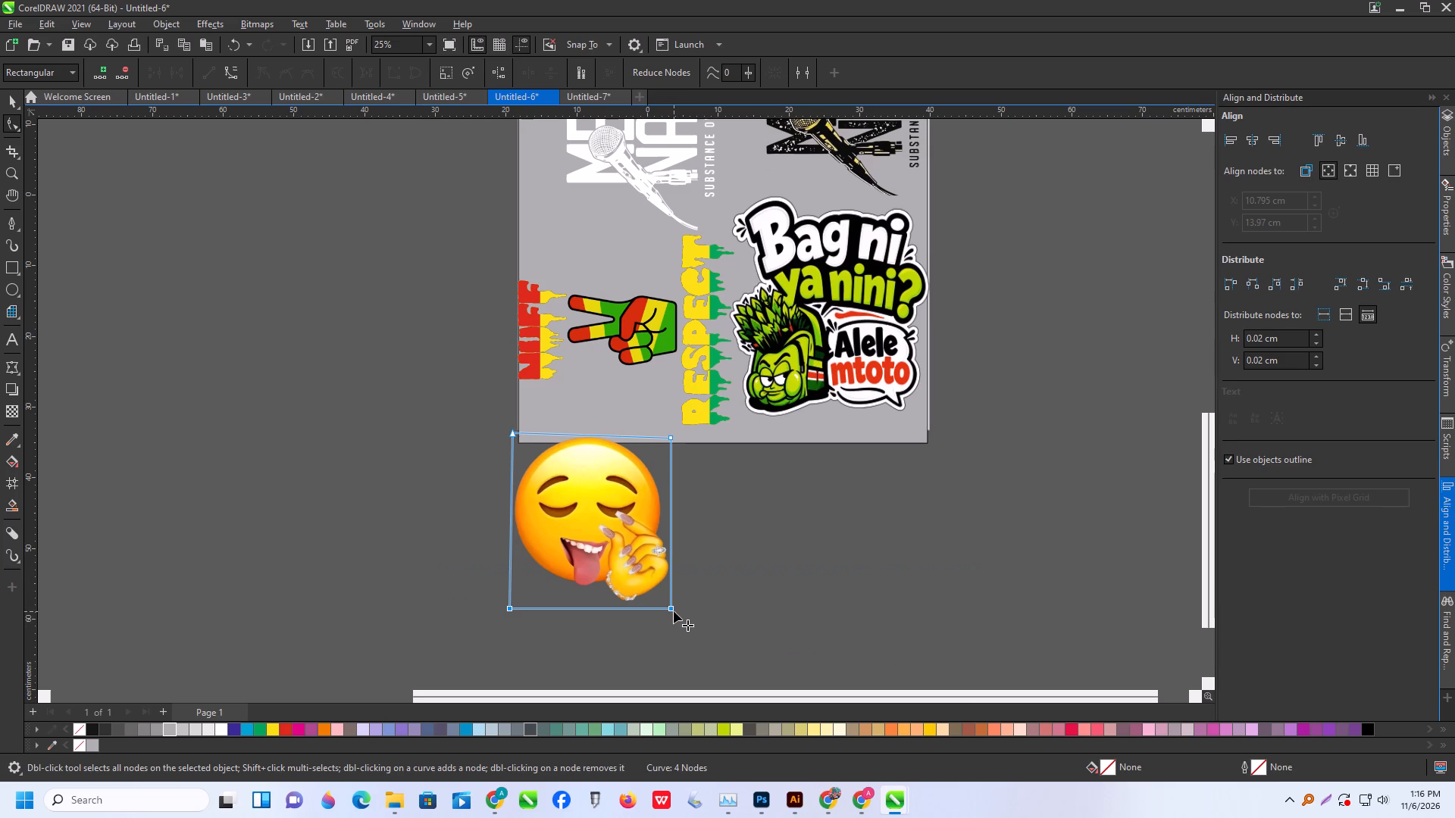
left_click(673, 610)
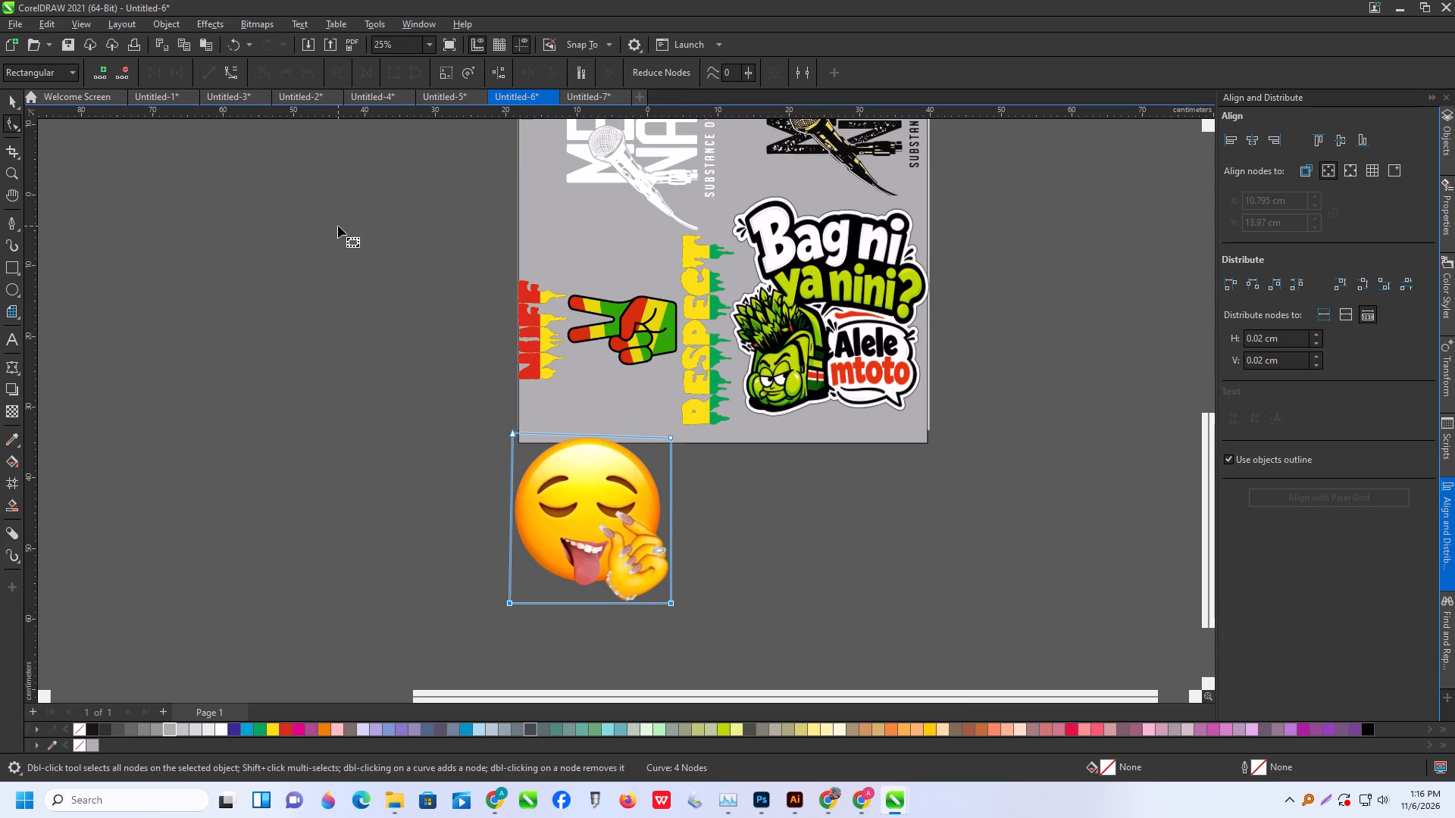
left_click(12, 110)
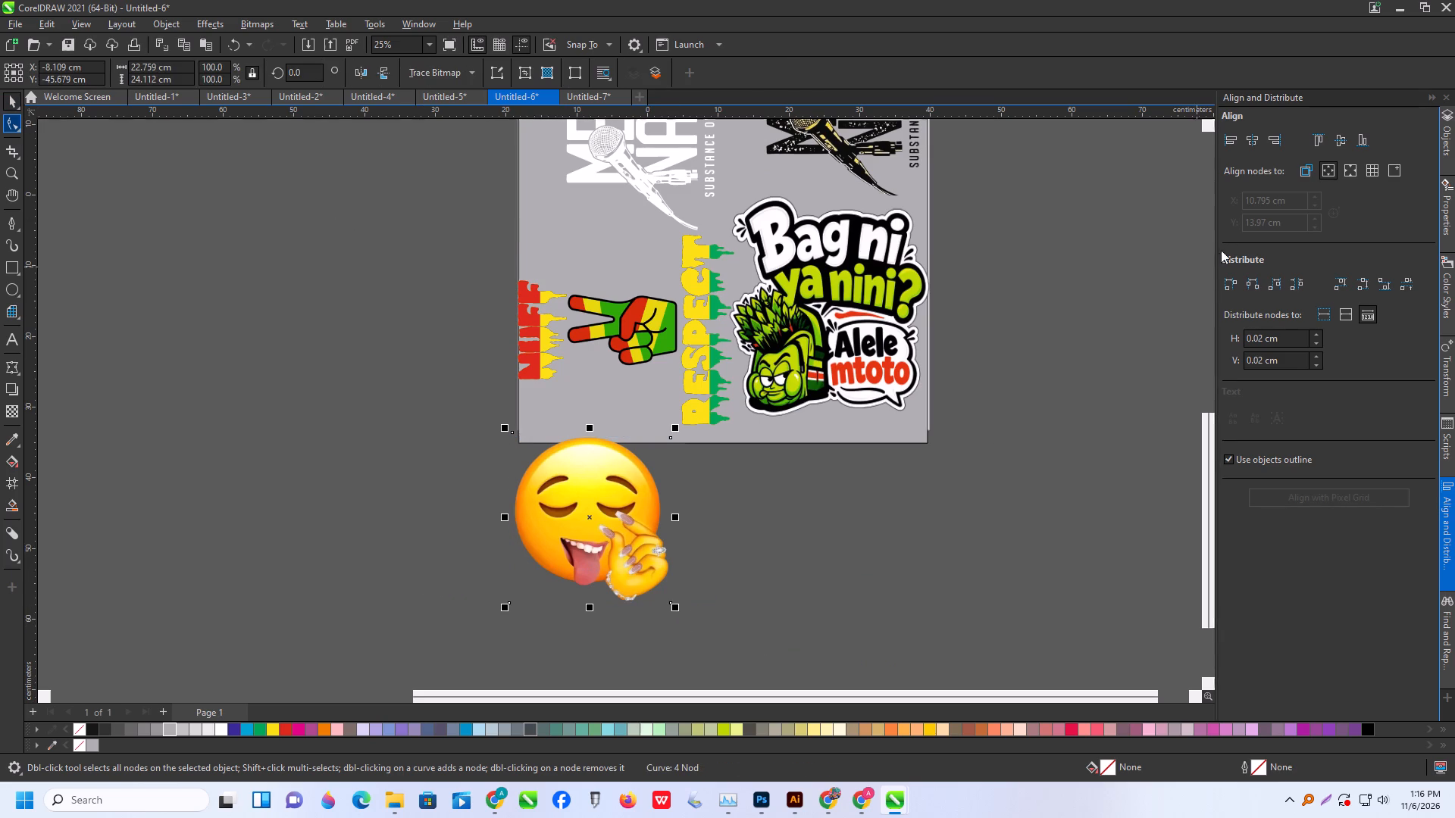
Align the emoji to the page's left edge and enlarge it proportionally to about 127.5 %, roughly 29.0 by 30.7 cm.
left_click(1240, 146)
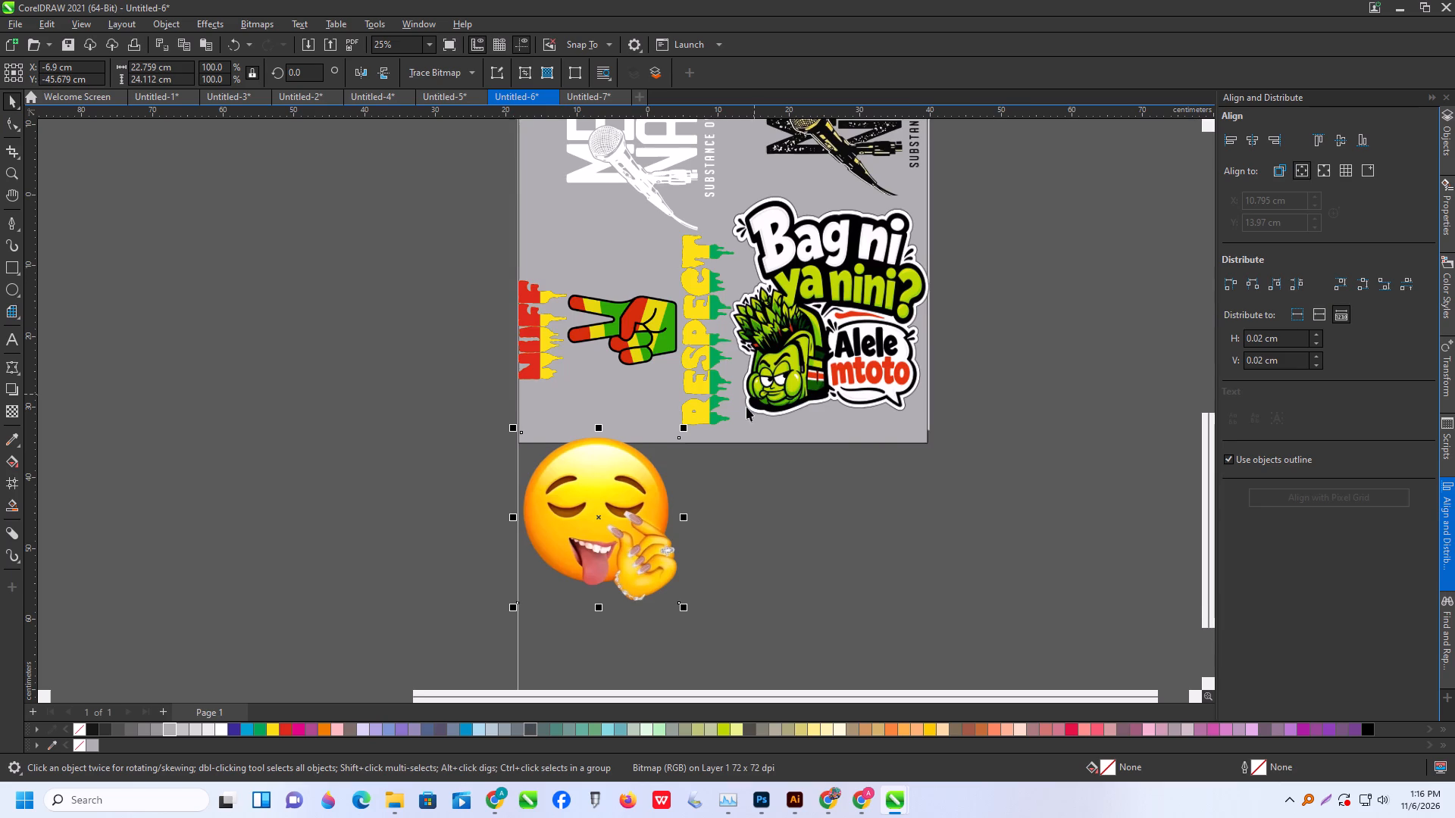
scroll(742, 415, "down", 1)
scroll(708, 577, "up", 1)
left_click_drag(693, 589, 715, 642)
left_click_drag(714, 608, 731, 635)
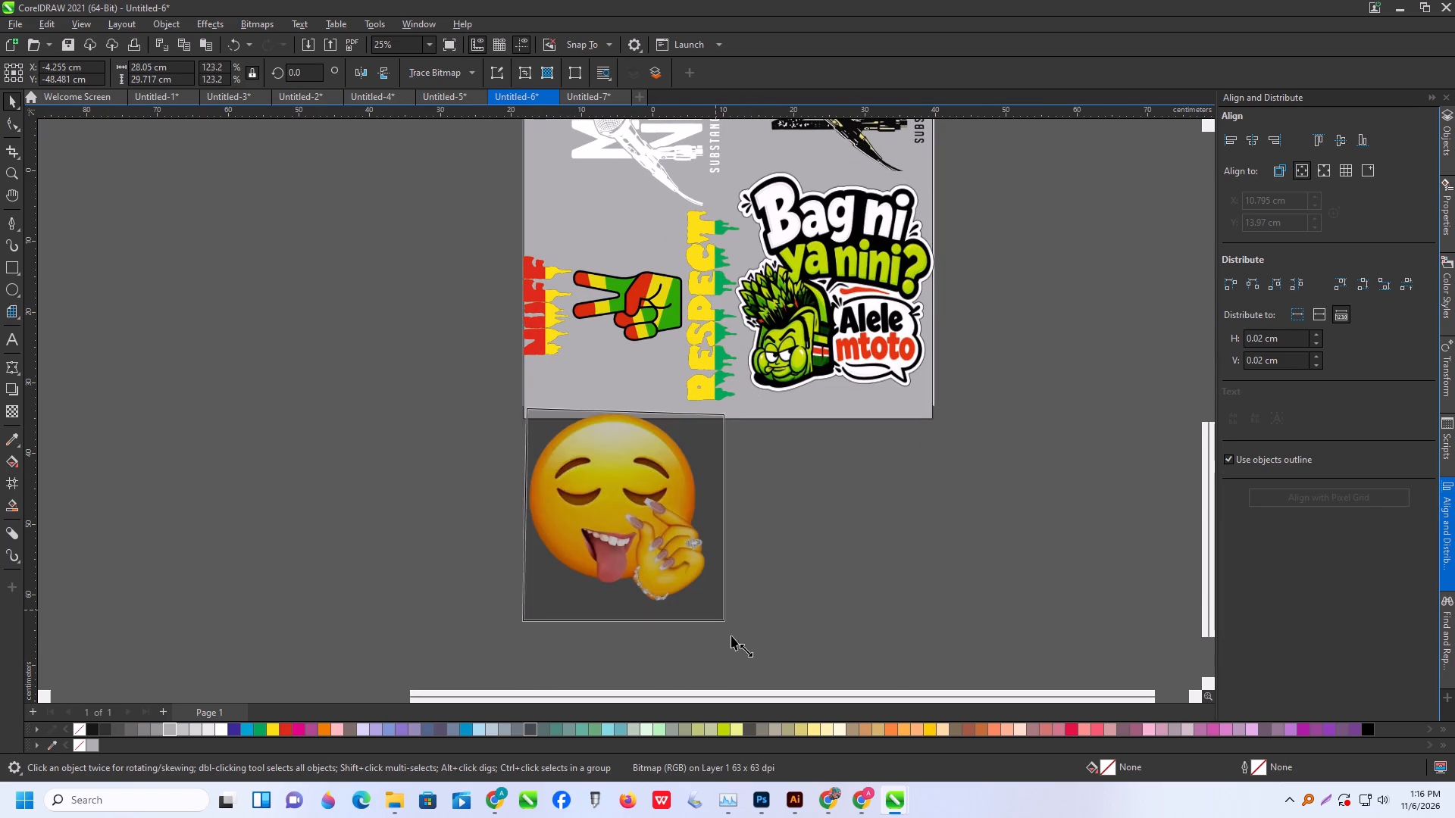
left_click_drag(731, 635, 735, 644)
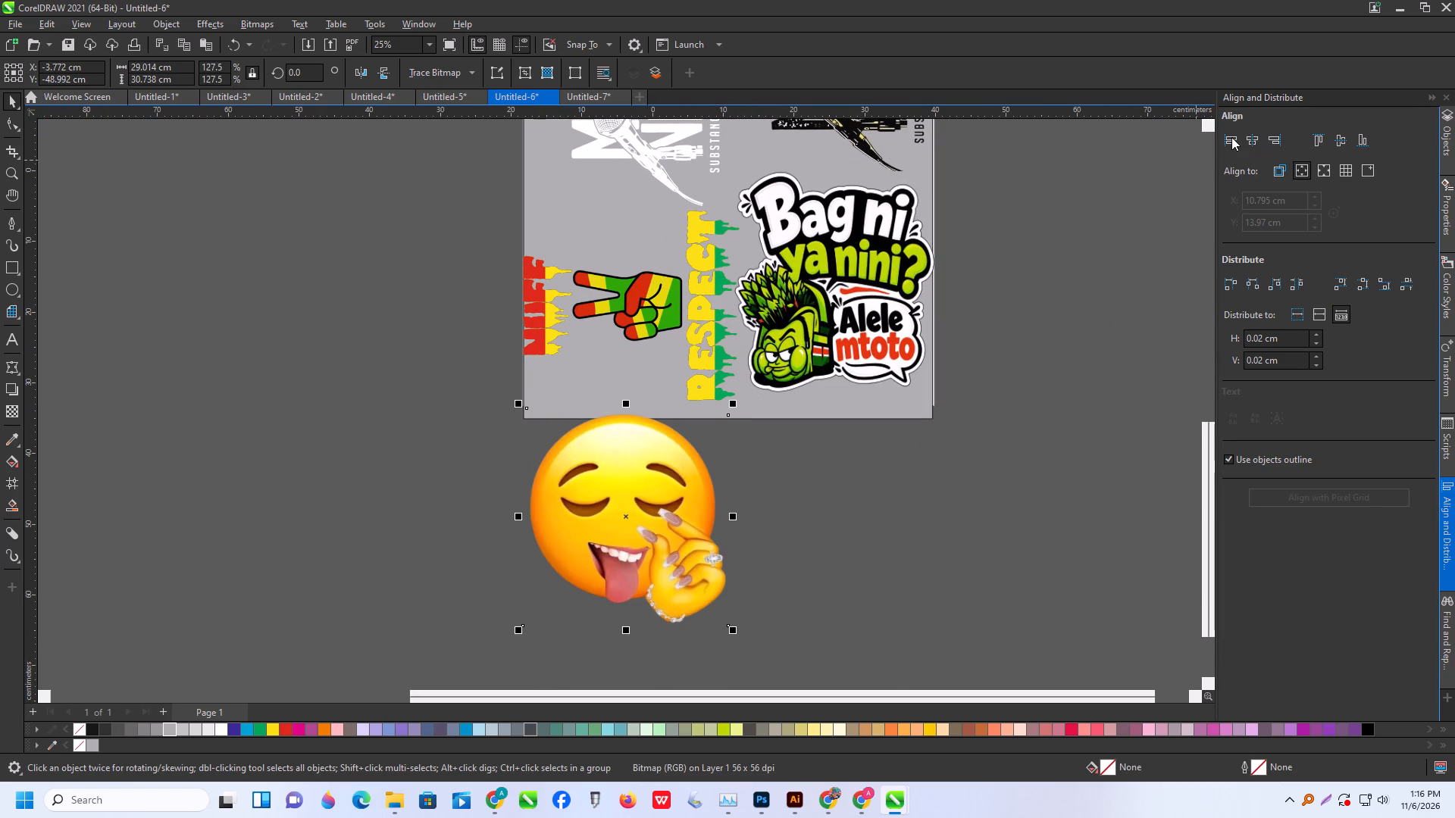
left_click(1231, 137)
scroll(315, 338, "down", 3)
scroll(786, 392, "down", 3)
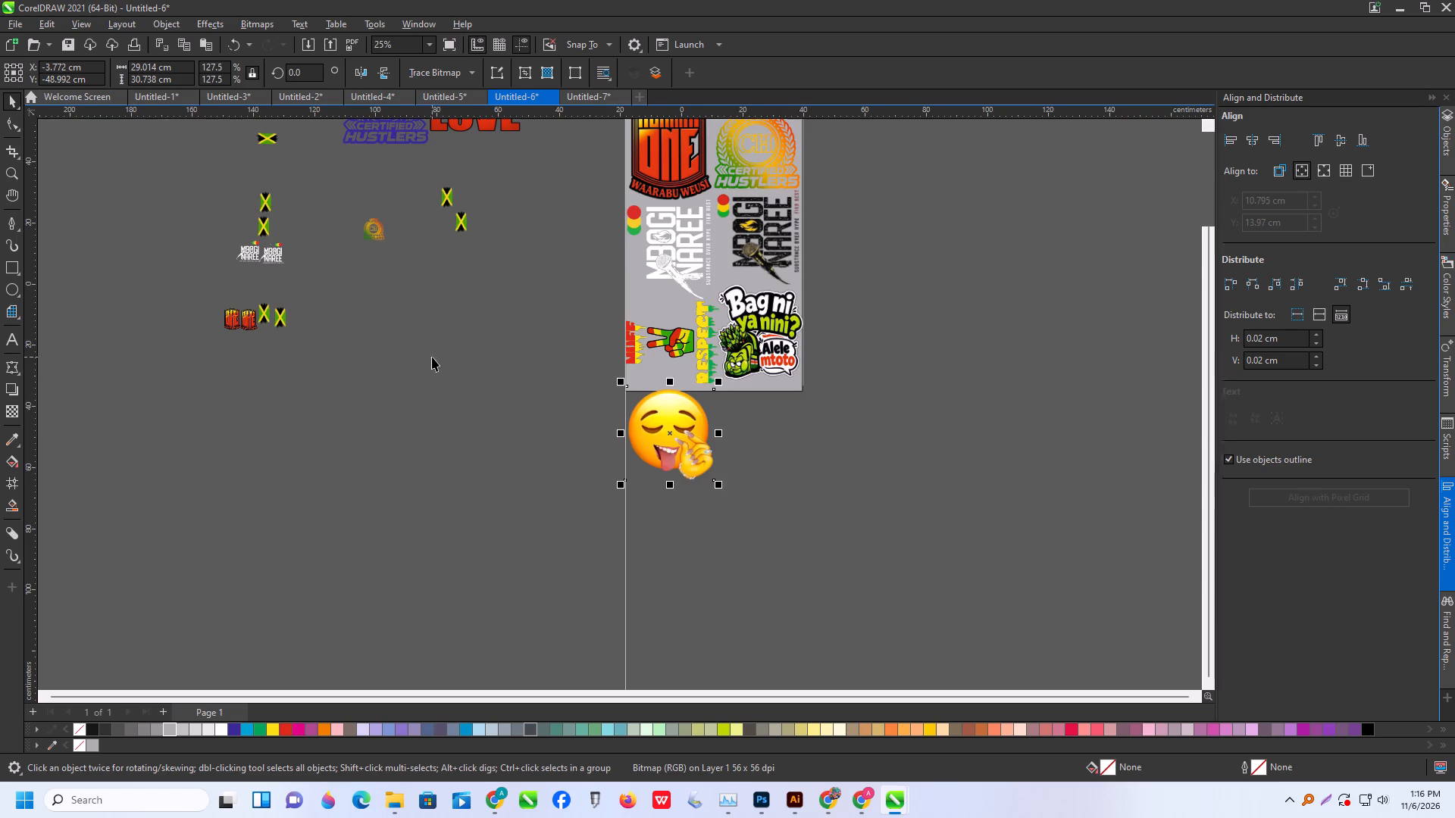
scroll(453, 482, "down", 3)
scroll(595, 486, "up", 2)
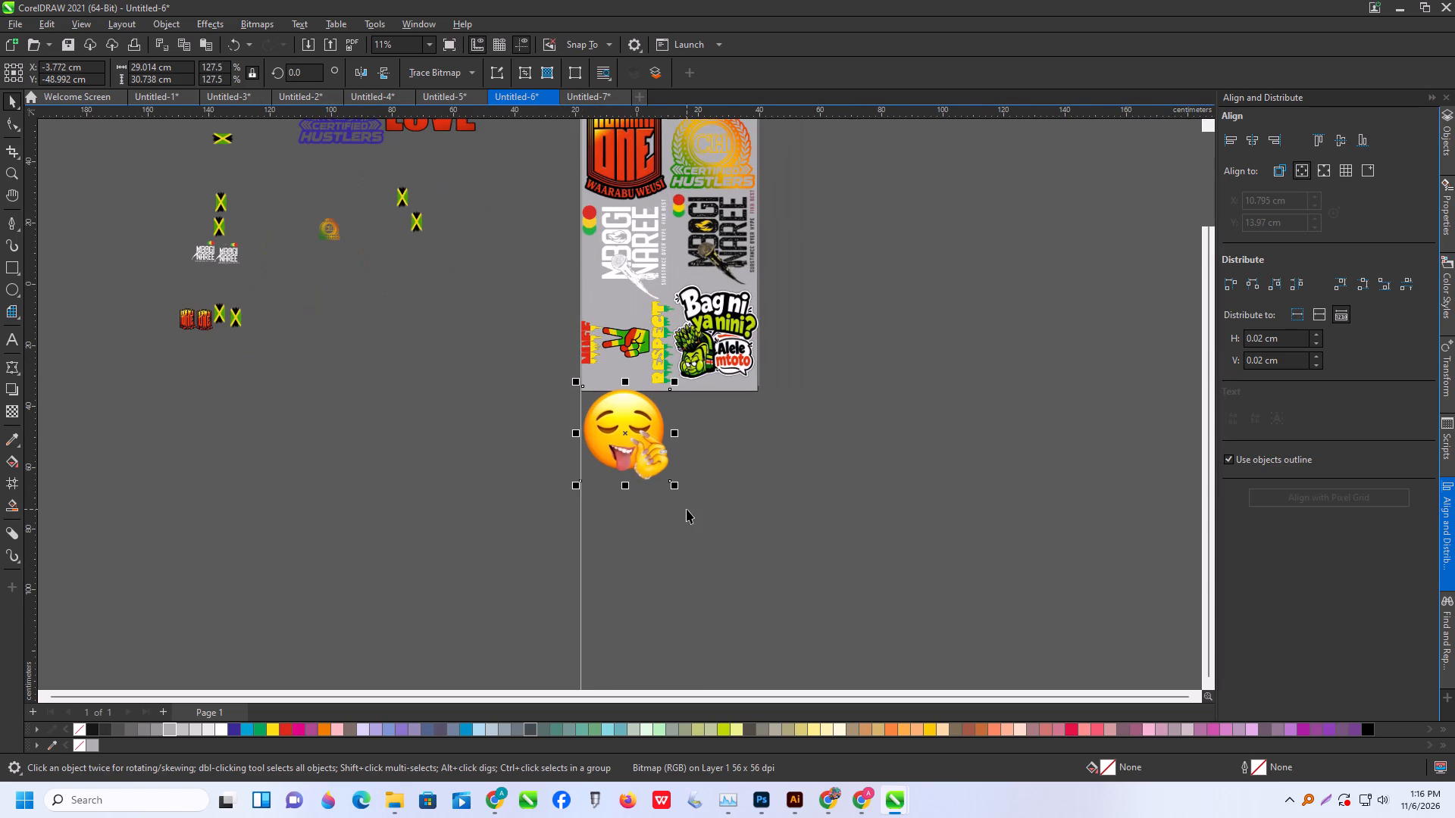
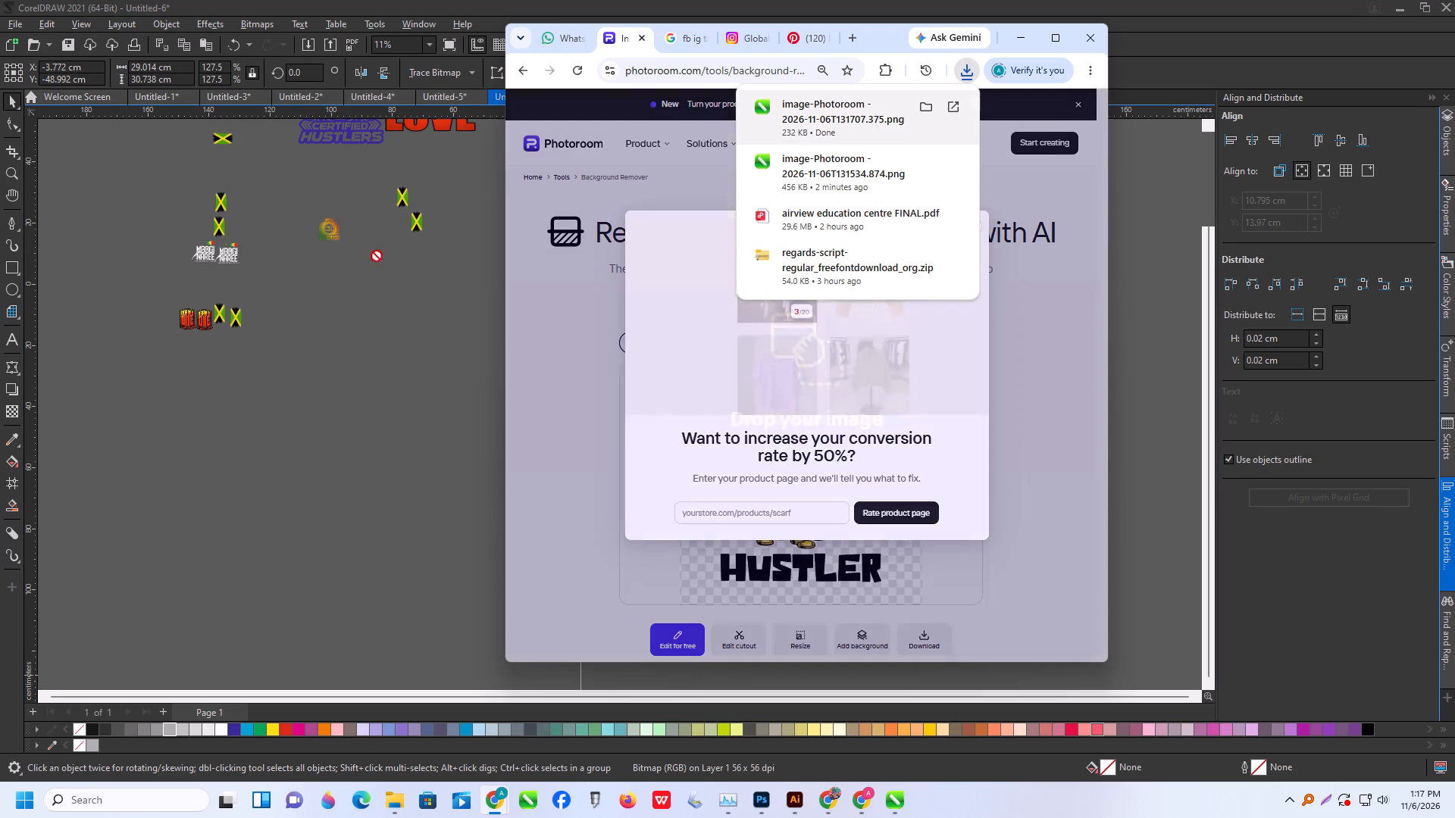
Switch to CorelDRAW, import the newly downloaded background-removed CERTIFIED HUSTLER image beside the page, and move it closer to the emoji.
left_click_drag(377, 256, 332, 411)
left_click(311, 495)
scroll(308, 461, "up", 8)
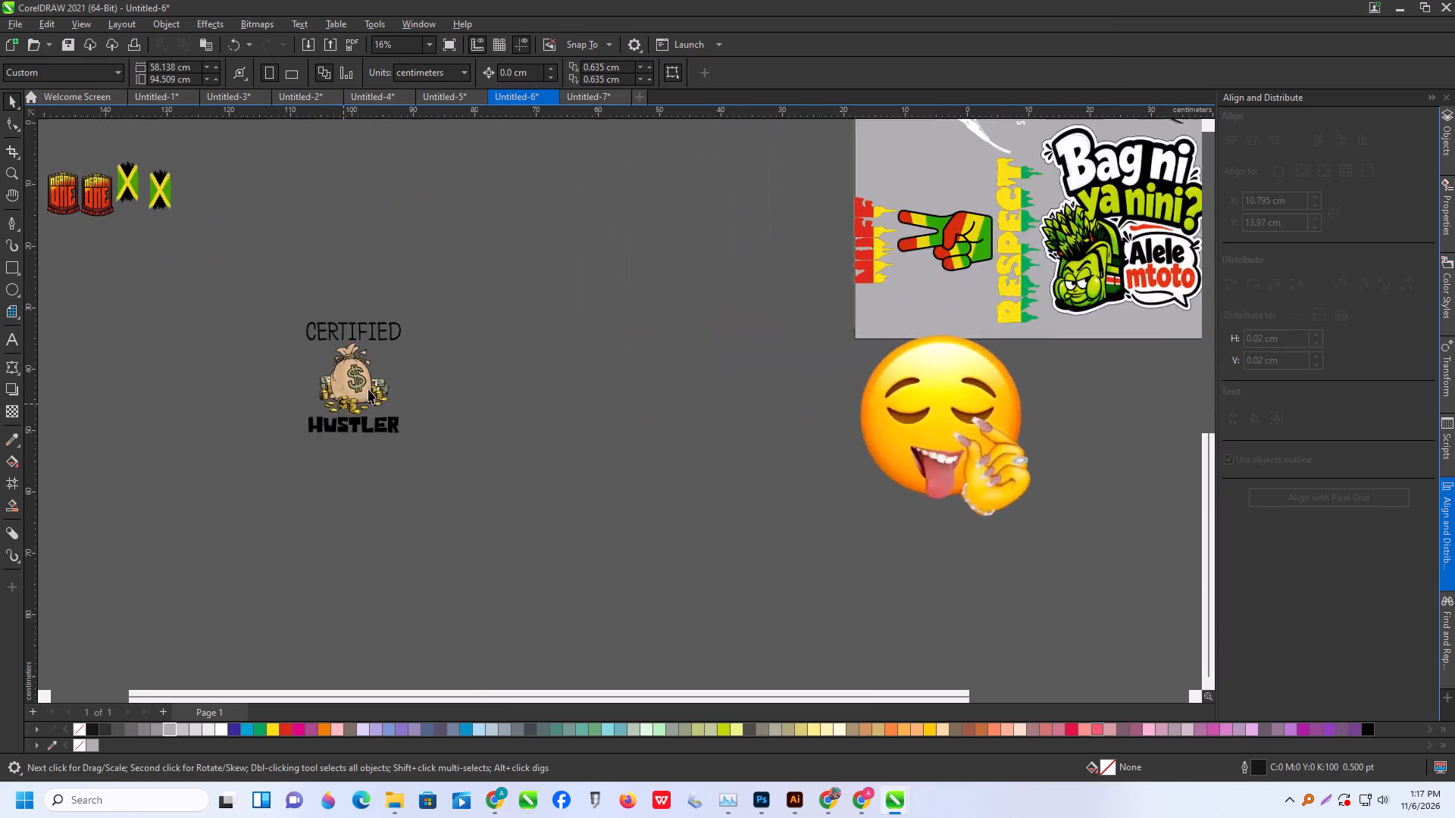
scroll(368, 389, "up", 3)
left_click_drag(372, 372, 815, 354)
scroll(560, 393, "up", 2)
scroll(878, 341, "down", 3)
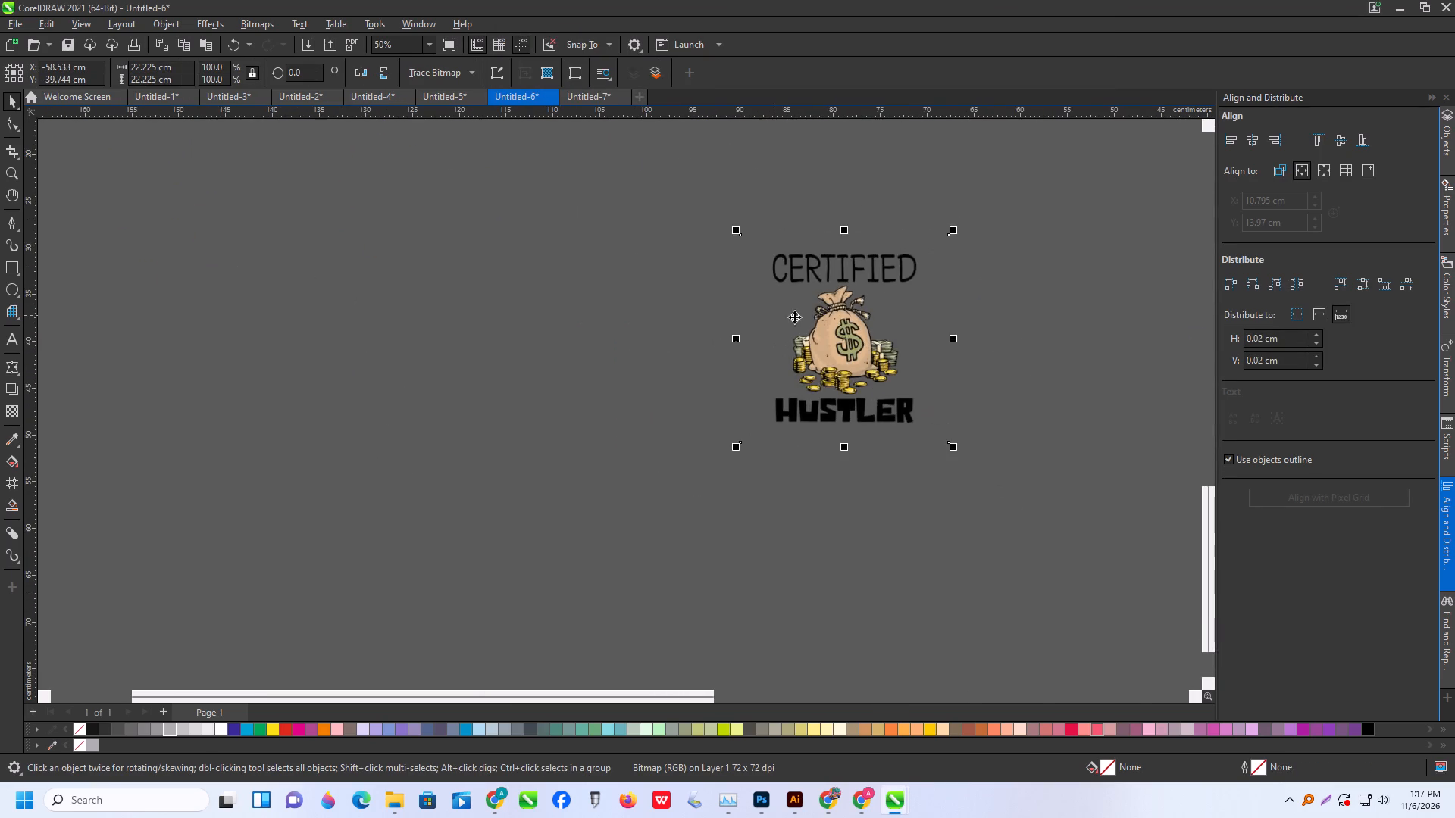
scroll(788, 344, "down", 5)
Move the CERTIFIED HUSTLER bitmap further away from the page and place a duplicate between it and the emoji.
left_click_drag(810, 342, 625, 433)
right_click(625, 433)
scroll(805, 496, "up", 1)
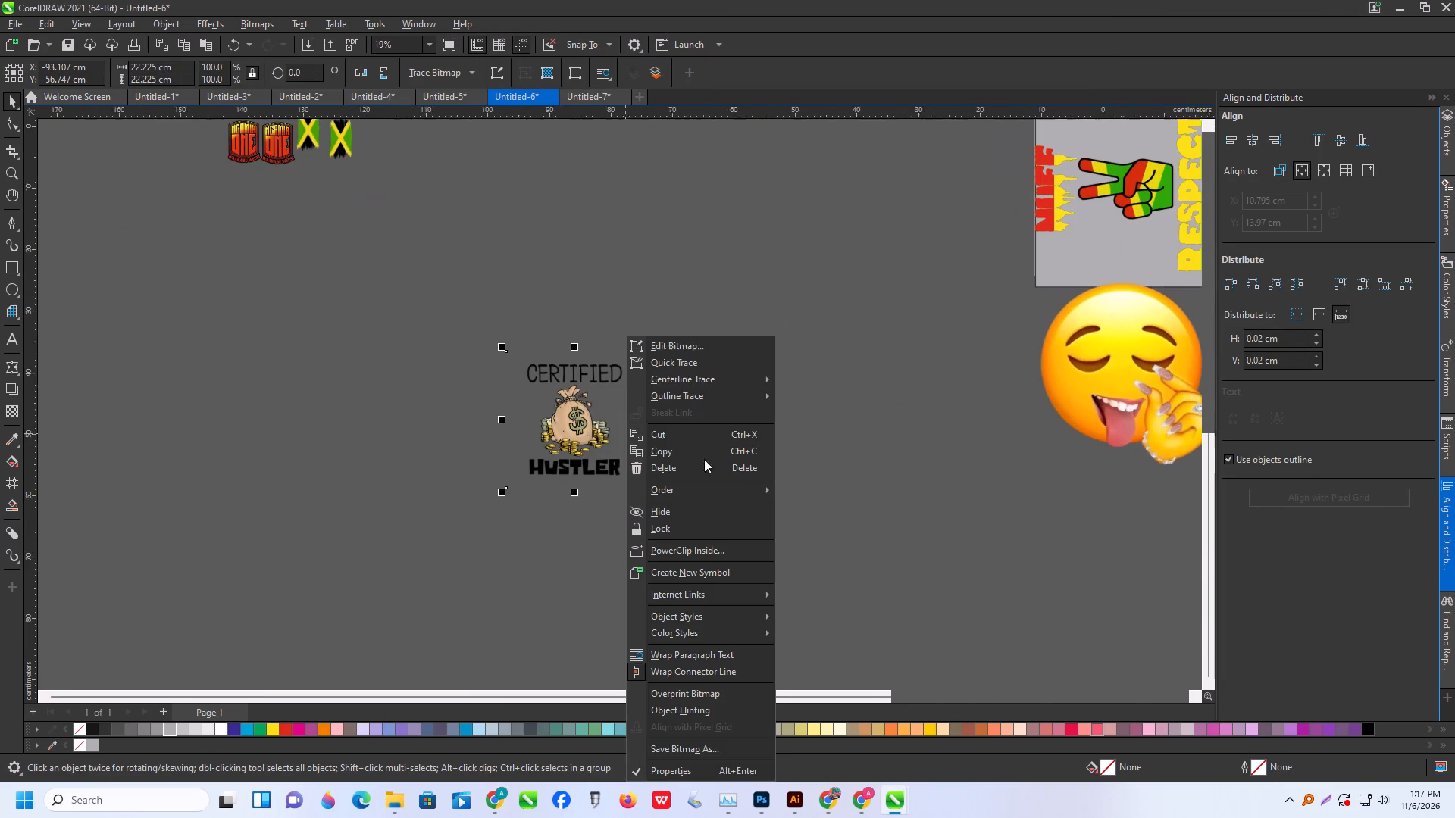
left_click(1047, 345)
left_click_drag(560, 420, 767, 396)
right_click(767, 396)
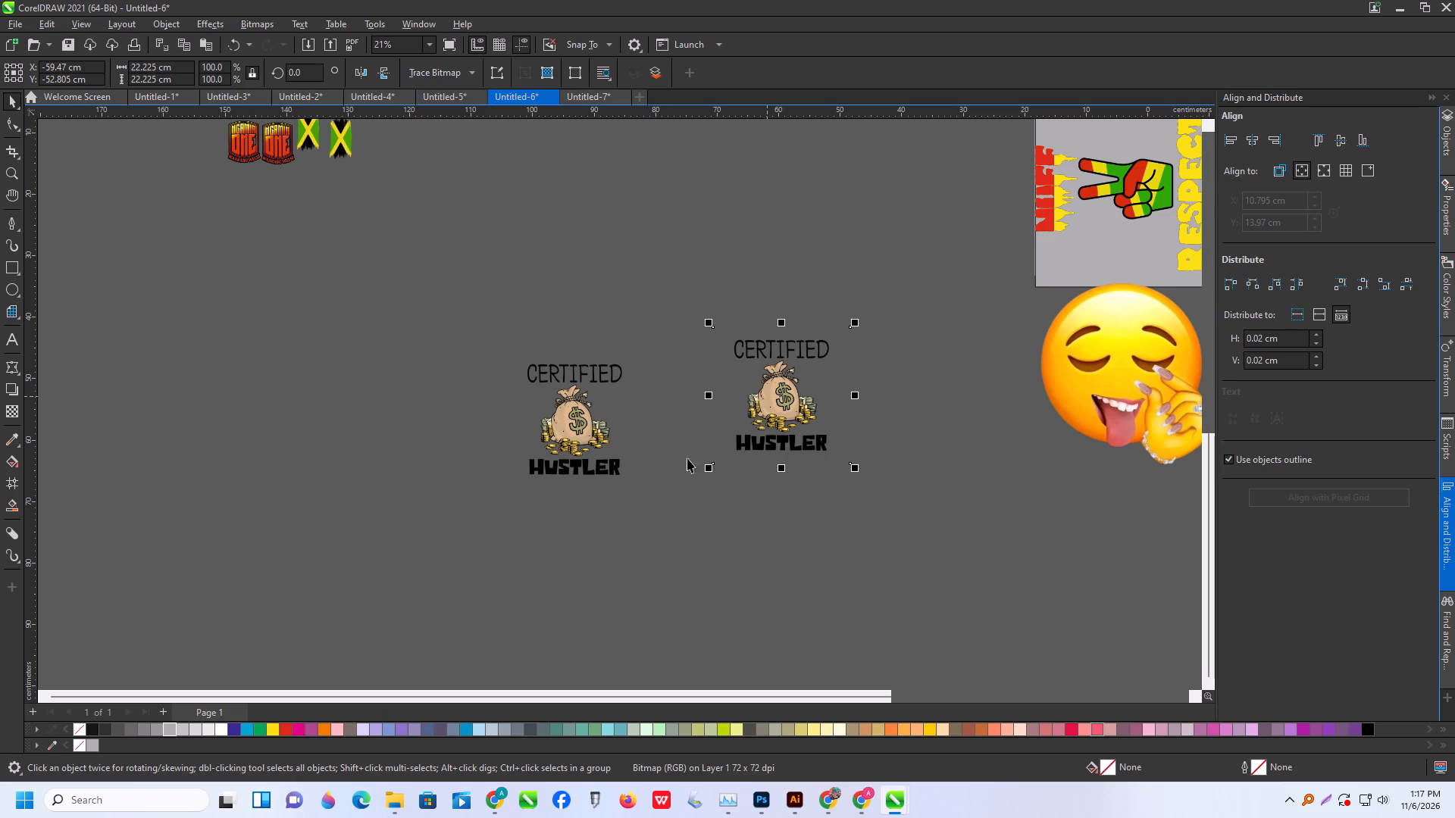
With the Shape tool, move the original bitmap's top and bottom boundary nodes inward to crop off the CERTIFIED and HUSTLER lettering.
left_click(577, 423)
left_click(11, 126)
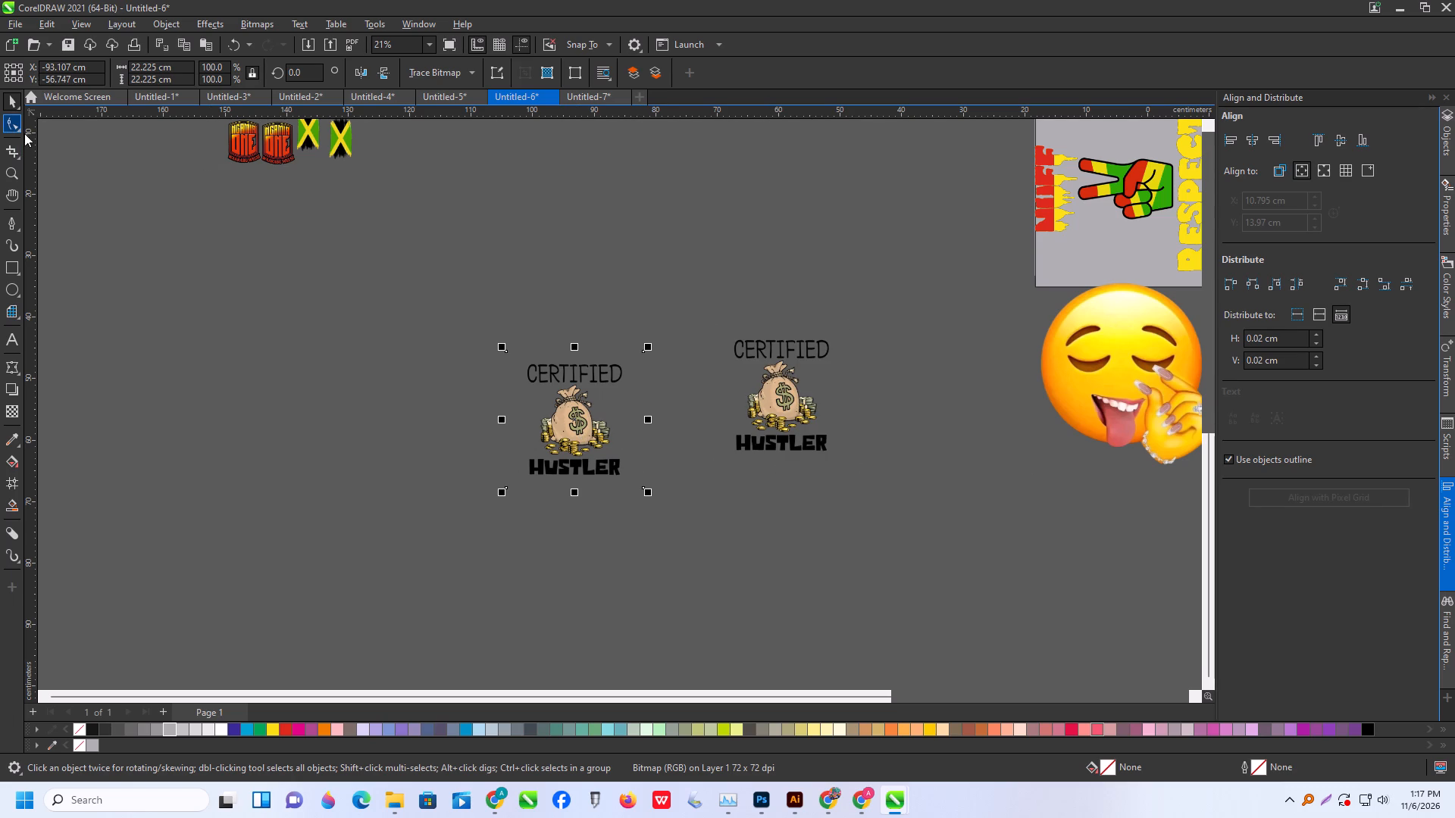
left_click_drag(399, 294, 740, 404)
left_click_drag(643, 351, 643, 383)
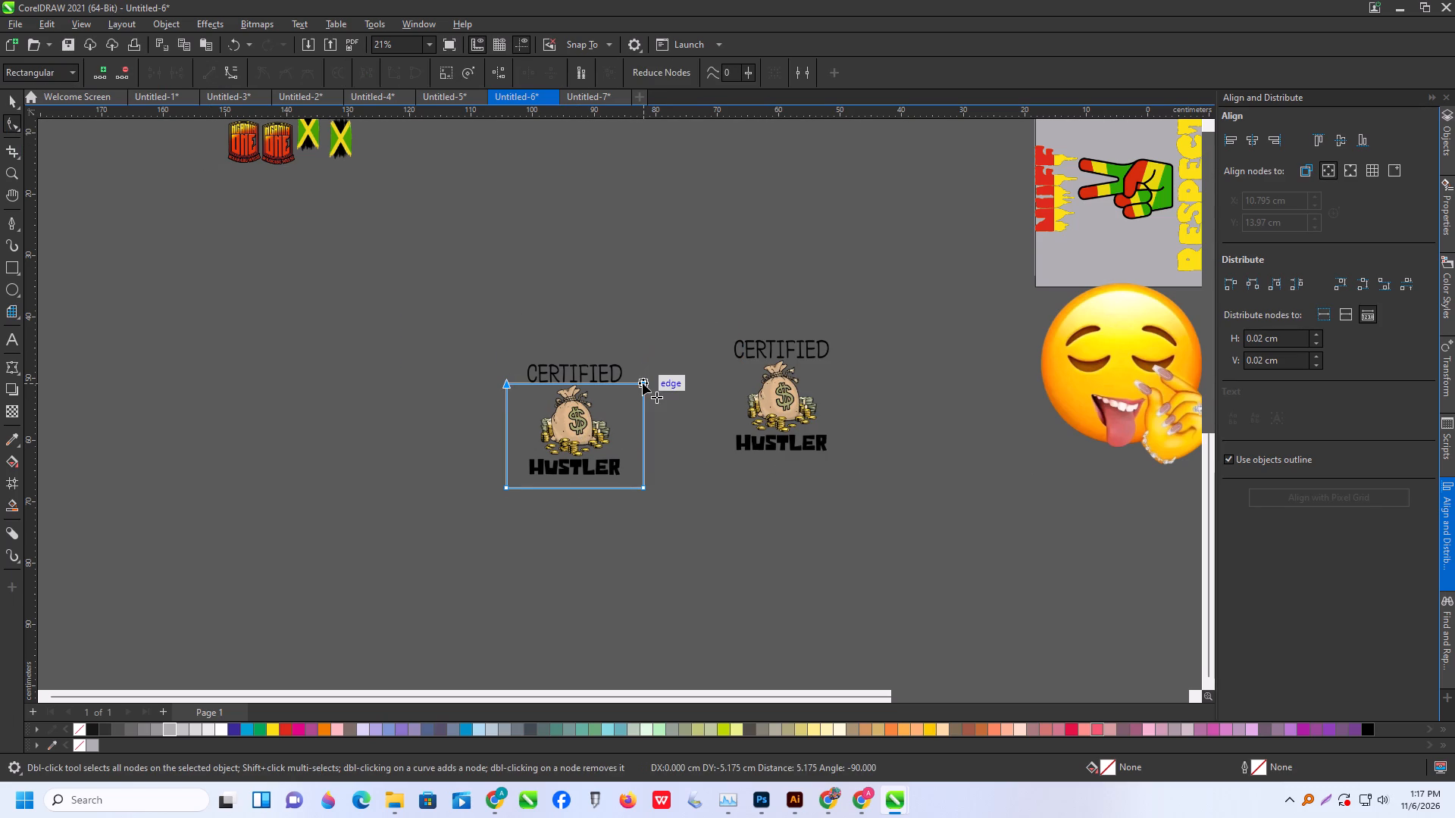
left_click_drag(643, 383, 641, 386)
scroll(559, 421, "up", 6)
scroll(583, 484, "up", 1)
left_click_drag(331, 507, 527, 573)
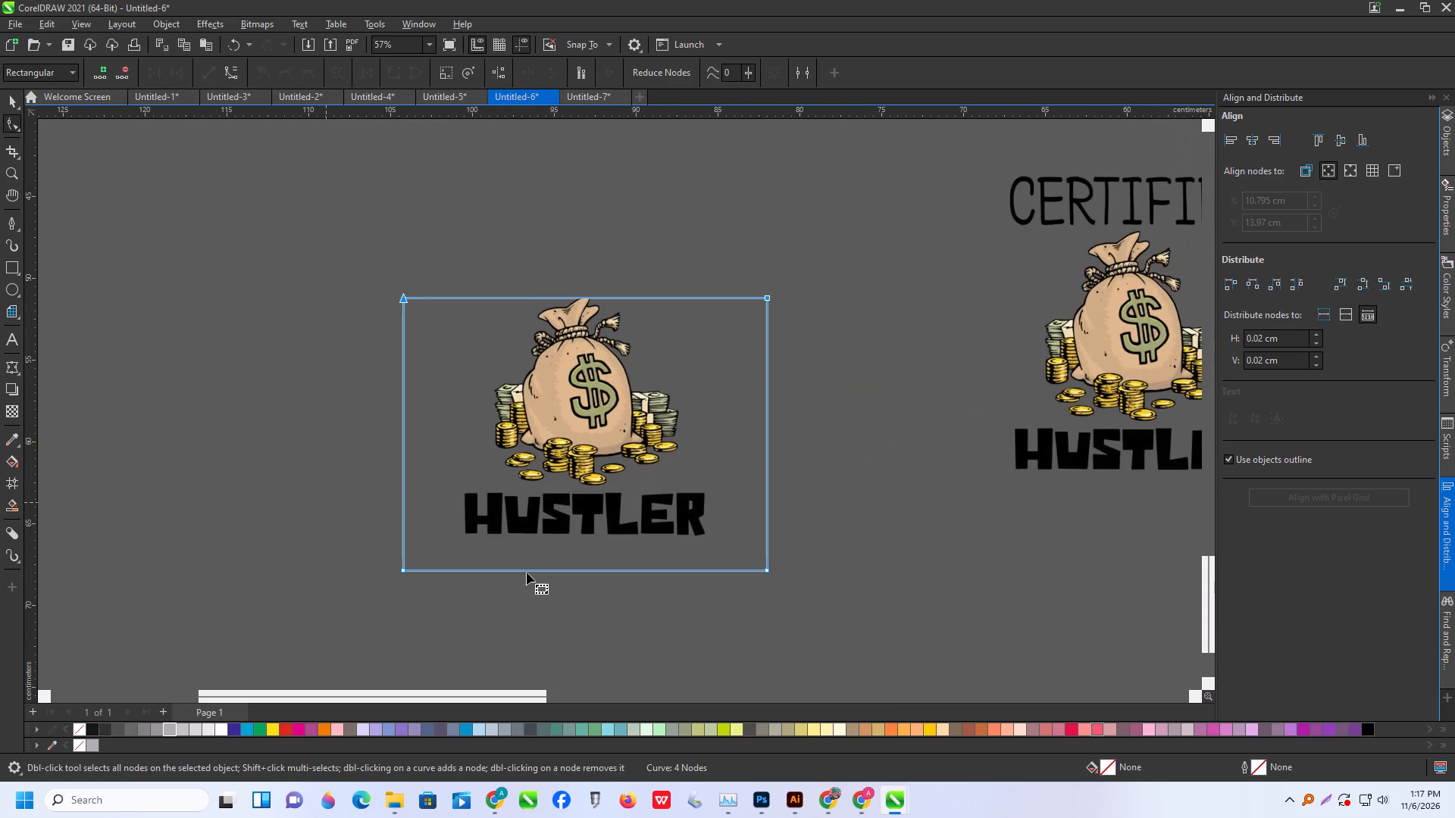
left_click_drag(527, 573, 916, 638)
left_click_drag(770, 571, 766, 485)
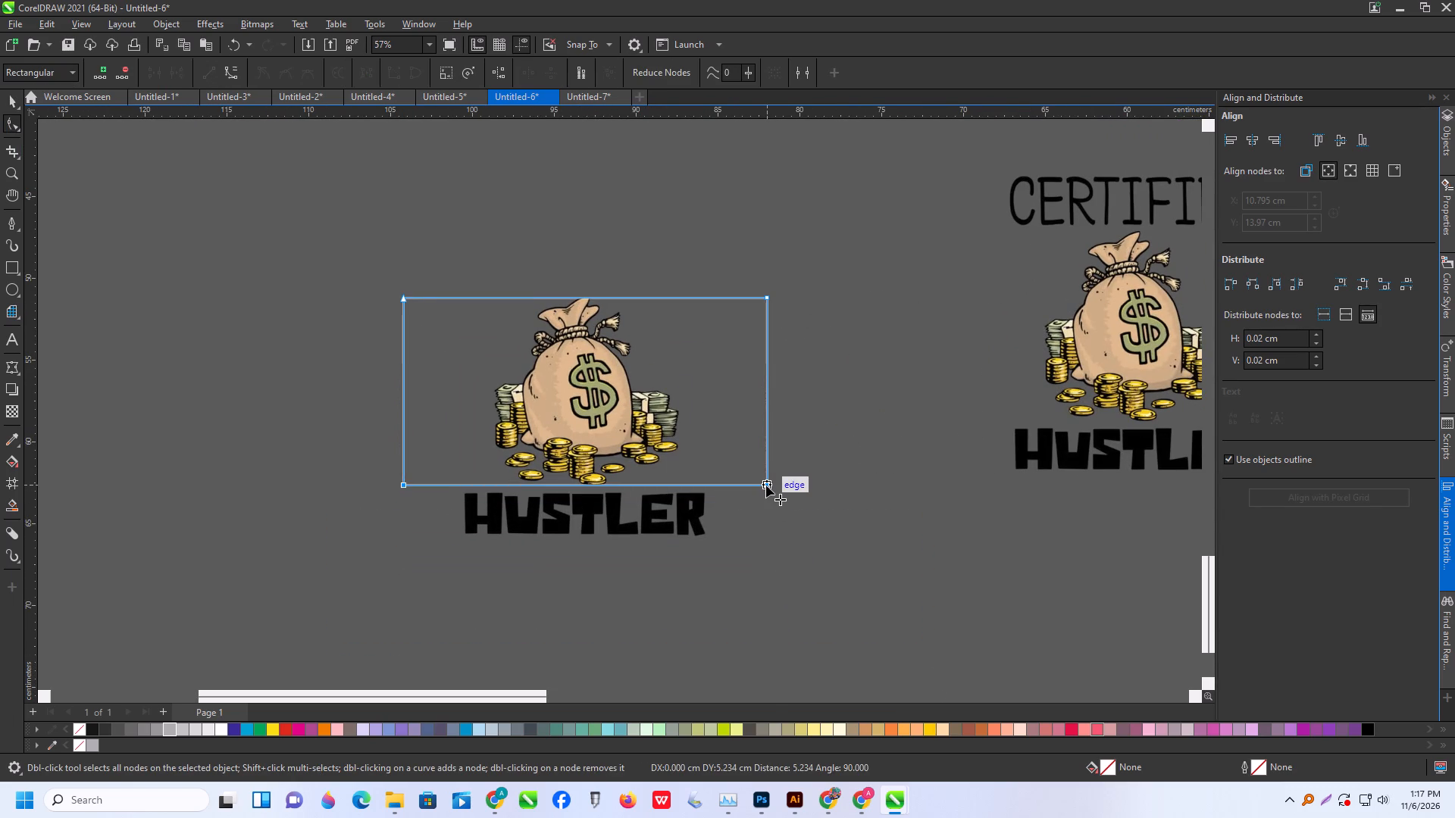
left_click_drag(766, 485, 766, 489)
Move the money bag bitmap's left and right boundary nodes inward to trim the empty side margins.
left_click_drag(377, 211, 449, 513)
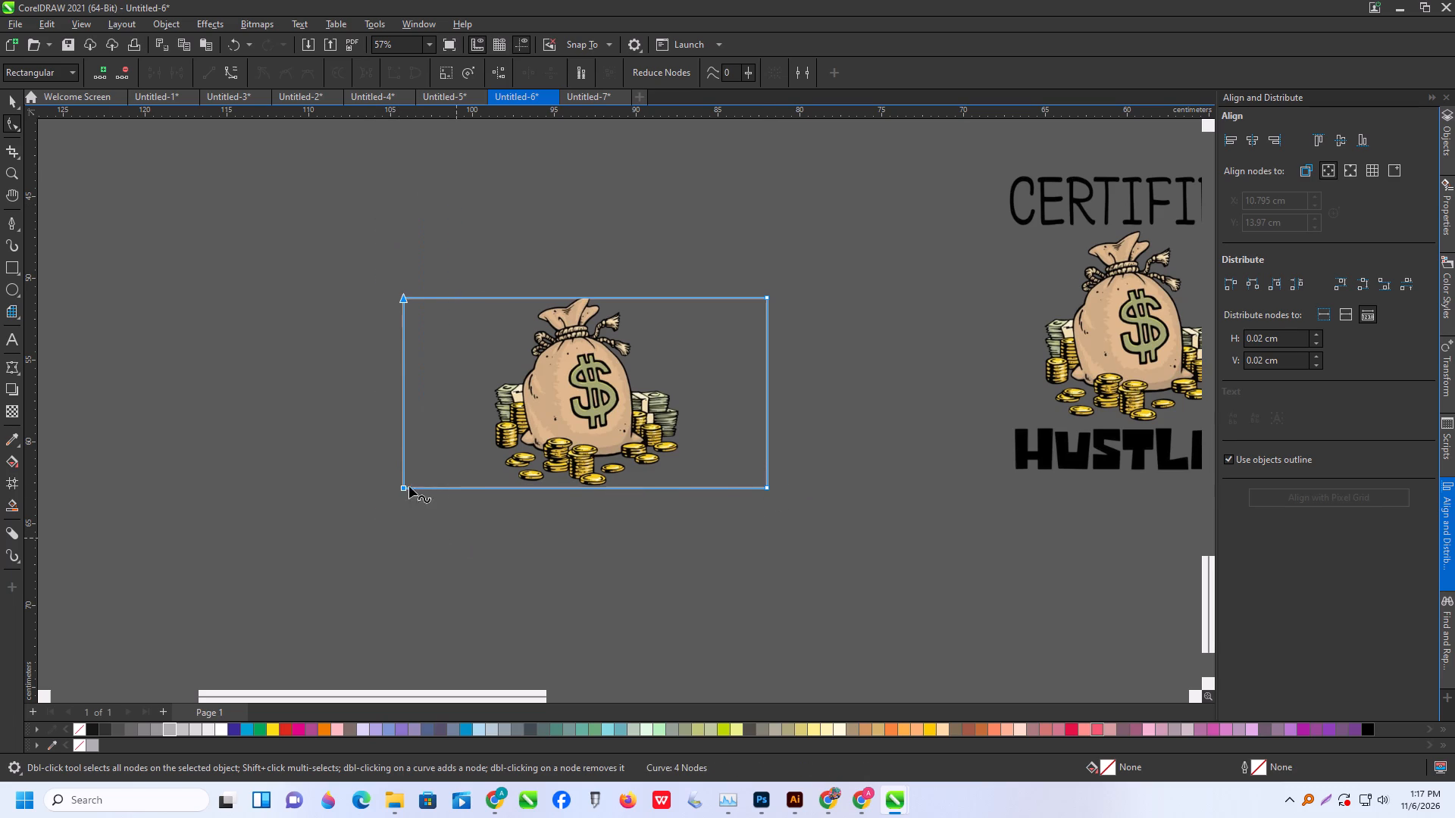
left_click_drag(404, 486, 490, 491)
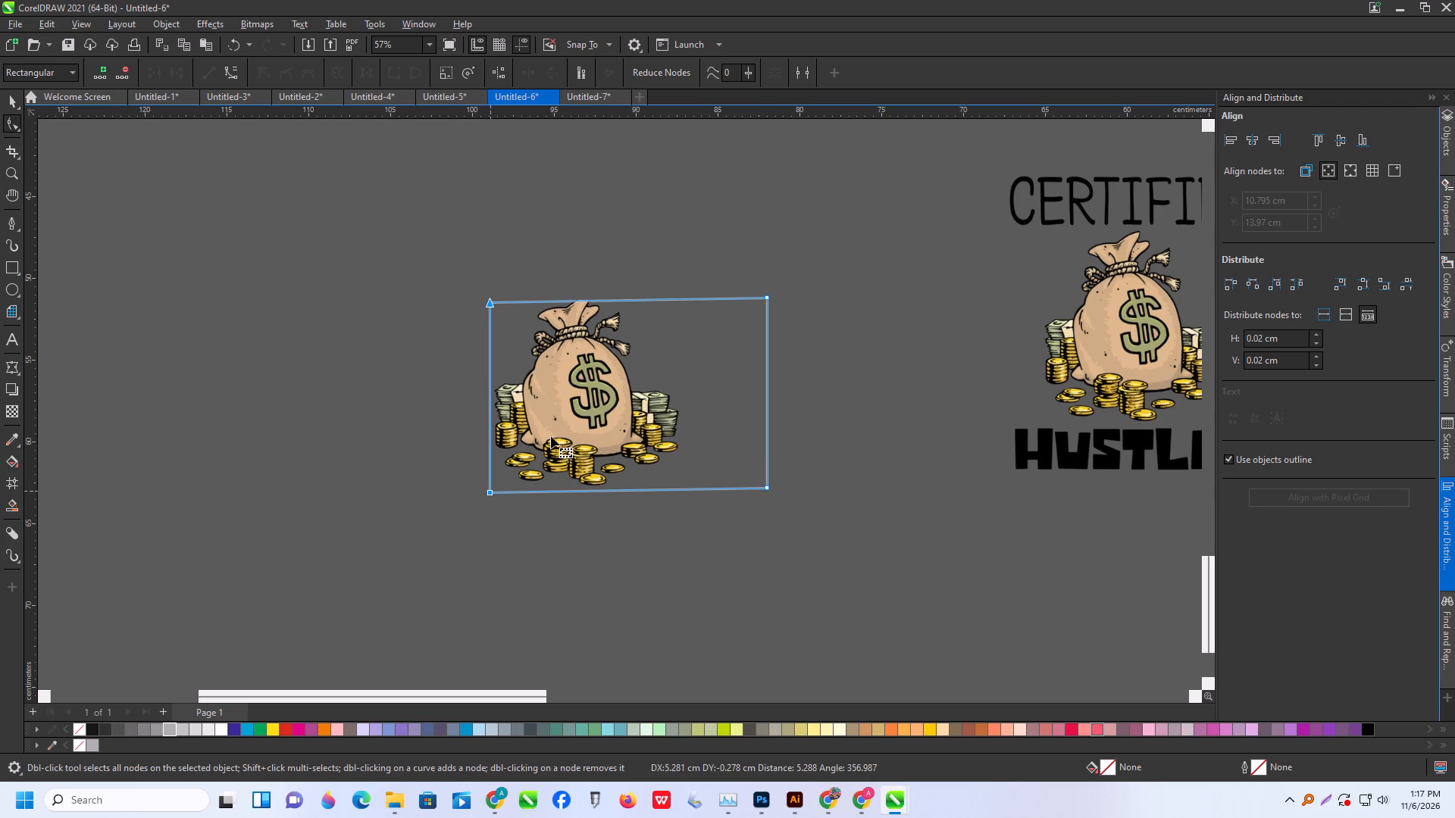
left_click_drag(709, 252, 824, 591)
left_click_drag(769, 488, 712, 483)
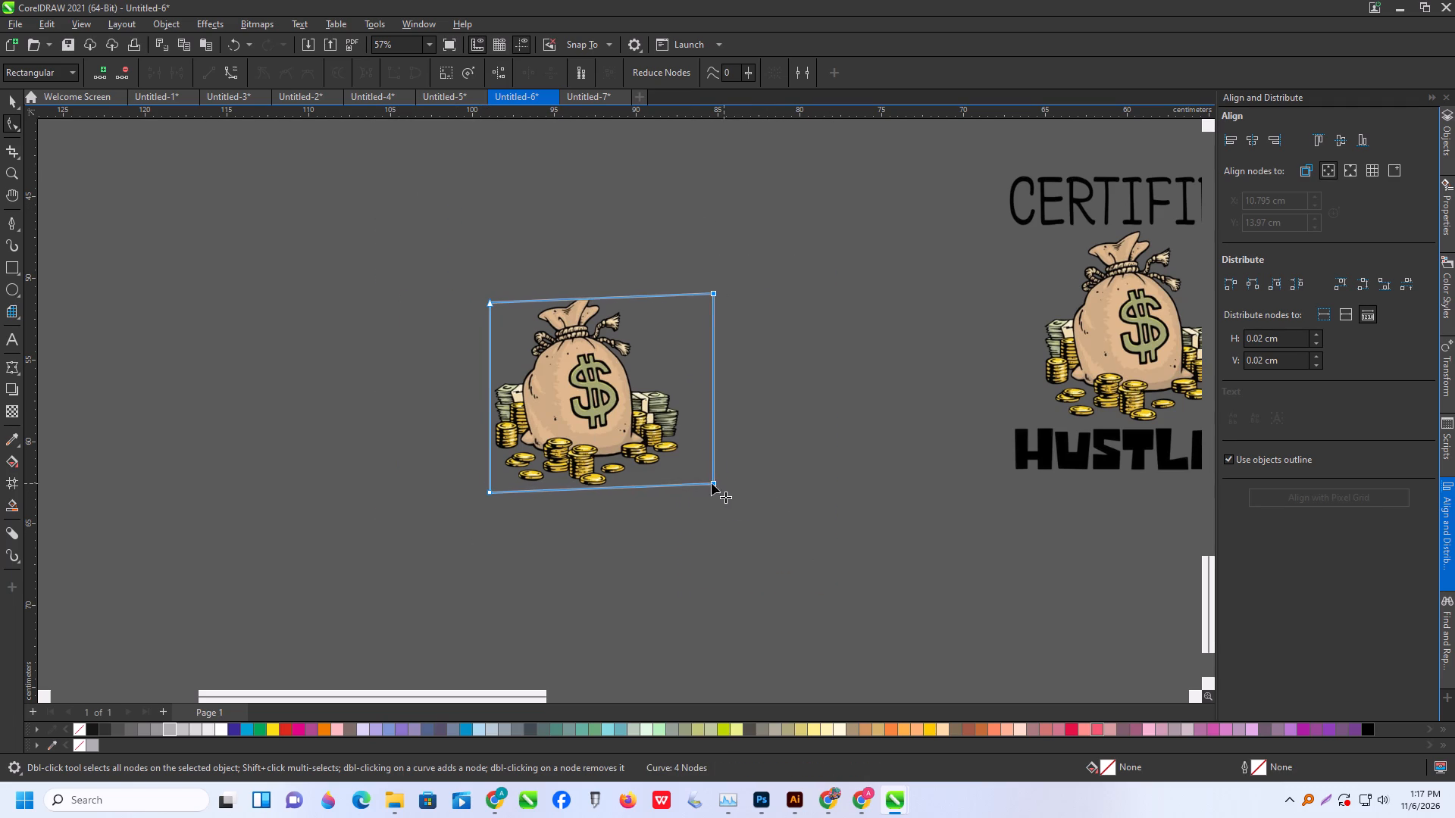
left_click_drag(712, 483, 690, 491)
Refine the money bag's corner and top boundary nodes for a tighter crop, leaving it about 11.9 by 12.2 cm.
left_click_drag(433, 281, 523, 346)
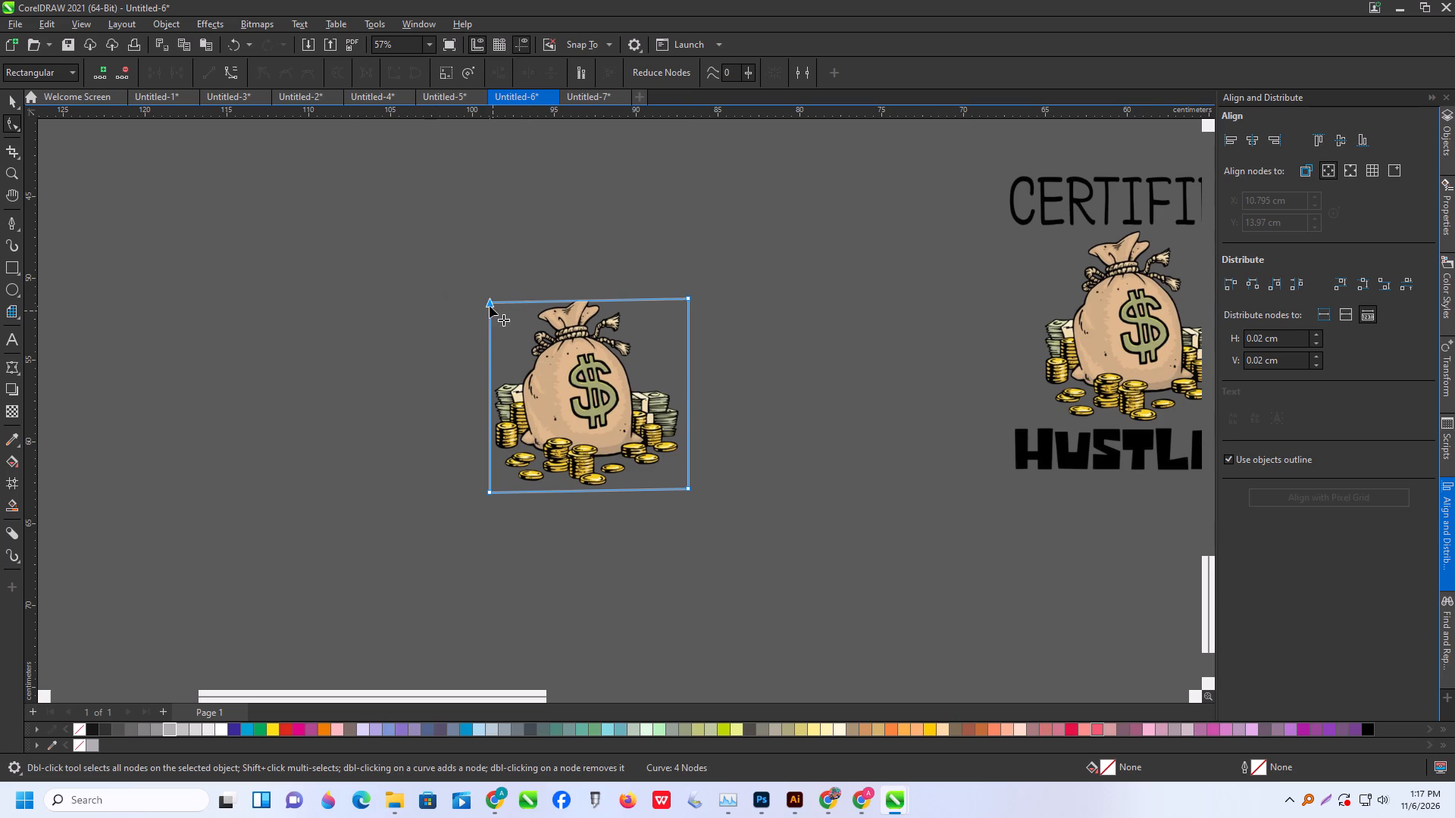
left_click_drag(490, 306, 486, 294)
scroll(689, 299, "up", 1)
left_click_drag(689, 299, 674, 289)
left_click_drag(756, 479, 619, 556)
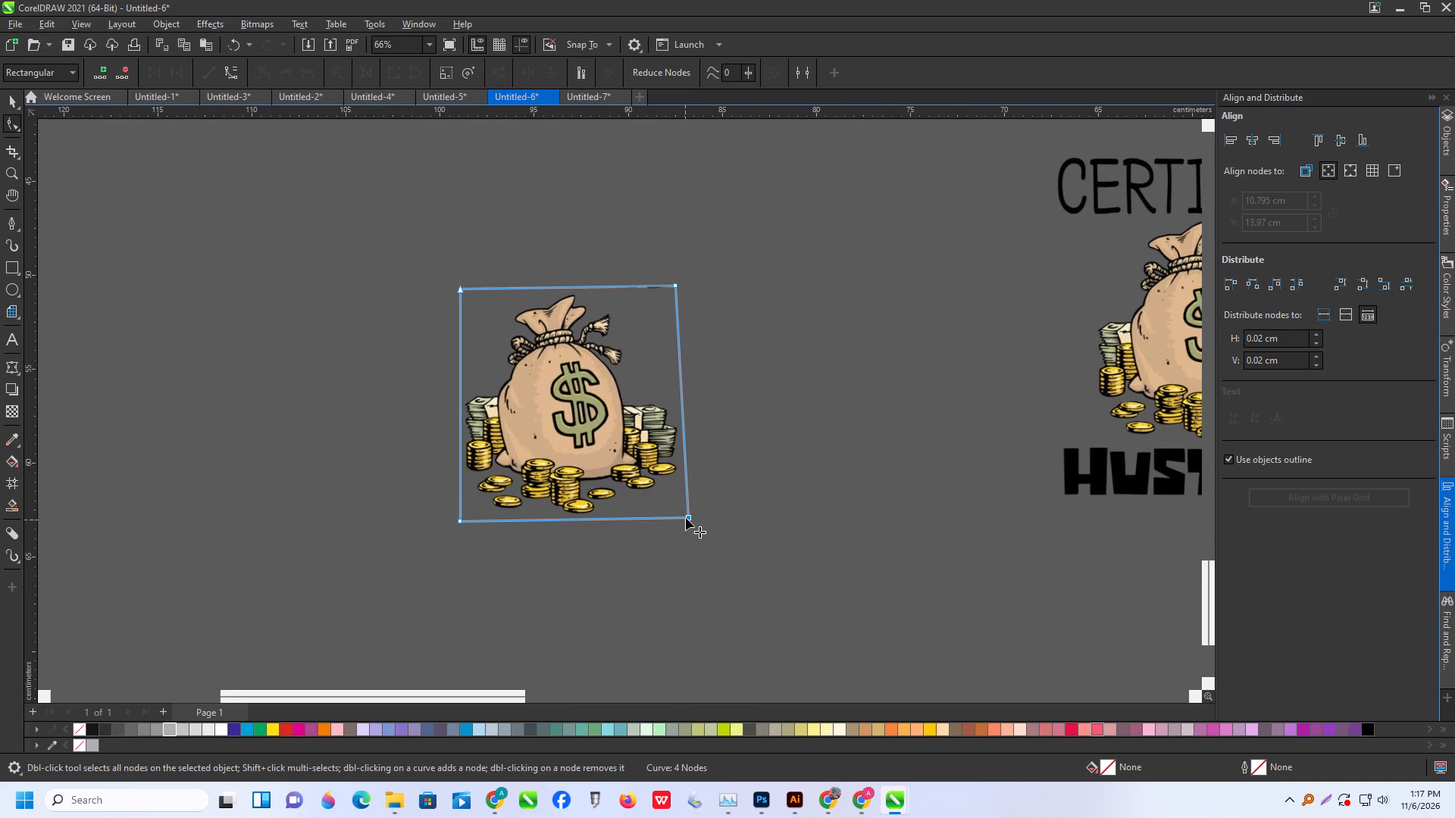
left_click_drag(687, 518, 681, 521)
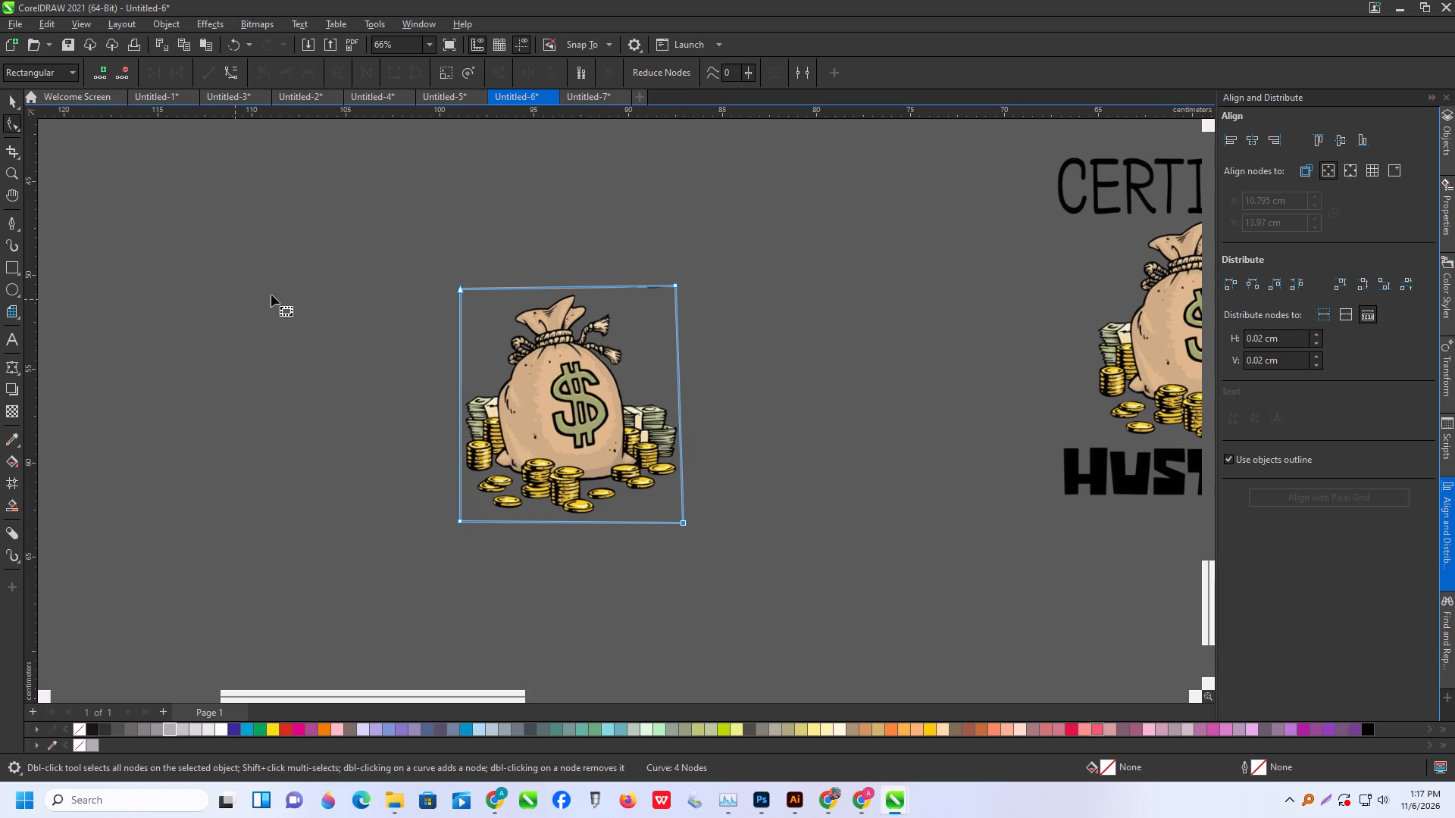
left_click_drag(181, 233, 797, 361)
left_click_drag(671, 282, 668, 289)
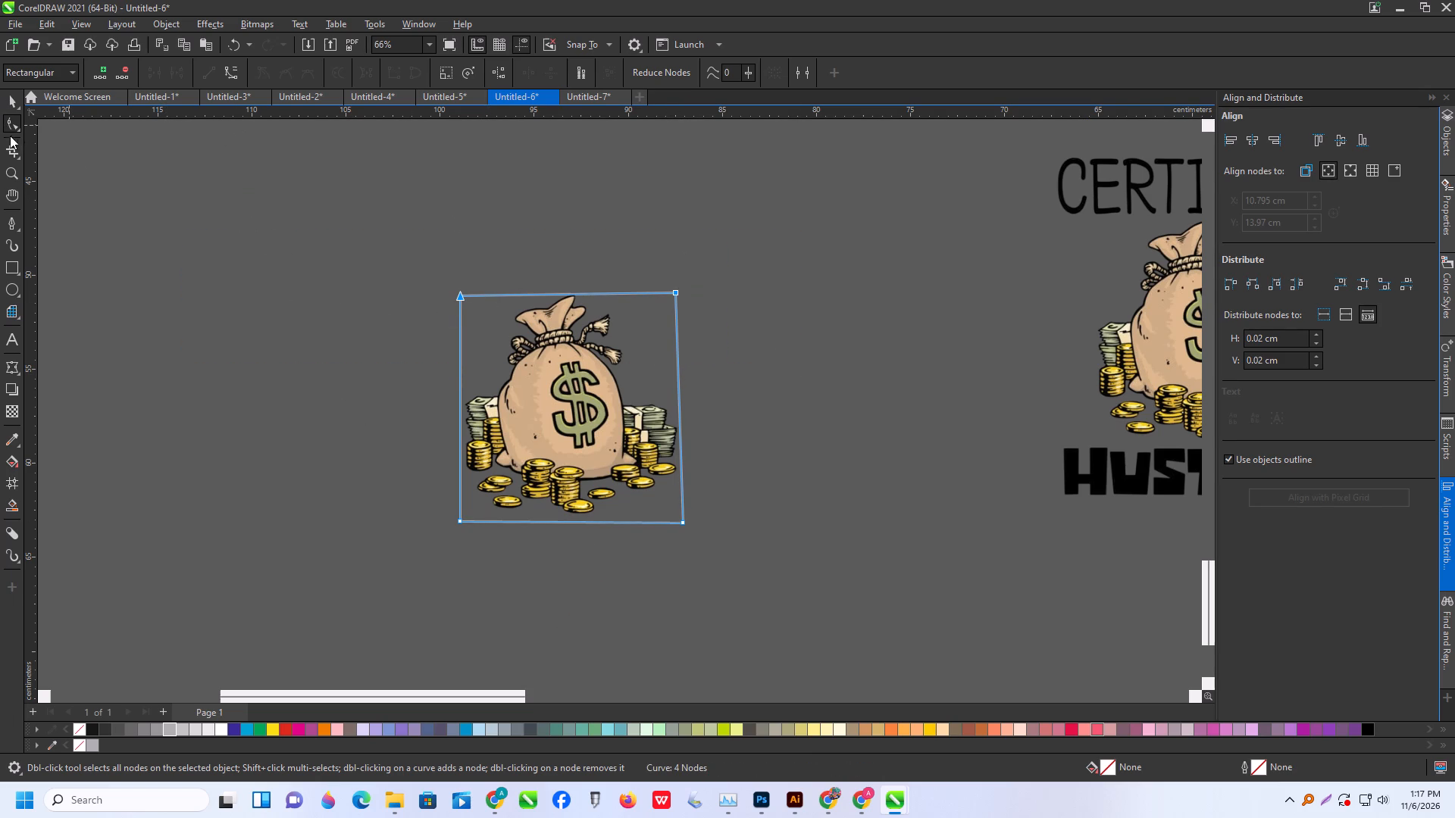
left_click(10, 104)
Place another duplicate of the full CERTIFIED HUSTLER bitmap below the cropped money bag.
scroll(484, 320, "down", 7)
scroll(815, 366, "up", 1)
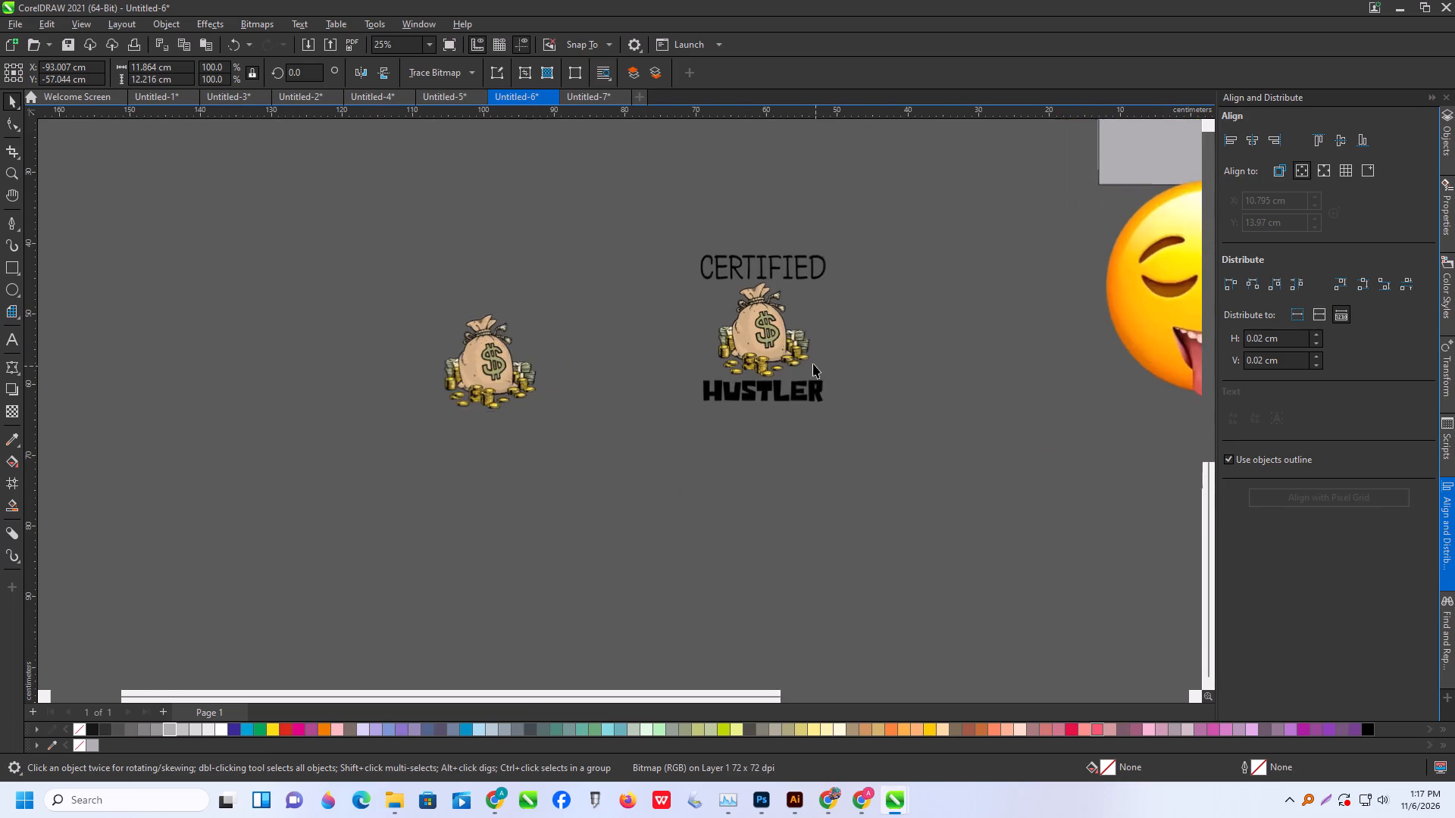
scroll(813, 364, "up", 1)
scroll(771, 341, "down", 3)
left_click_drag(746, 329, 587, 495)
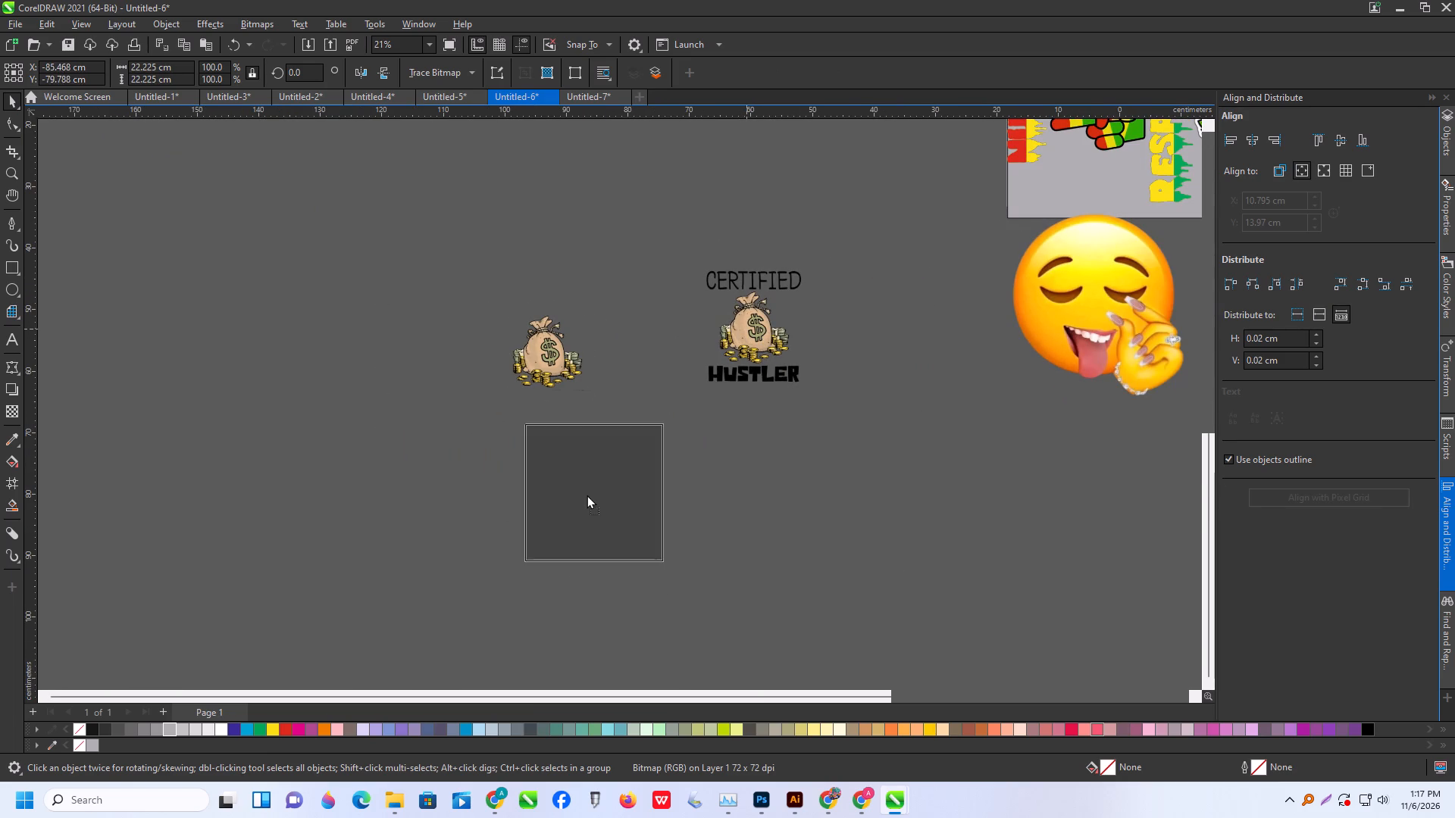
left_click_drag(587, 495, 583, 497)
right_click(585, 495)
left_click(734, 496)
scroll(593, 535, "up", 3)
Crop the lower duplicate to its HUSTLER lettering by moving its top and bottom boundary nodes inward with the Shape tool.
left_click(596, 499)
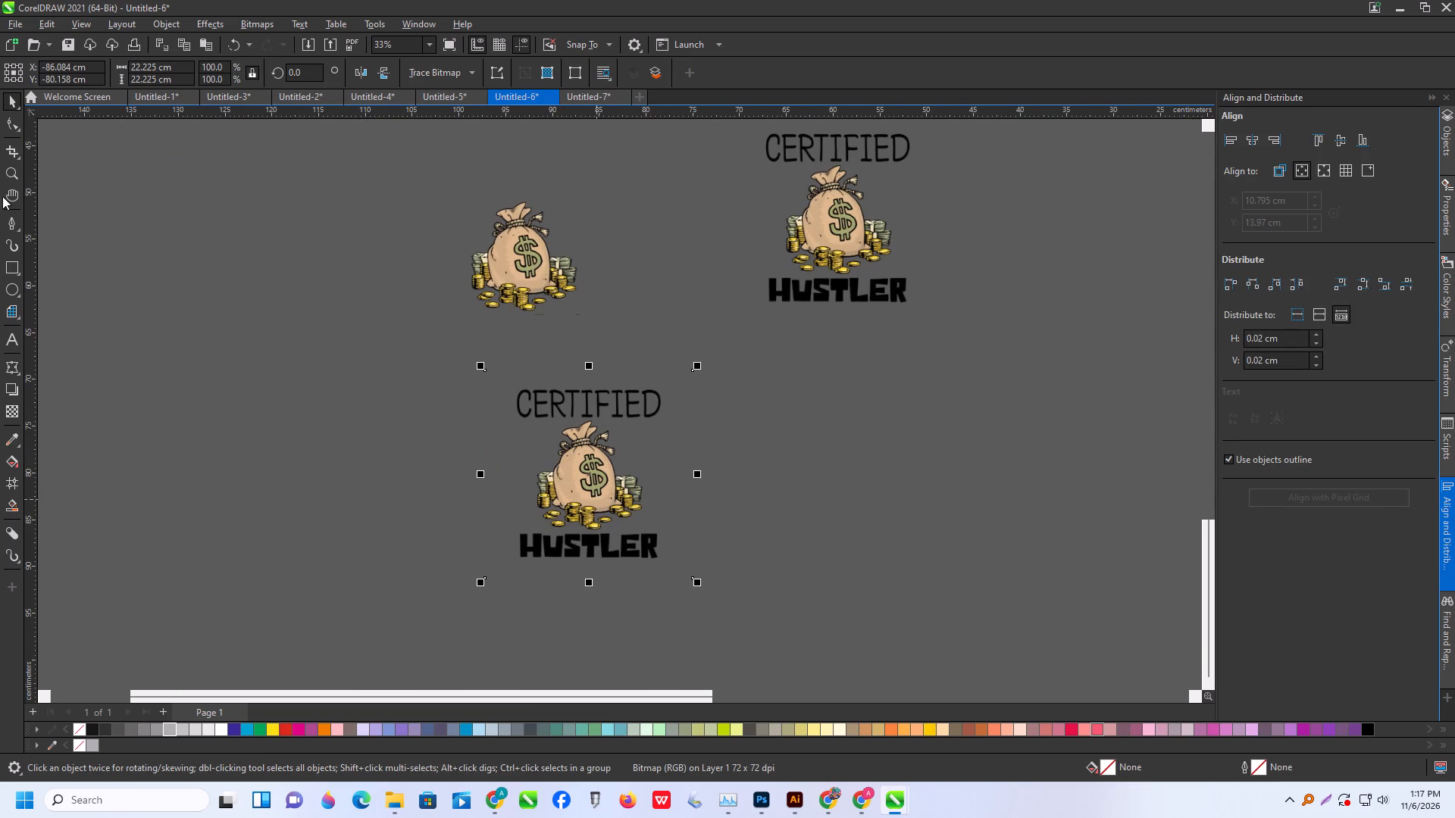
left_click(6, 128)
left_click_drag(338, 323, 990, 545)
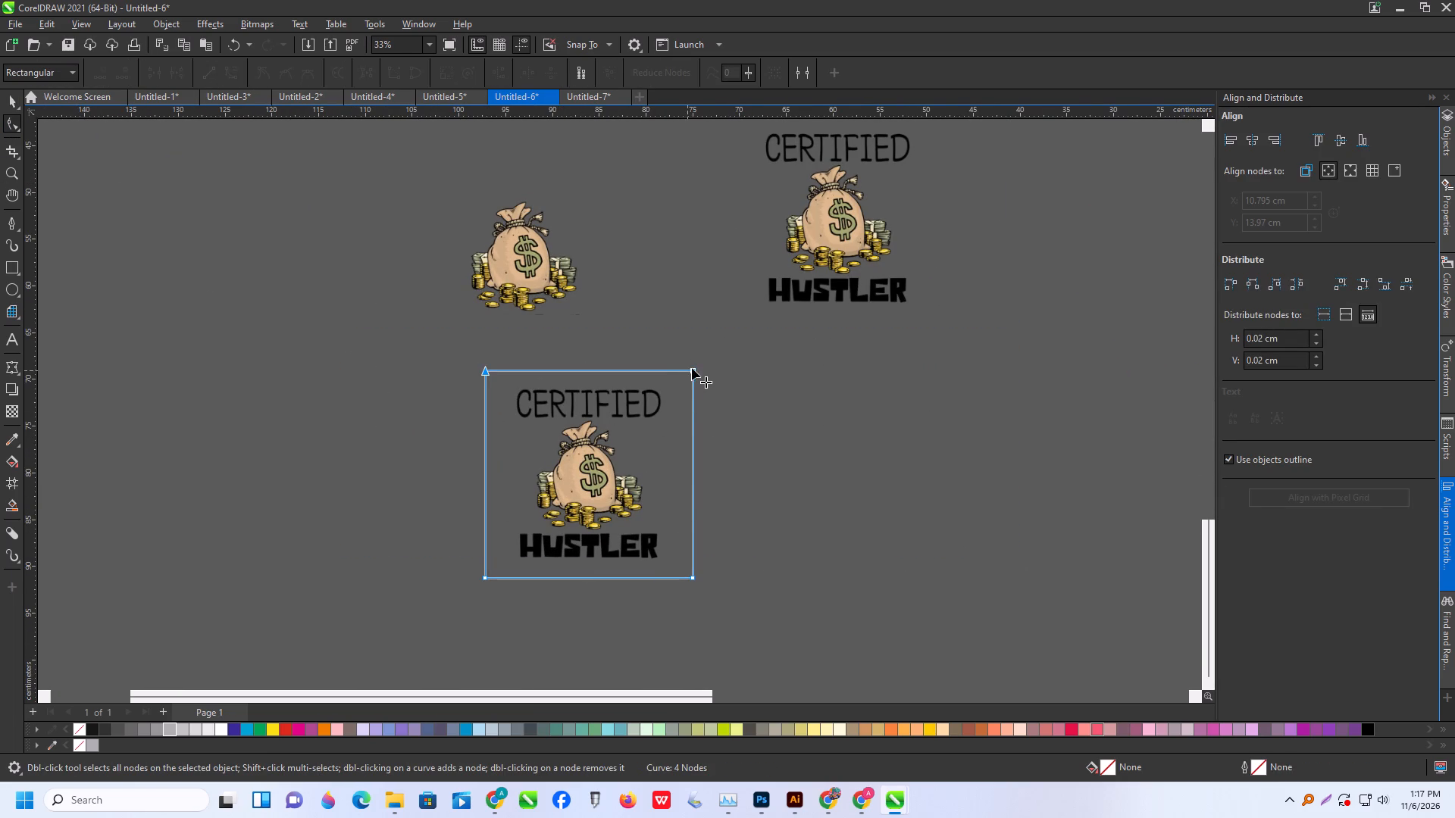
left_click_drag(692, 368, 701, 527)
scroll(502, 574, "up", 4)
left_click_drag(392, 541, 881, 639)
left_click_drag(799, 594, 799, 567)
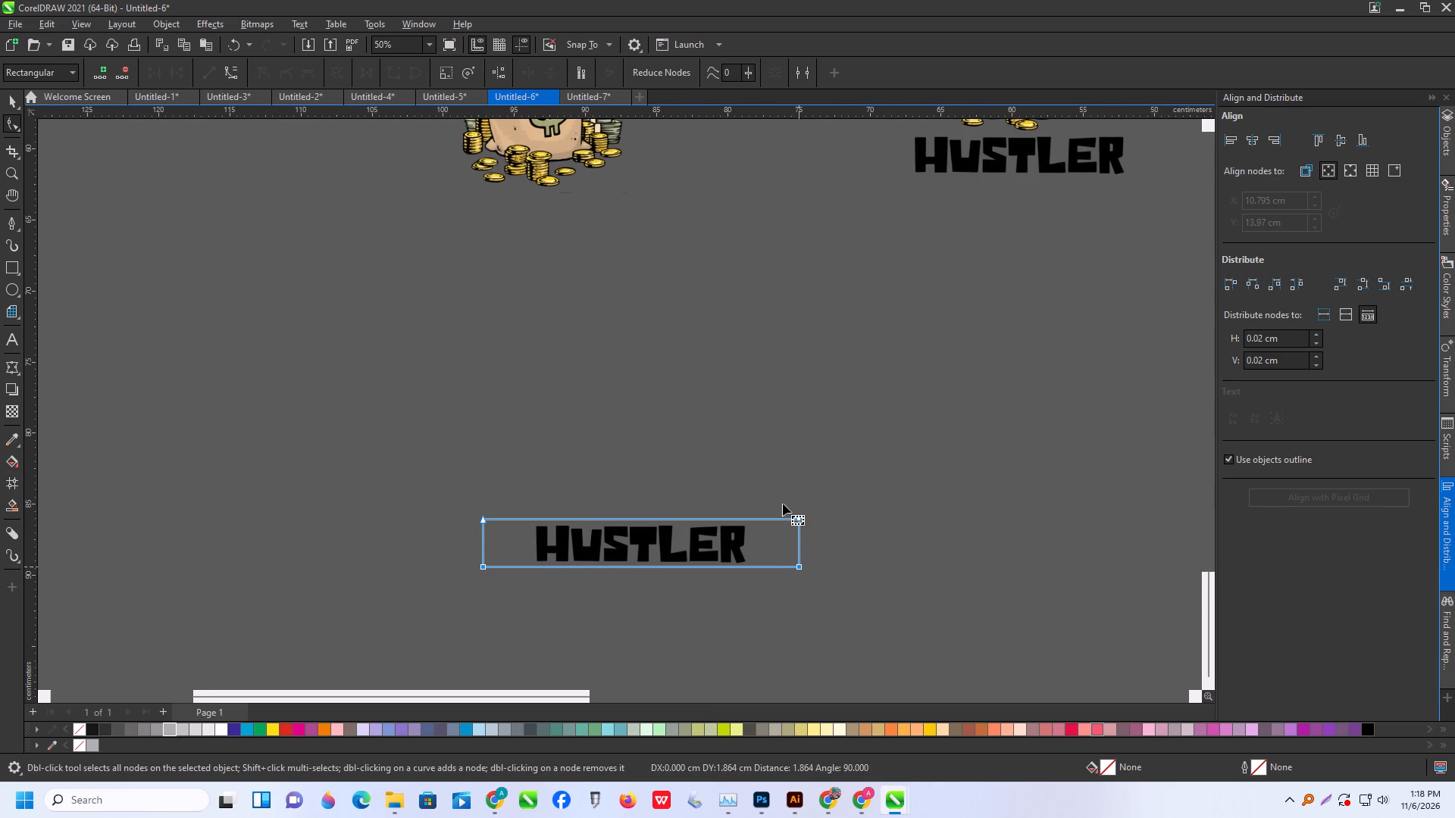
Move the HUSTLER bitmap's right and left boundary nodes inward to the lettering, leaving it about 15.2 by 3.3 cm.
left_click_drag(771, 476, 814, 616)
left_click_drag(802, 566, 755, 568)
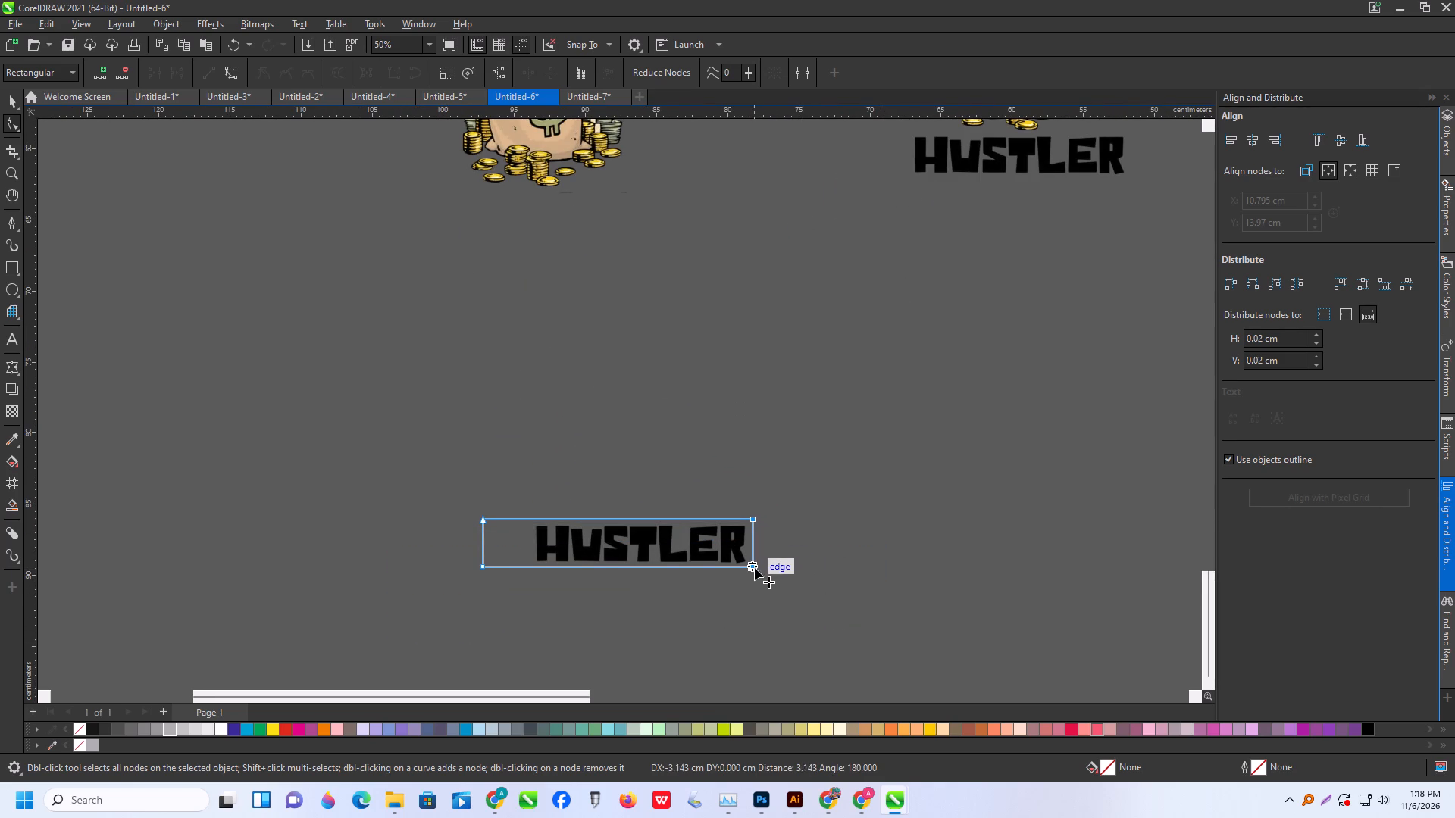
left_click_drag(755, 568, 753, 568)
left_click_drag(443, 470, 502, 607)
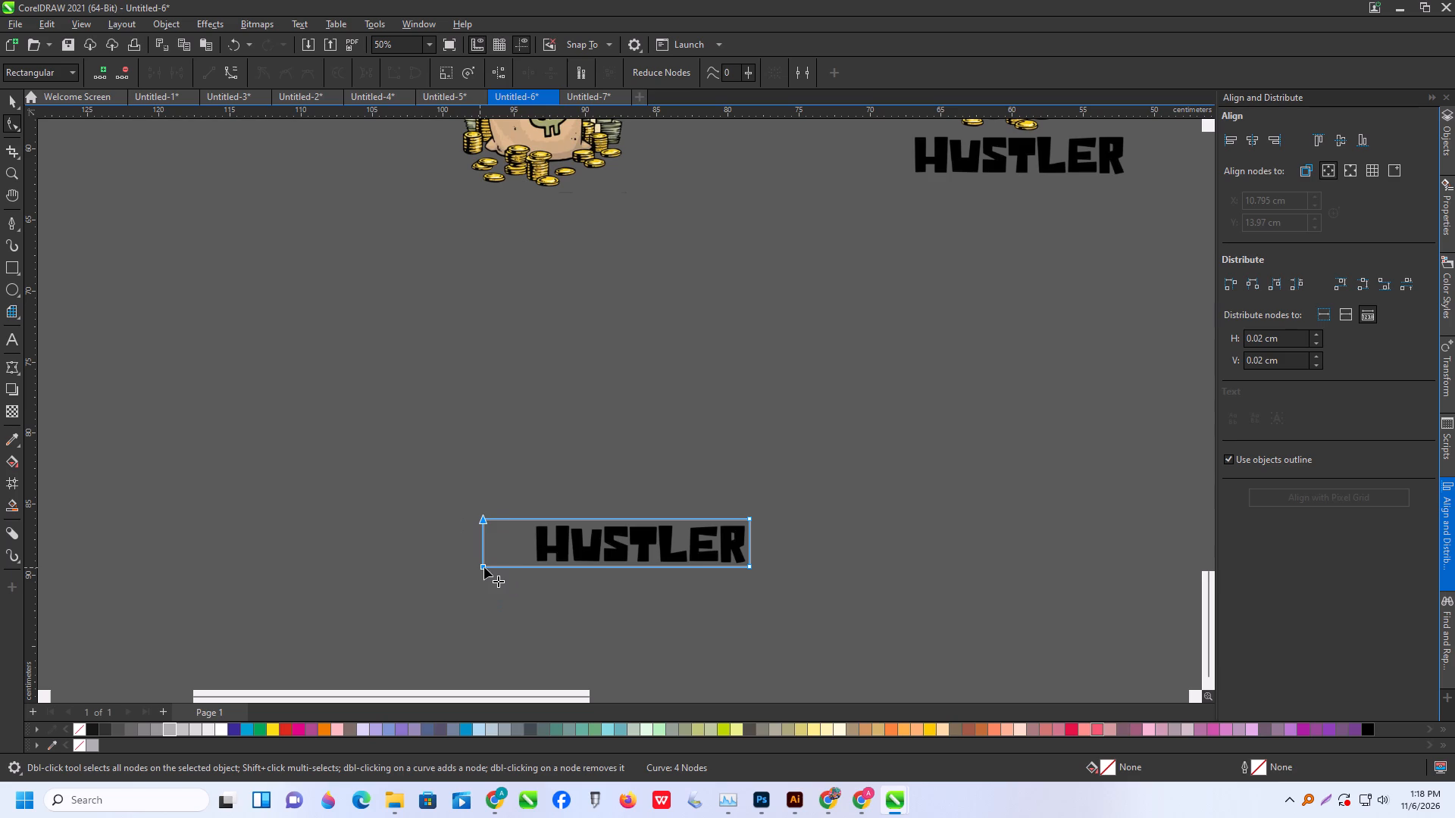
left_click_drag(484, 567, 534, 569)
left_click(14, 105)
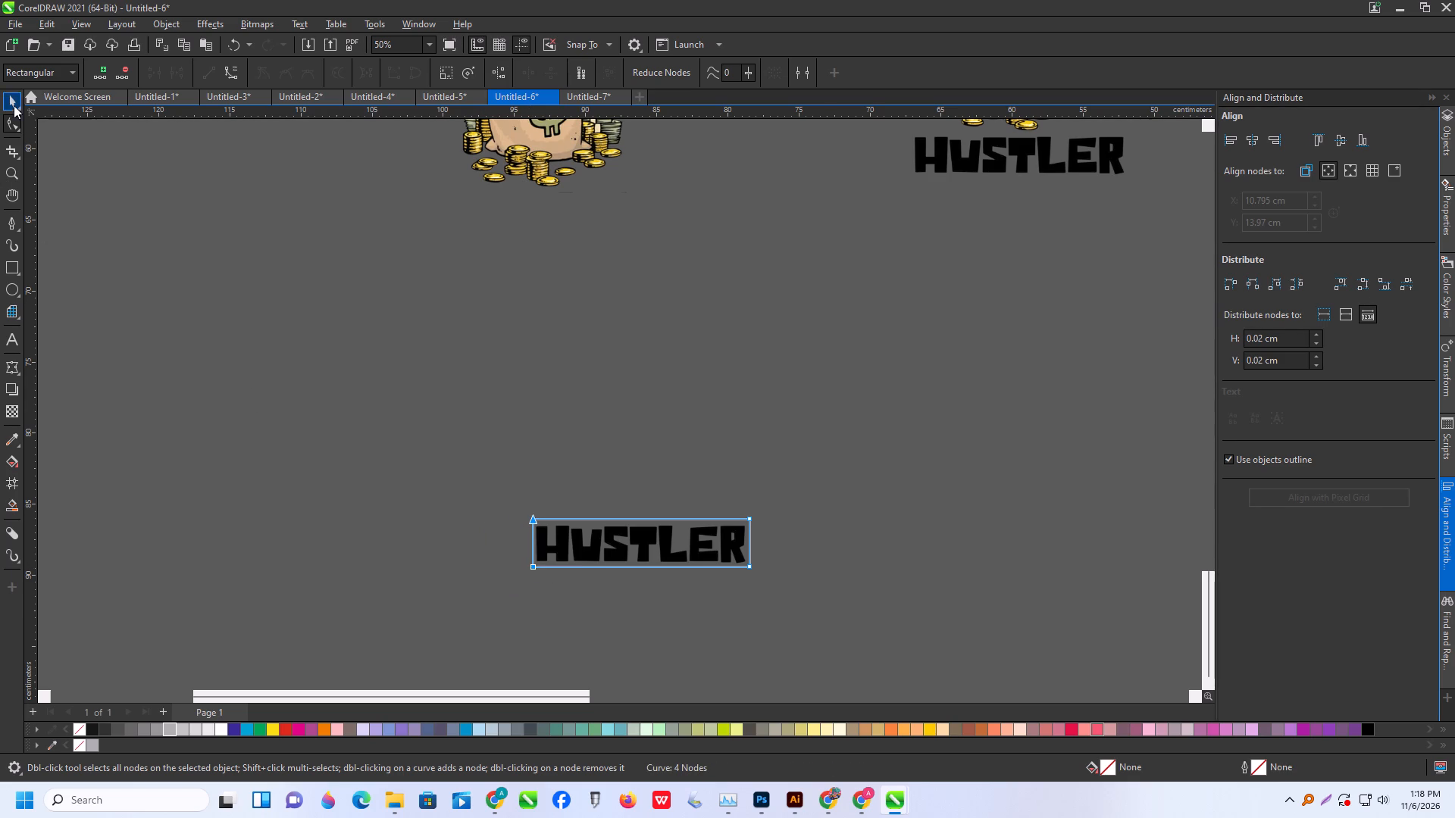
Lower the HUSTLER bitmap's two top boundary nodes to tighten the crop, leaving it about 15.2 by 3.1 cm.
scroll(430, 431, "down", 2)
scroll(637, 526, "up", 6)
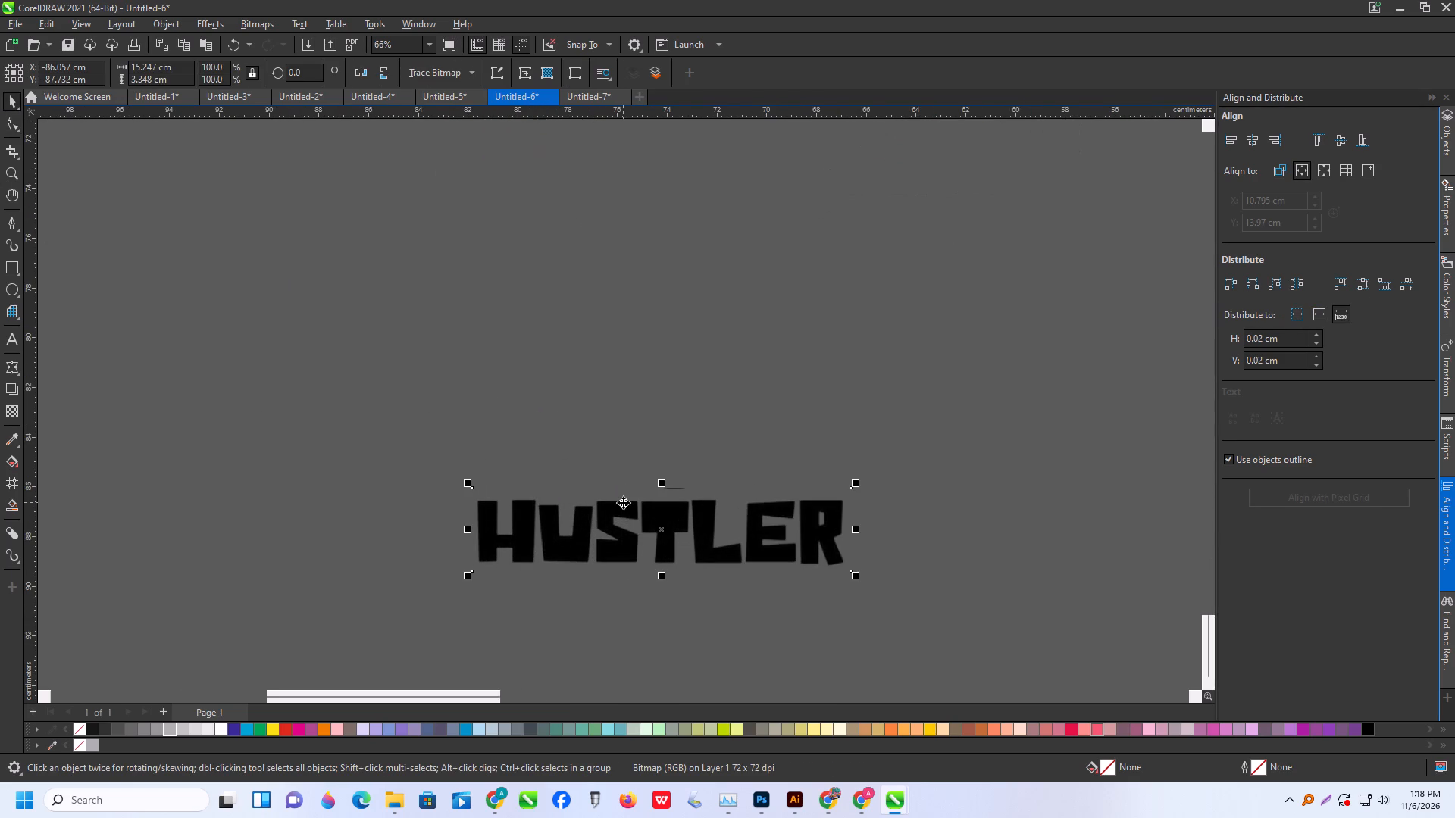
left_click(19, 125)
left_click_drag(393, 449, 1166, 603)
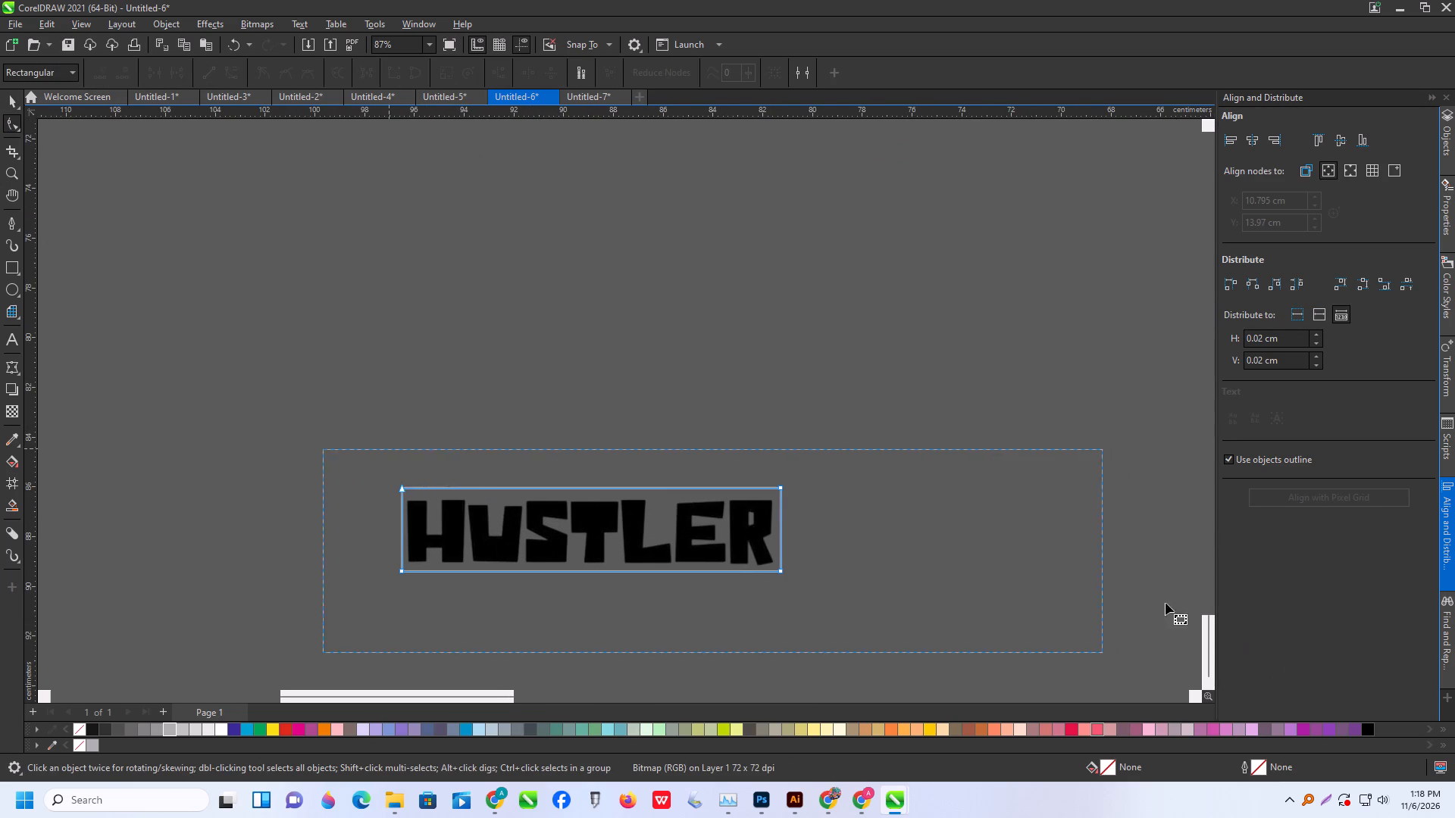
left_click_drag(1166, 603, 1110, 582)
left_click_drag(152, 428, 984, 554)
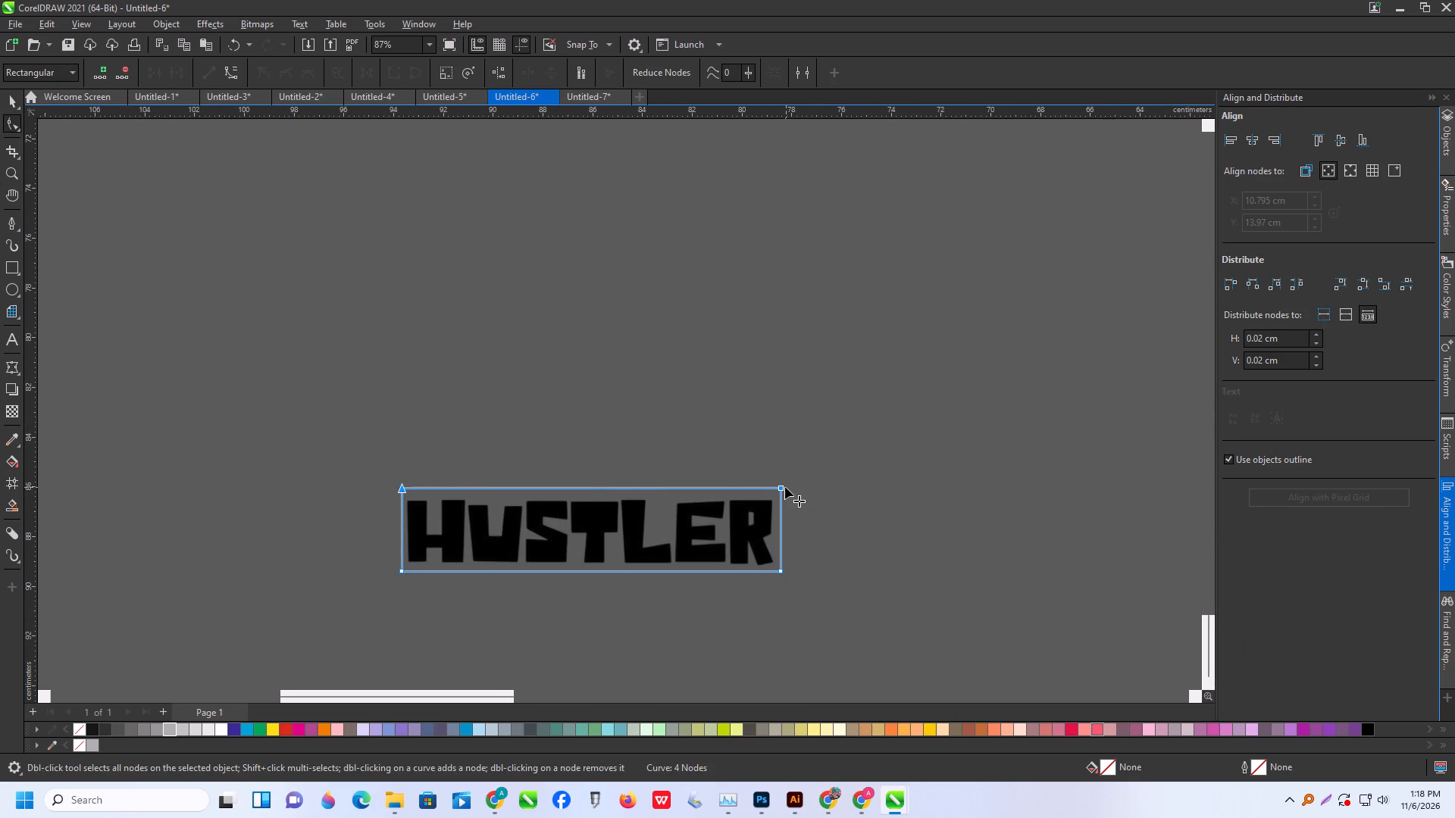
left_click_drag(785, 487, 789, 494)
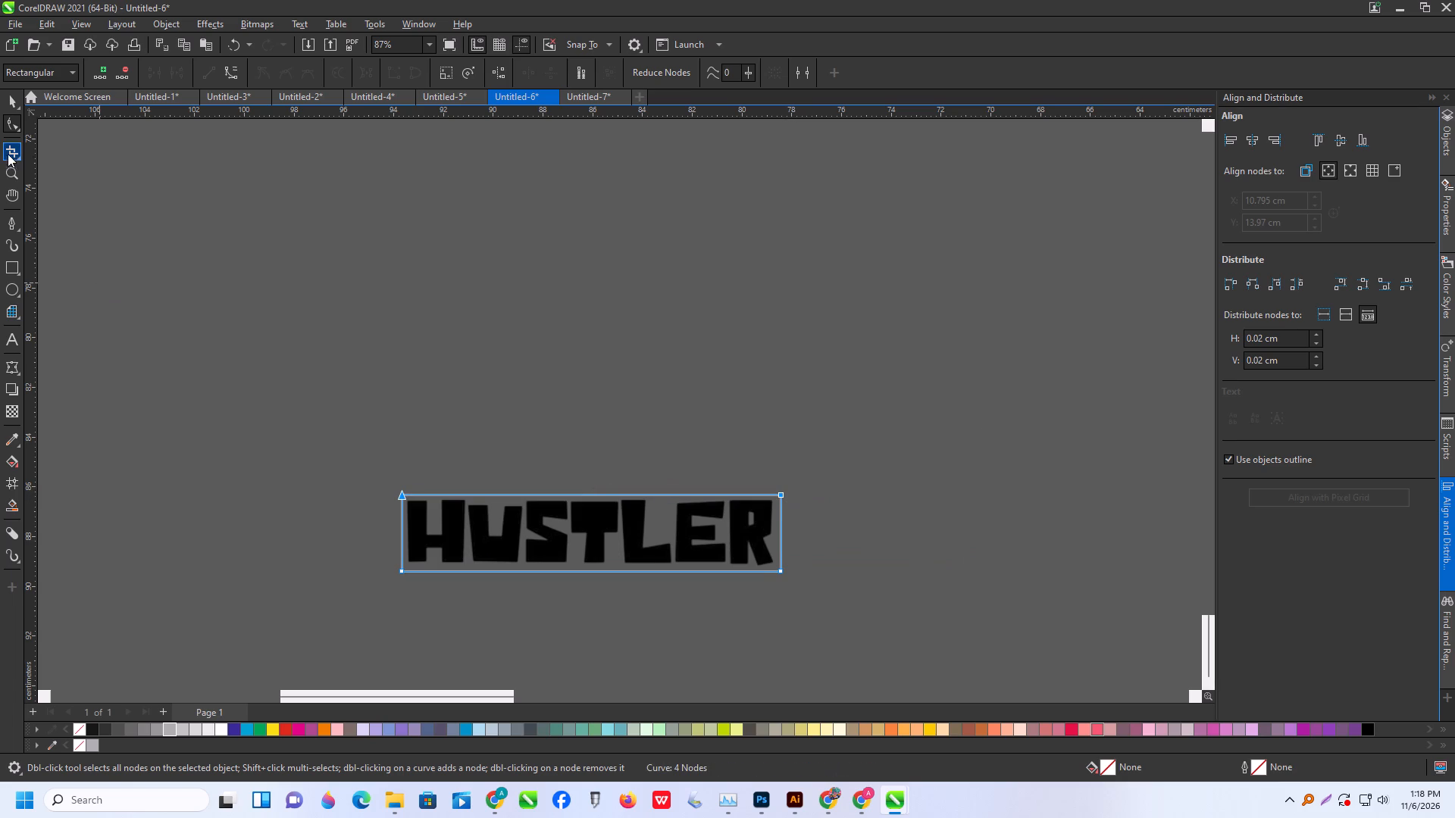
left_click(15, 104)
Move the cropped HUSTLER lettering up closer to the money bag.
scroll(331, 266, "down", 9)
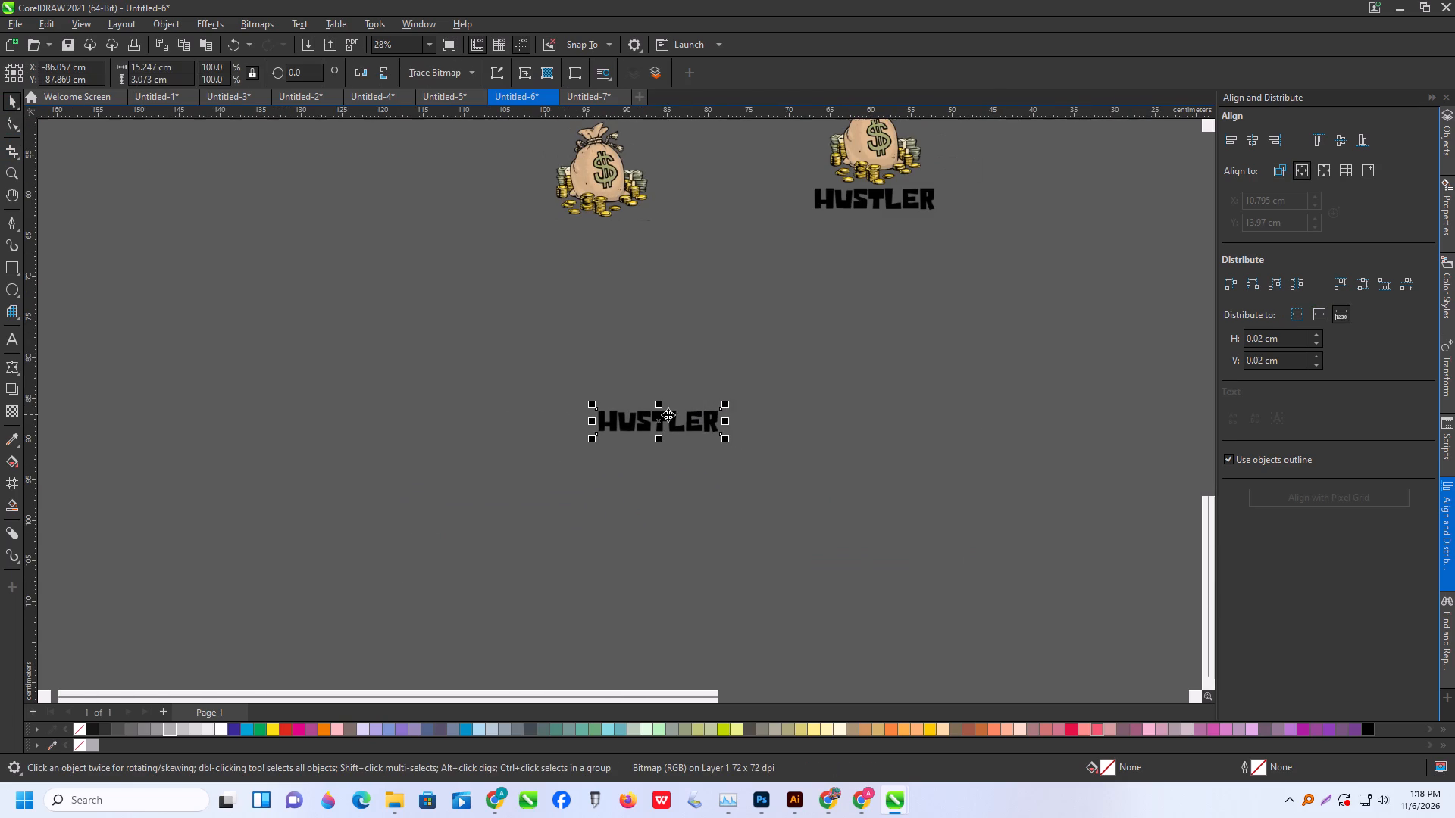
left_click_drag(667, 415, 603, 327)
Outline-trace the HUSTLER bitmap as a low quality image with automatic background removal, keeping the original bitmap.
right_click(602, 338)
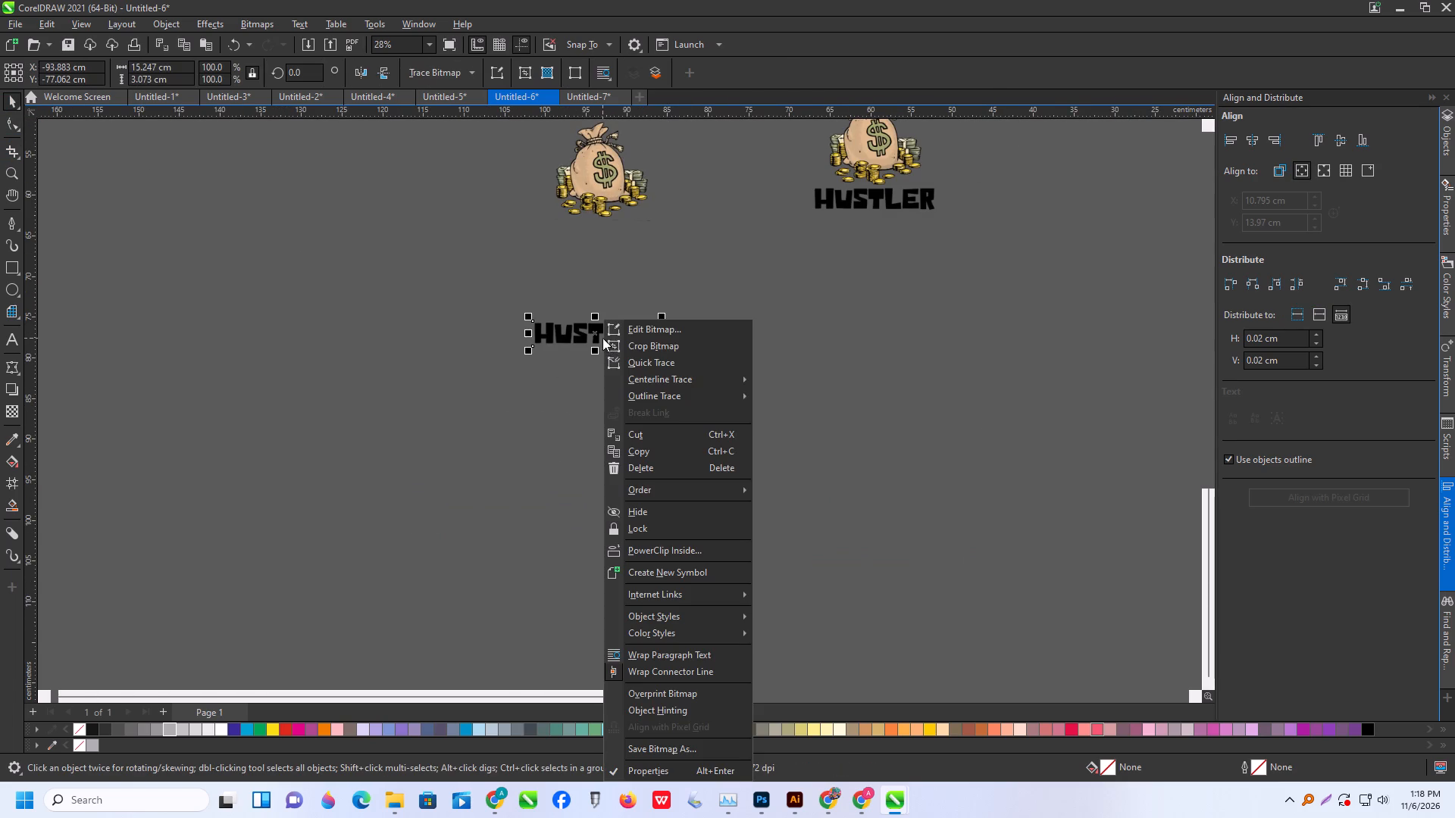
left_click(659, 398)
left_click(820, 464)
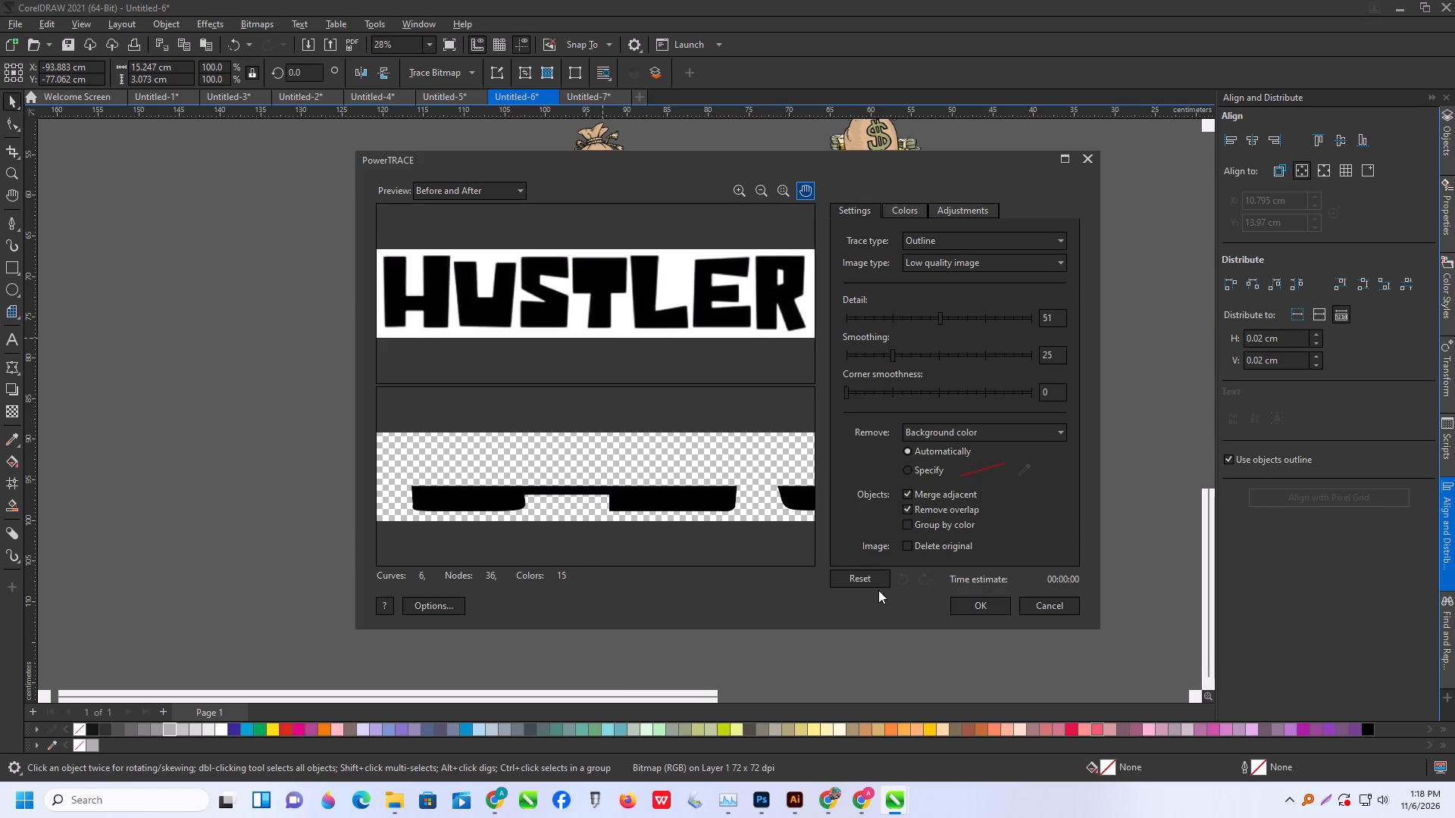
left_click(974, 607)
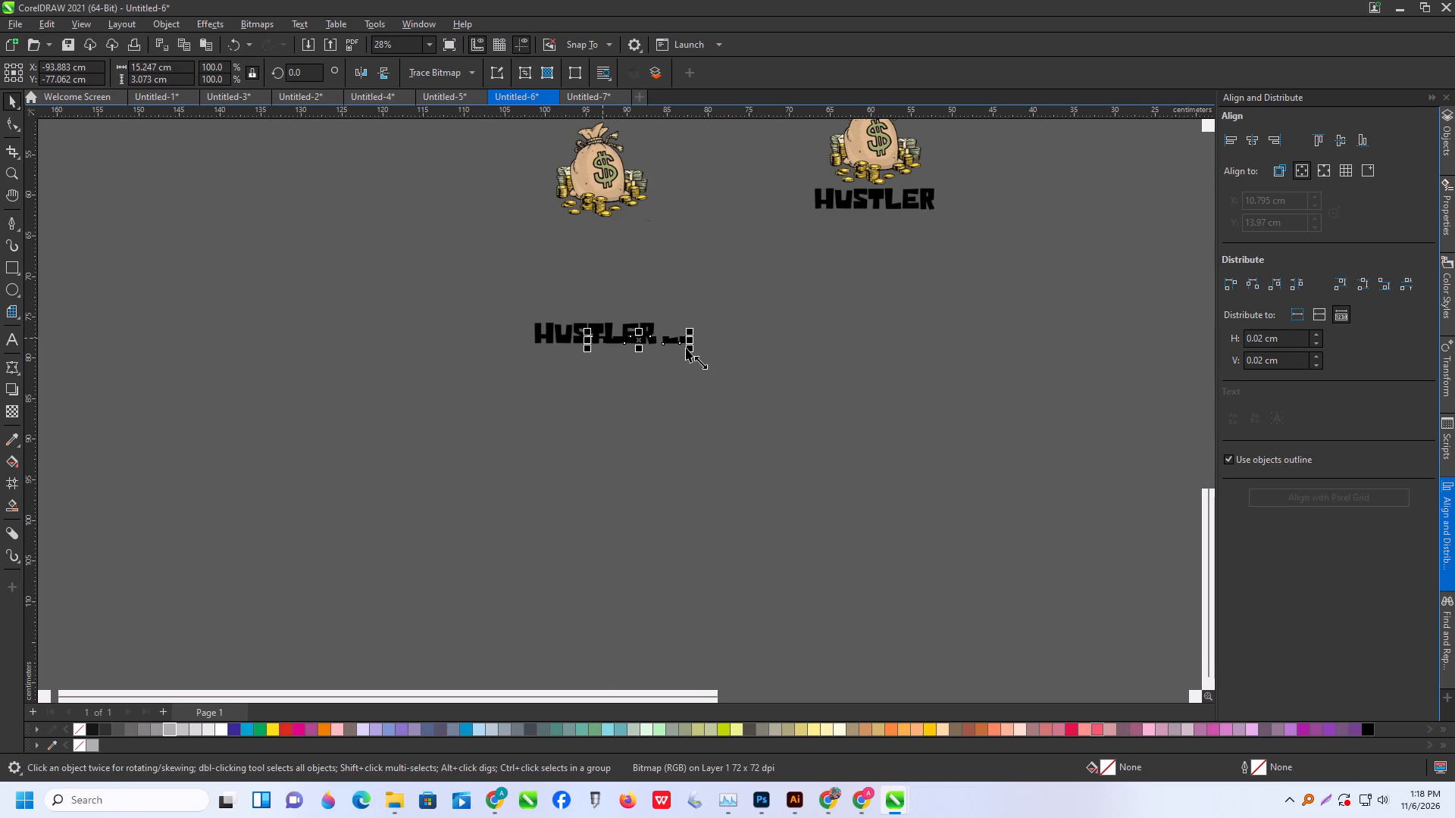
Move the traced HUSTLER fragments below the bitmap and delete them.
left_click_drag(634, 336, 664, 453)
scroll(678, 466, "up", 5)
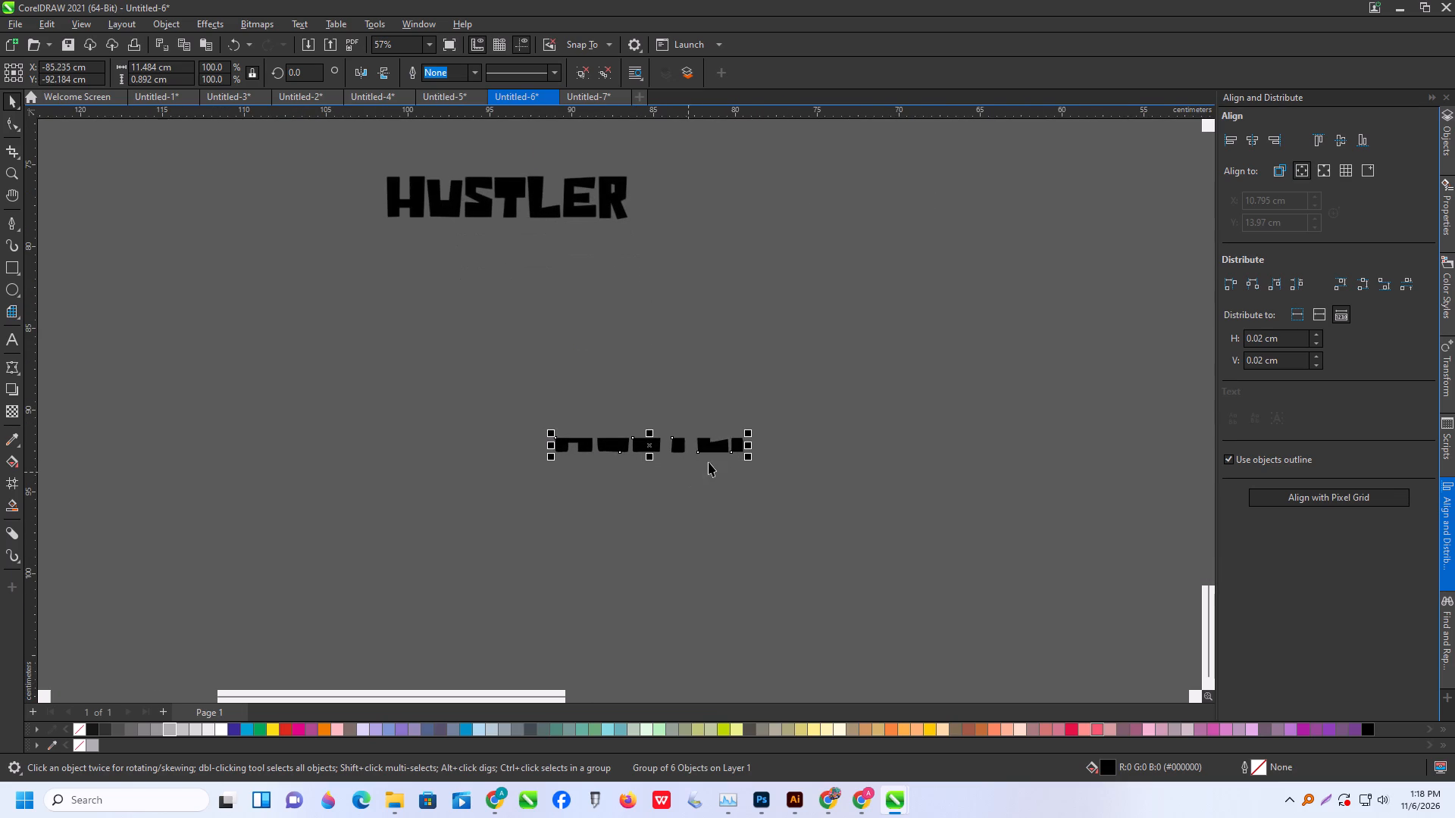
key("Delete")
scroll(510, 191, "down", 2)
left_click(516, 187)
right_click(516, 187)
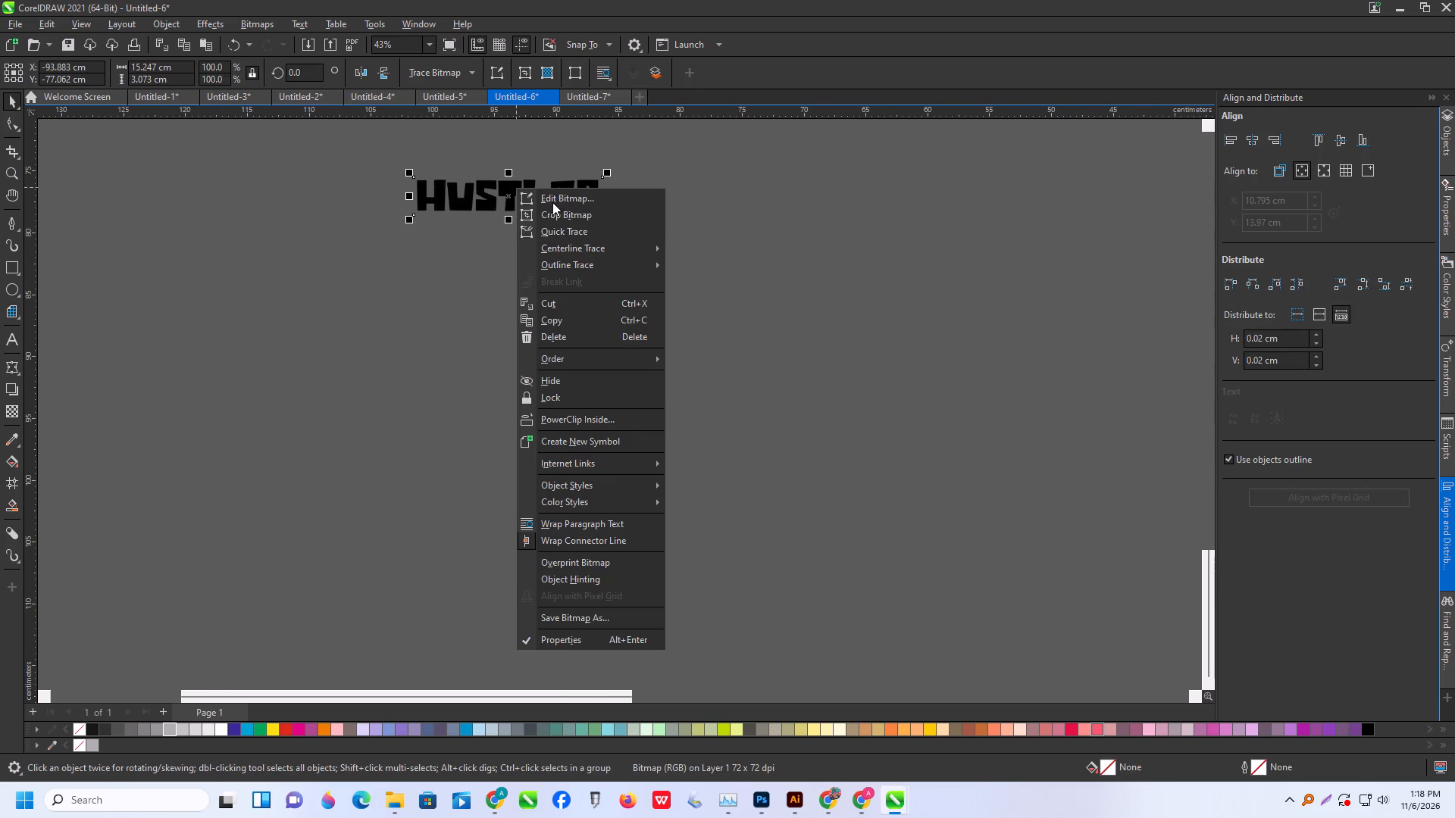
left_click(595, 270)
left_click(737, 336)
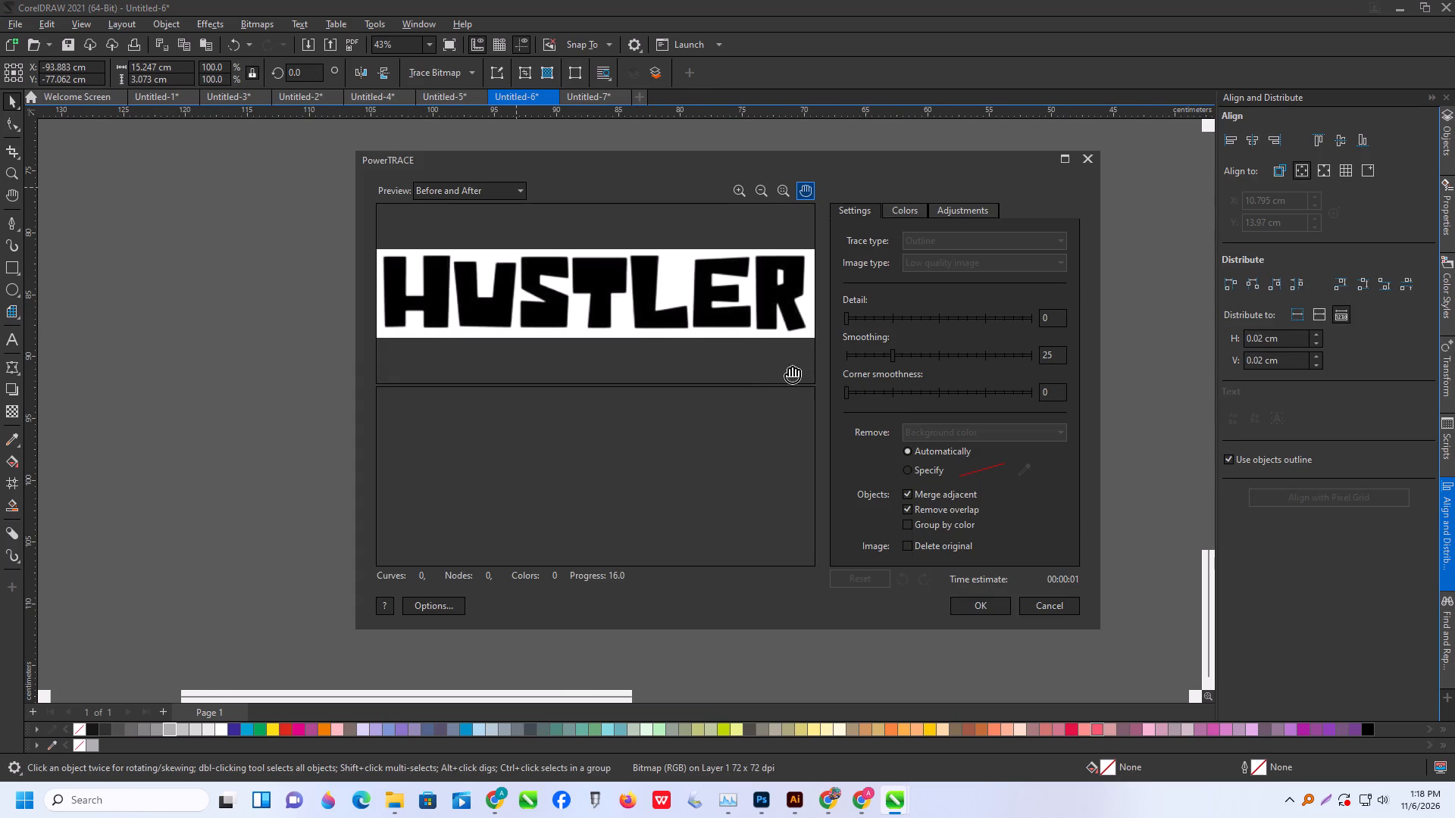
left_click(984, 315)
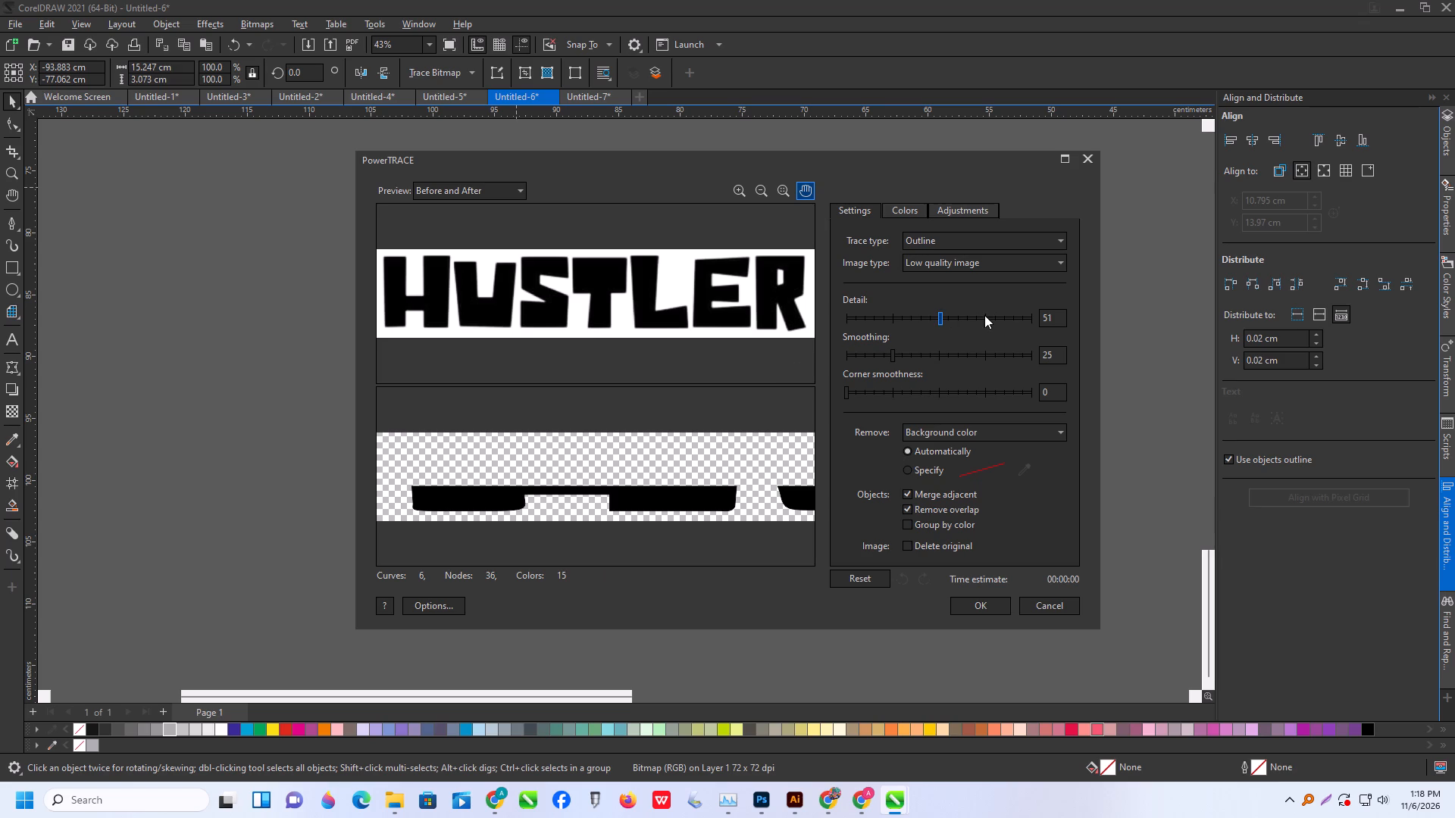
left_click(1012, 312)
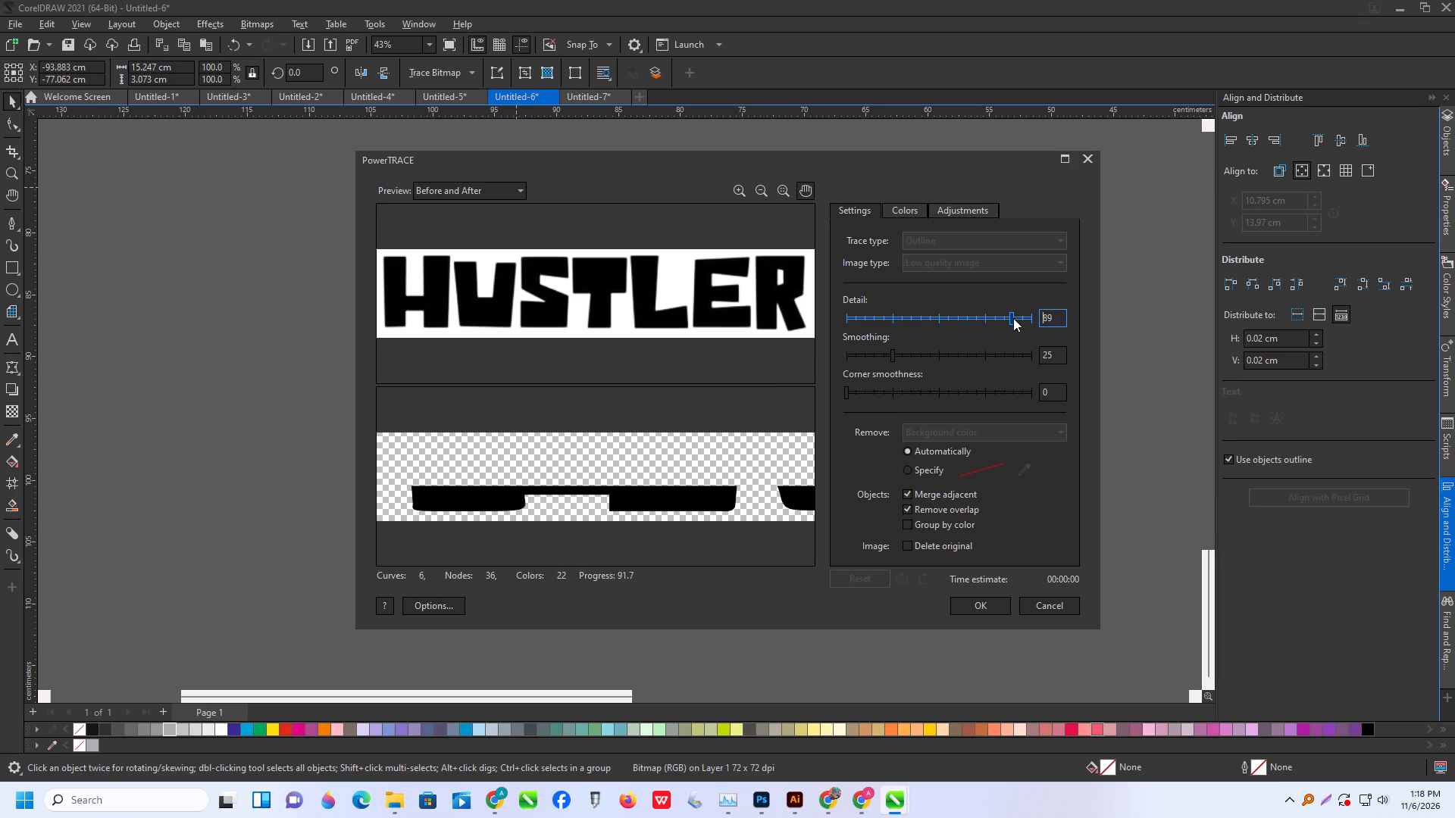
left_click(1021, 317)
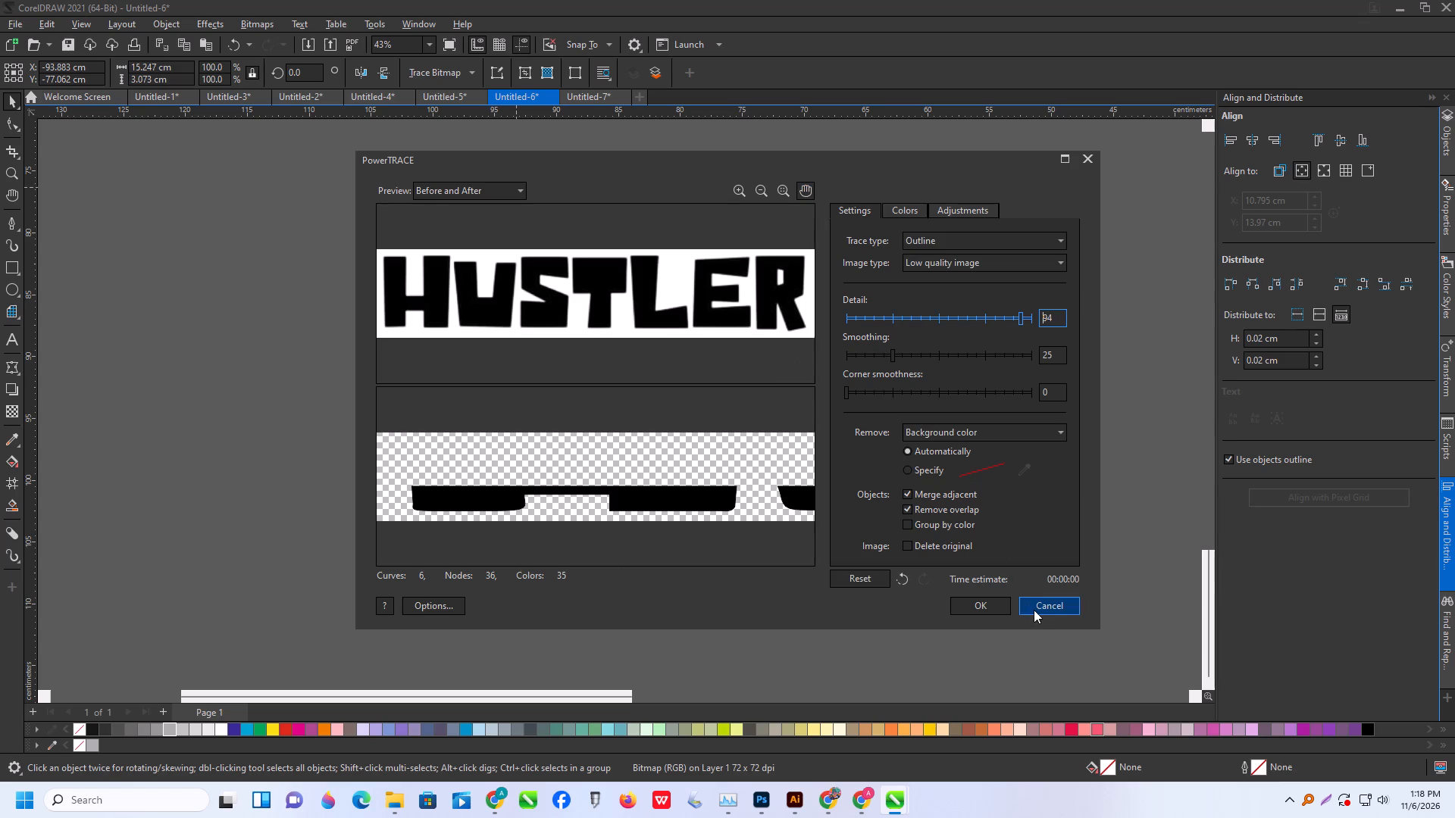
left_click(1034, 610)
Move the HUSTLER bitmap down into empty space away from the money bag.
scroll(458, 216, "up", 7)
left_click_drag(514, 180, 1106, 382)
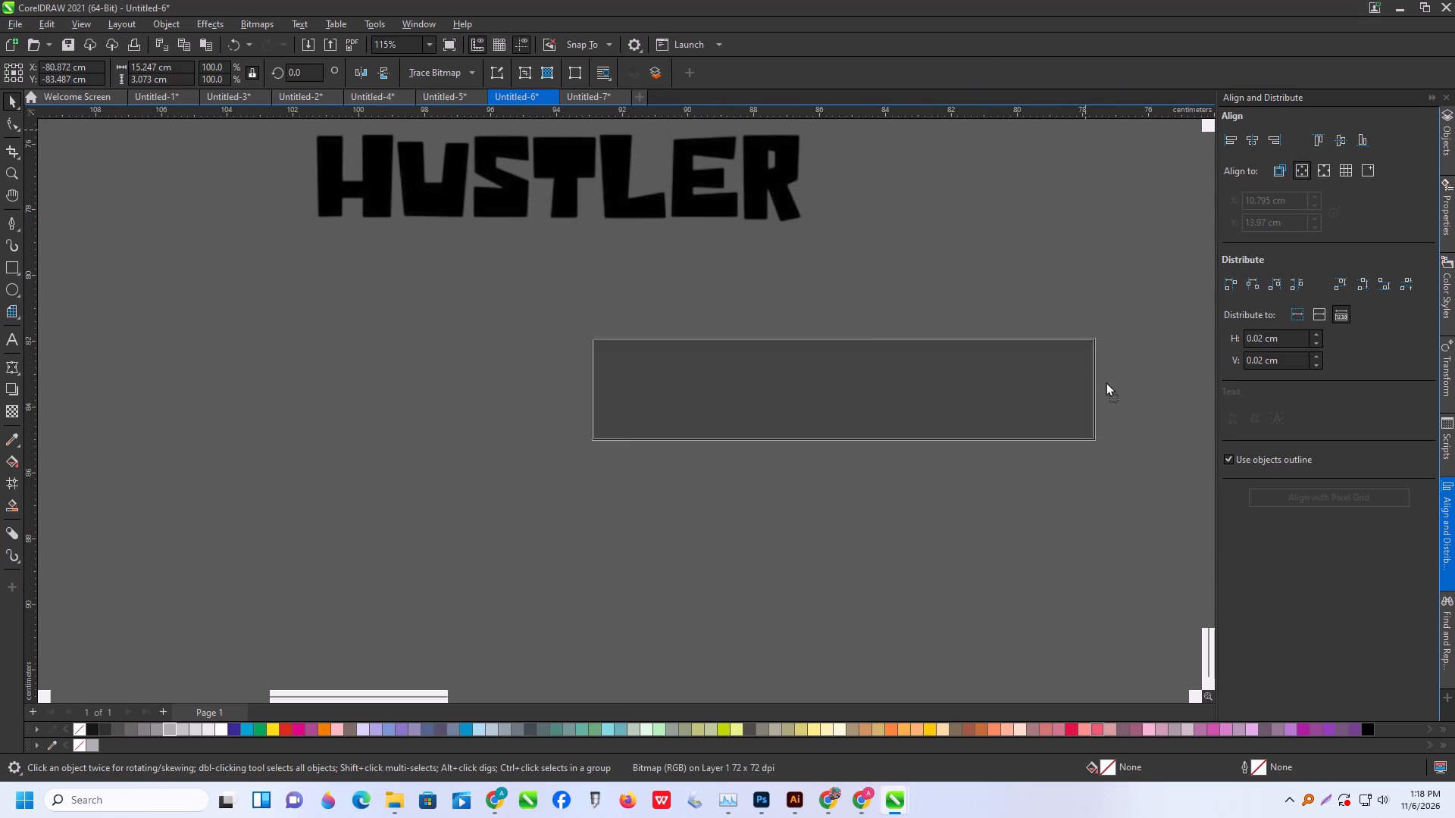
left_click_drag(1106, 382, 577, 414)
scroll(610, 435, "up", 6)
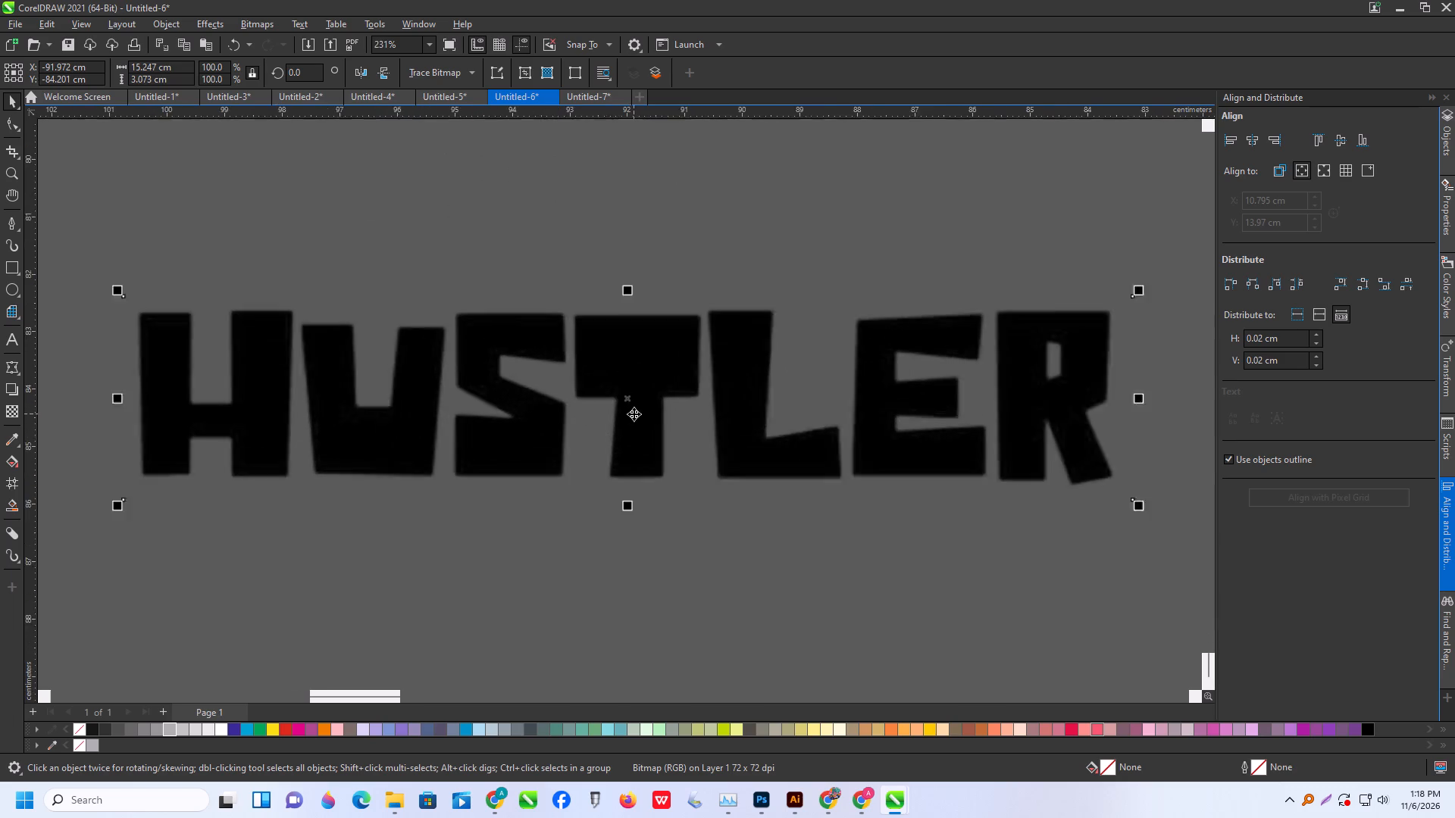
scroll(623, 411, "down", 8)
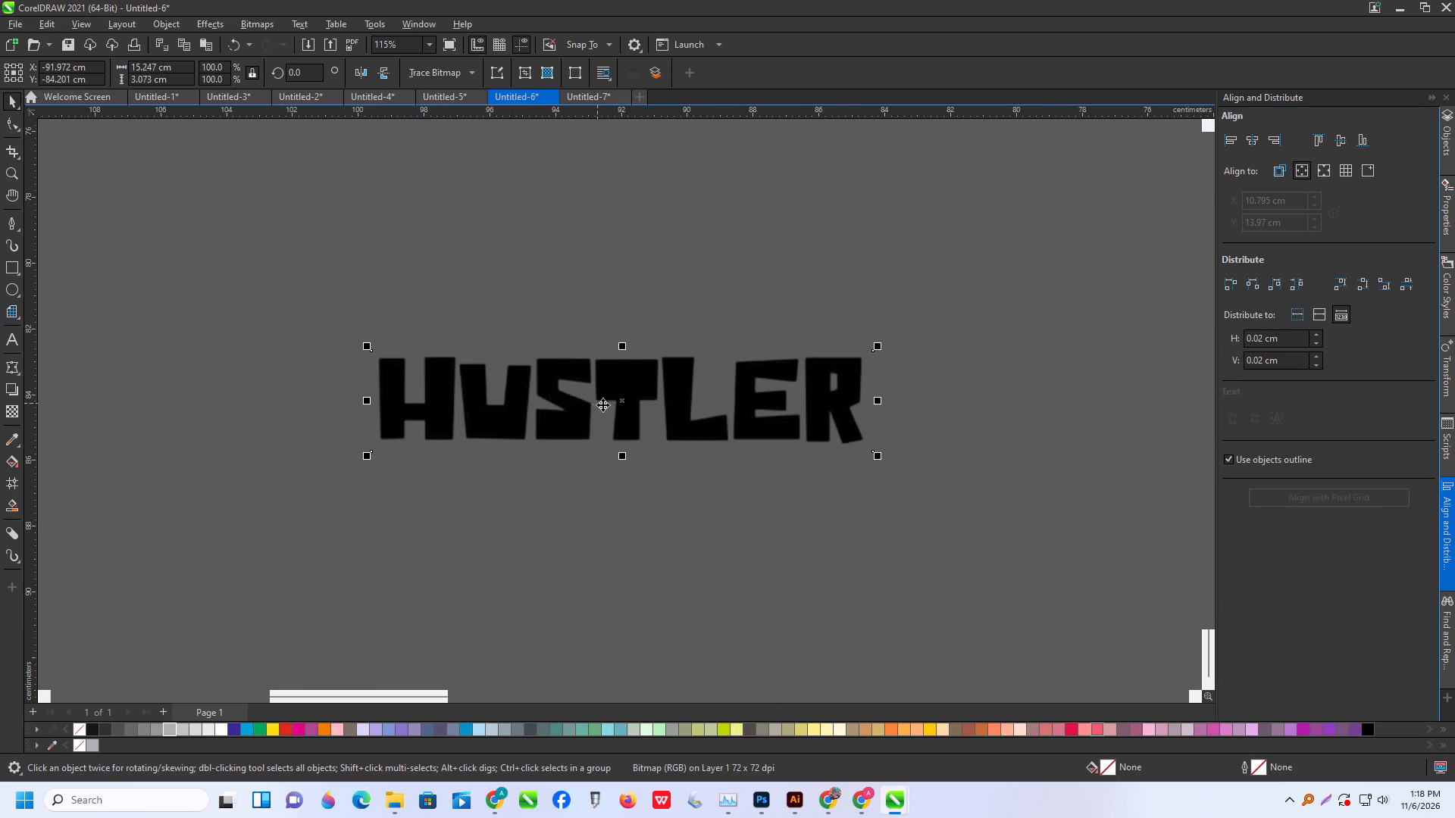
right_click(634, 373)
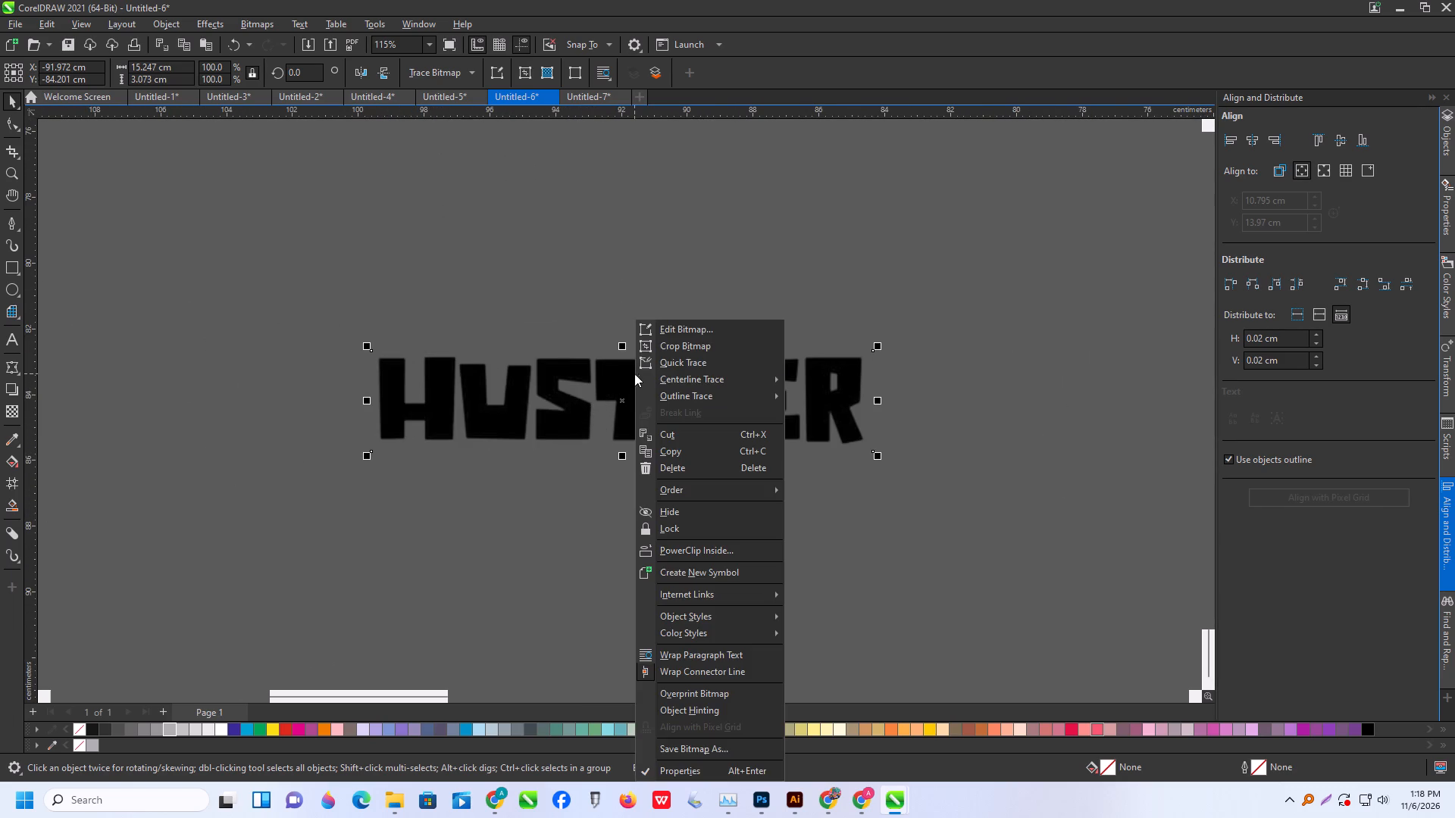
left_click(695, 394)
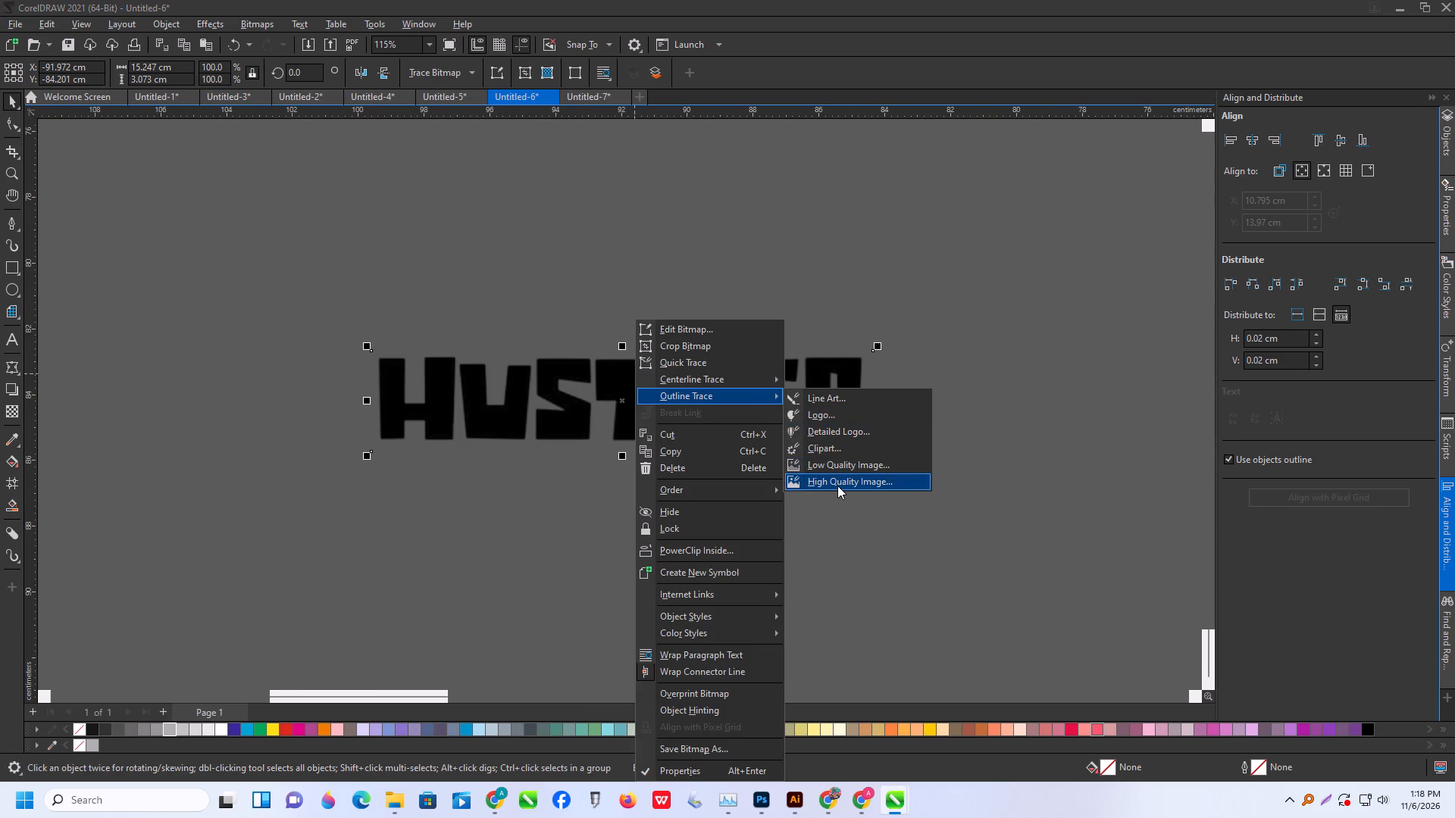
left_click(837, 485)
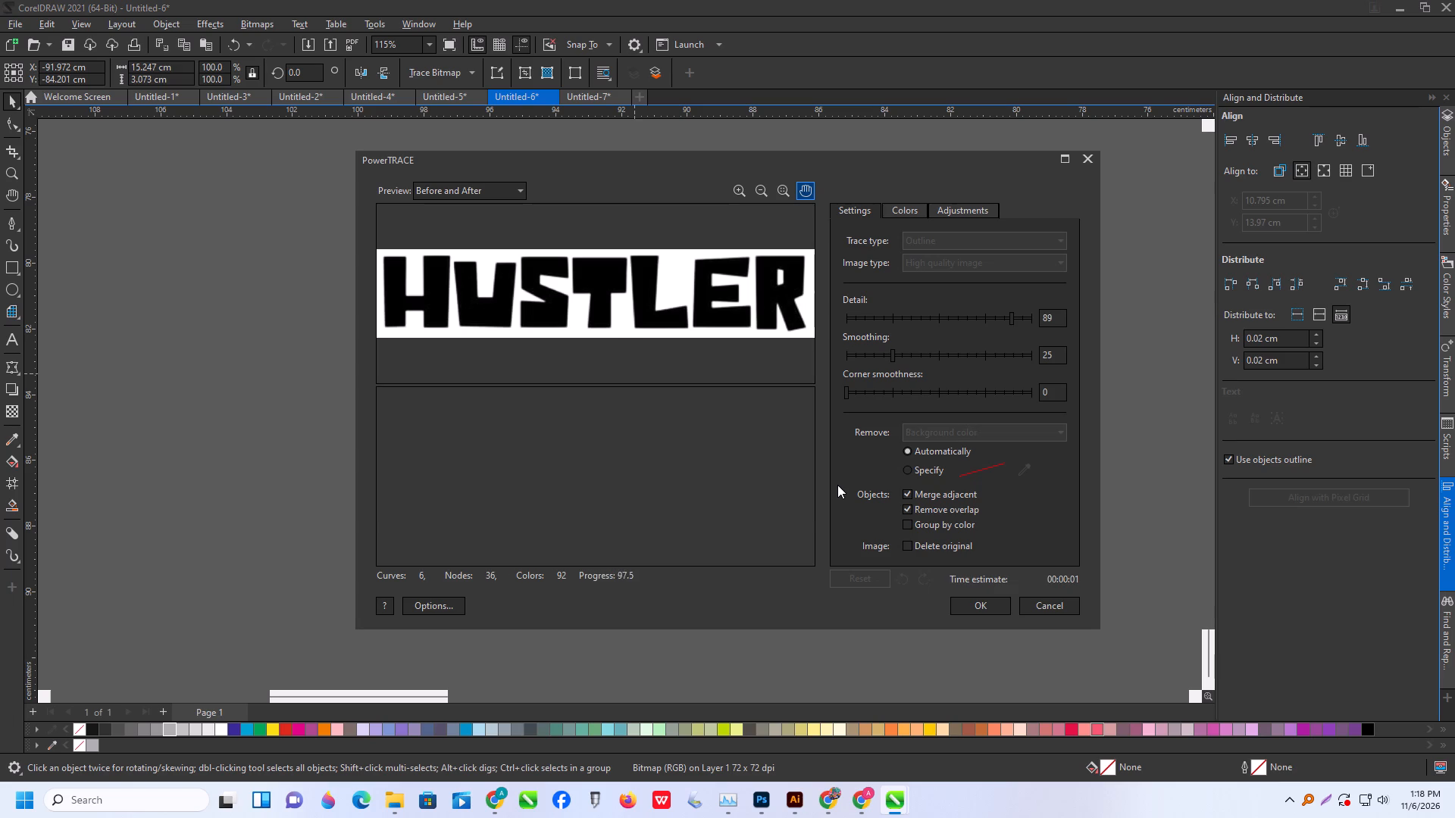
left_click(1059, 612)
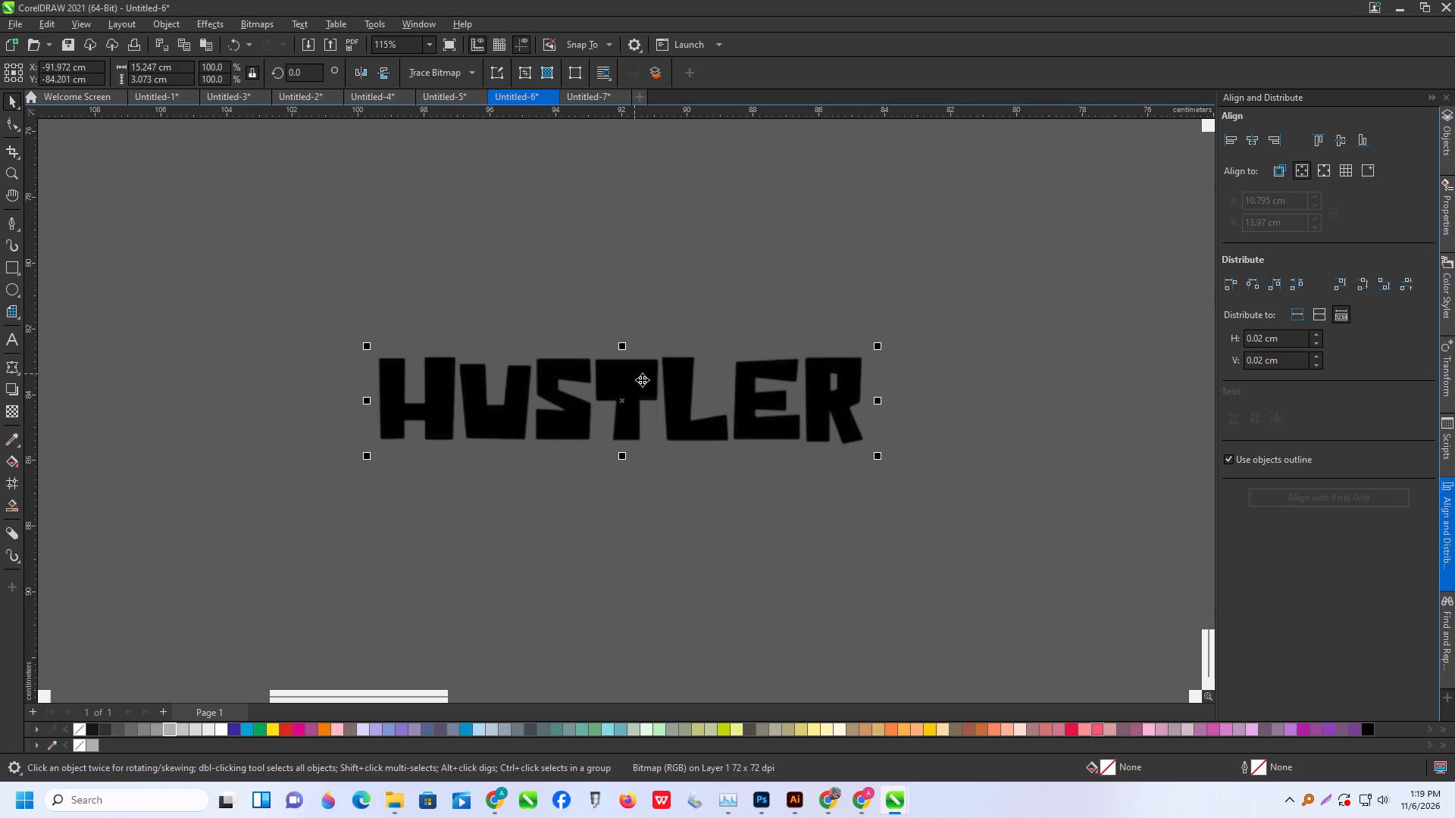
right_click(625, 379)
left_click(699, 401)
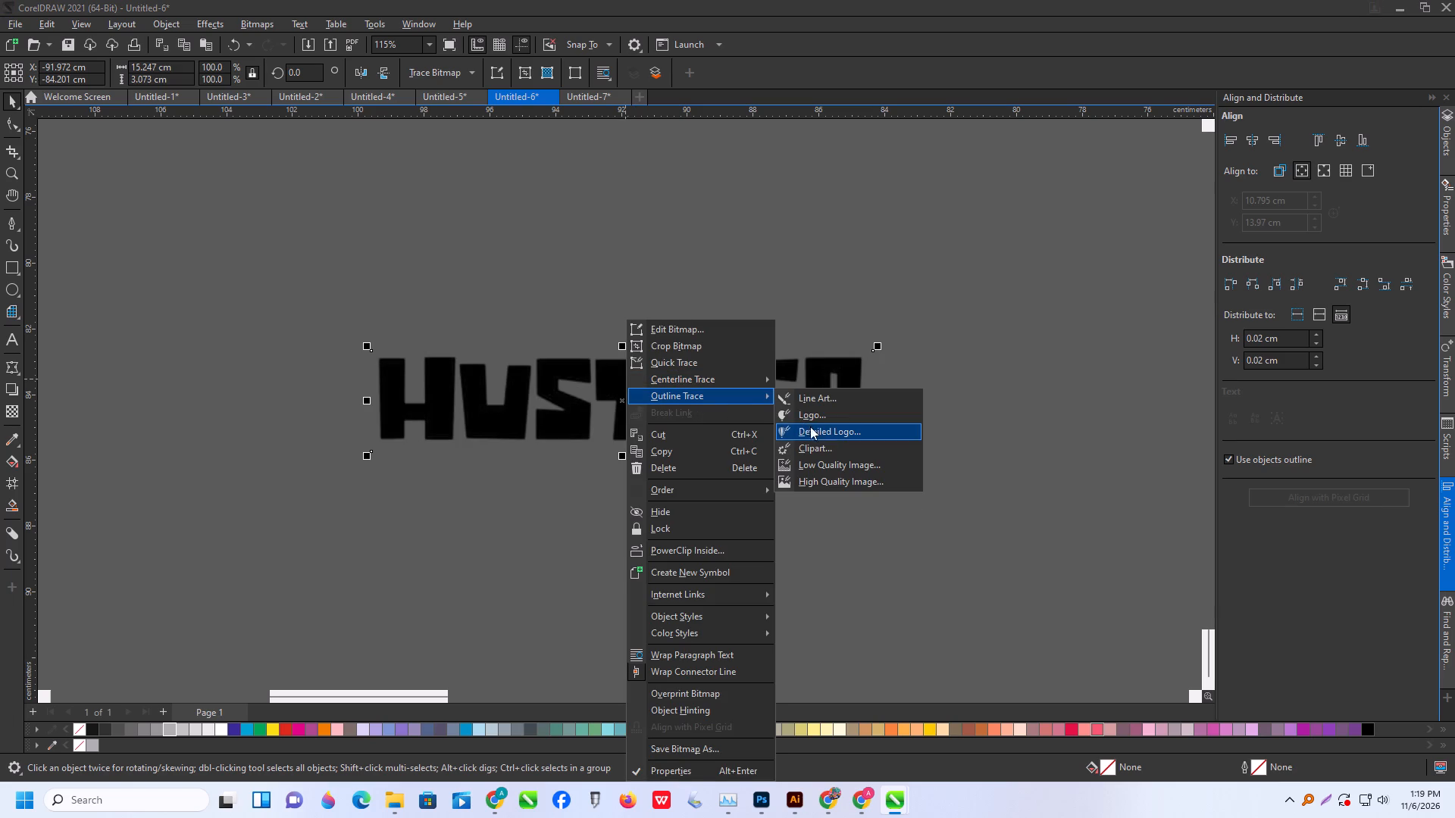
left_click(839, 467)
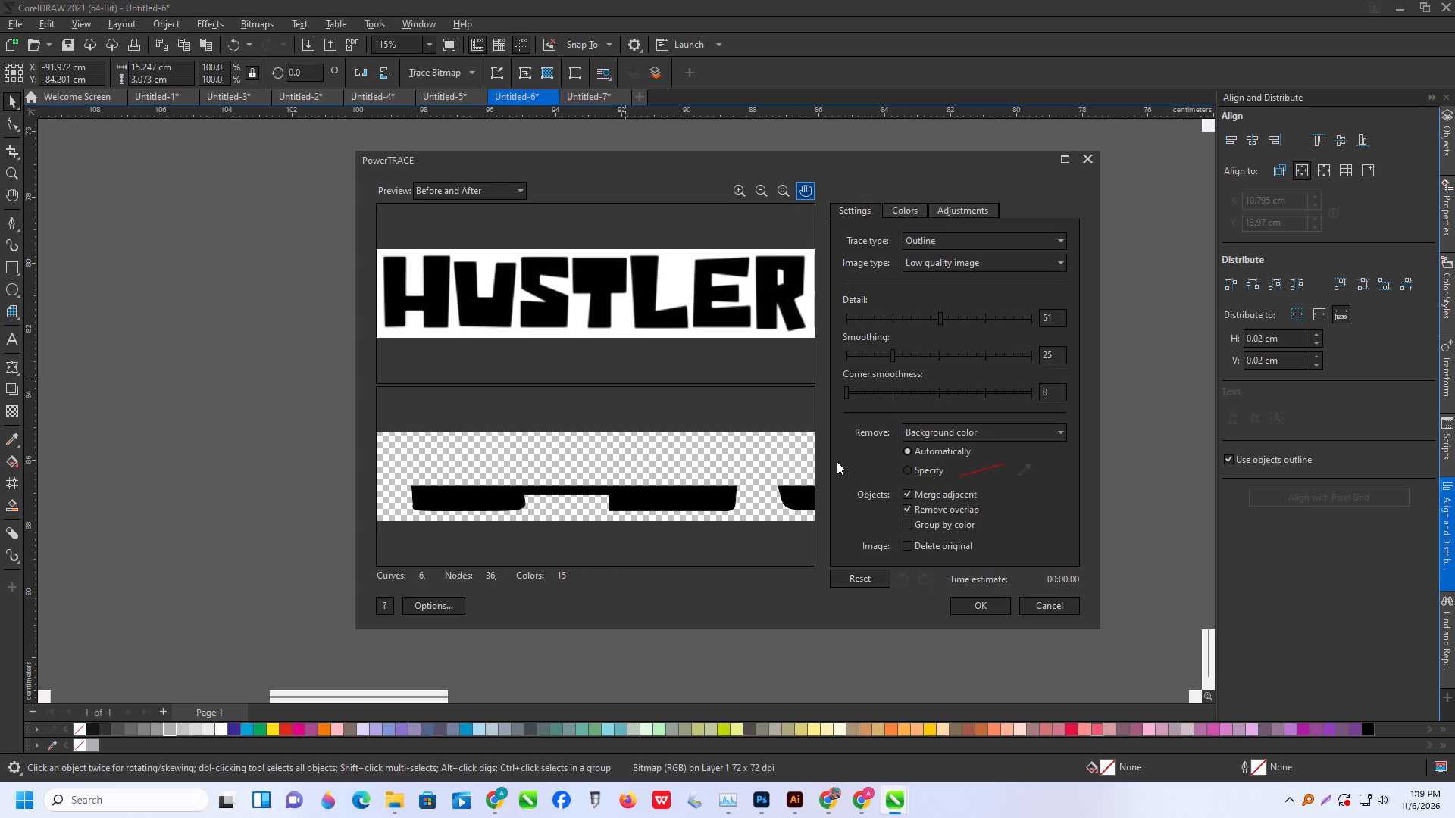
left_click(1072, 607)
Move the HUSTLER bitmap back up about 4 cm, towards the separate money bag.
left_click_drag(621, 407, 622, 377)
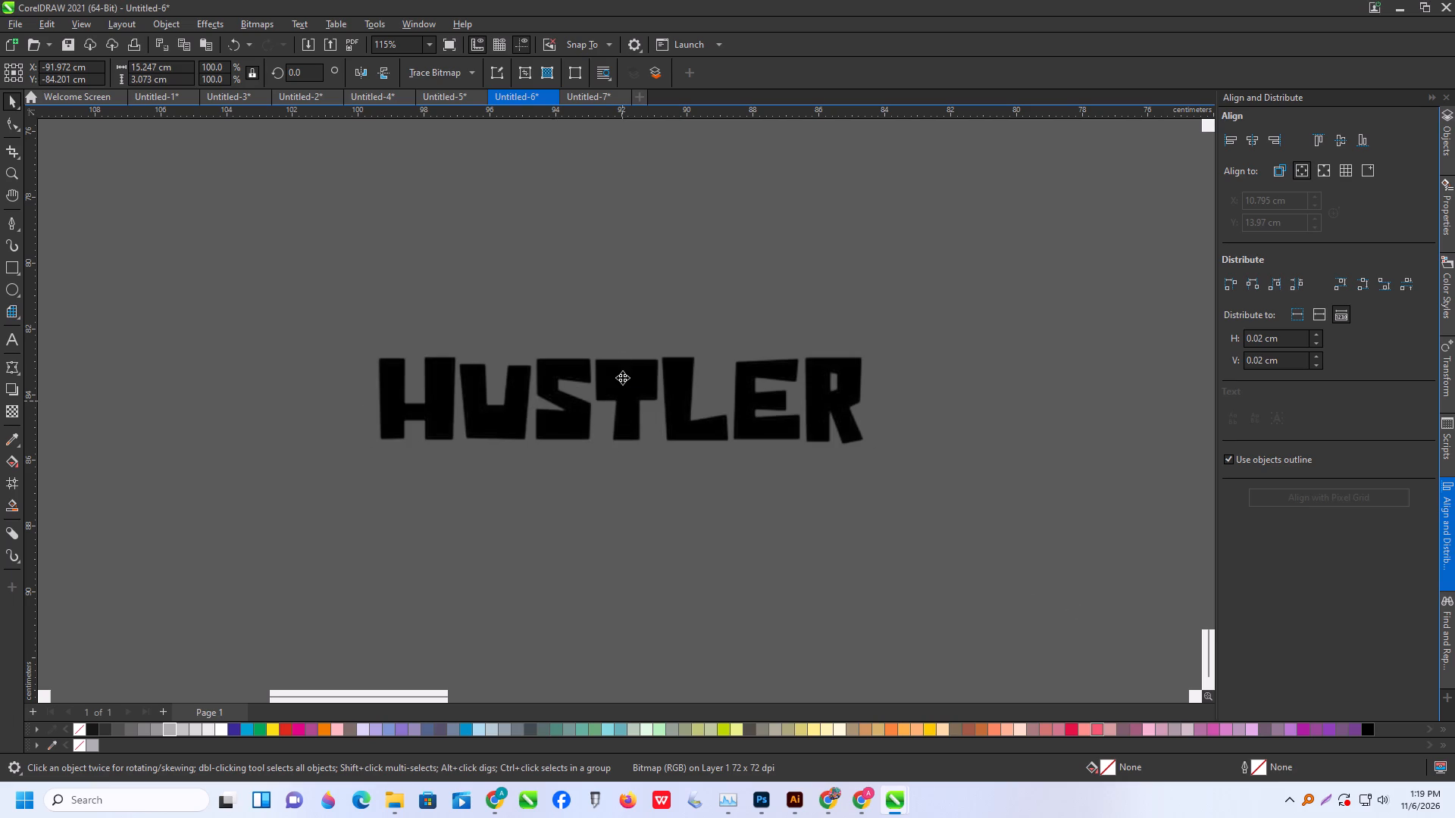
left_click_drag(622, 377, 602, 276)
scroll(587, 308, "down", 11)
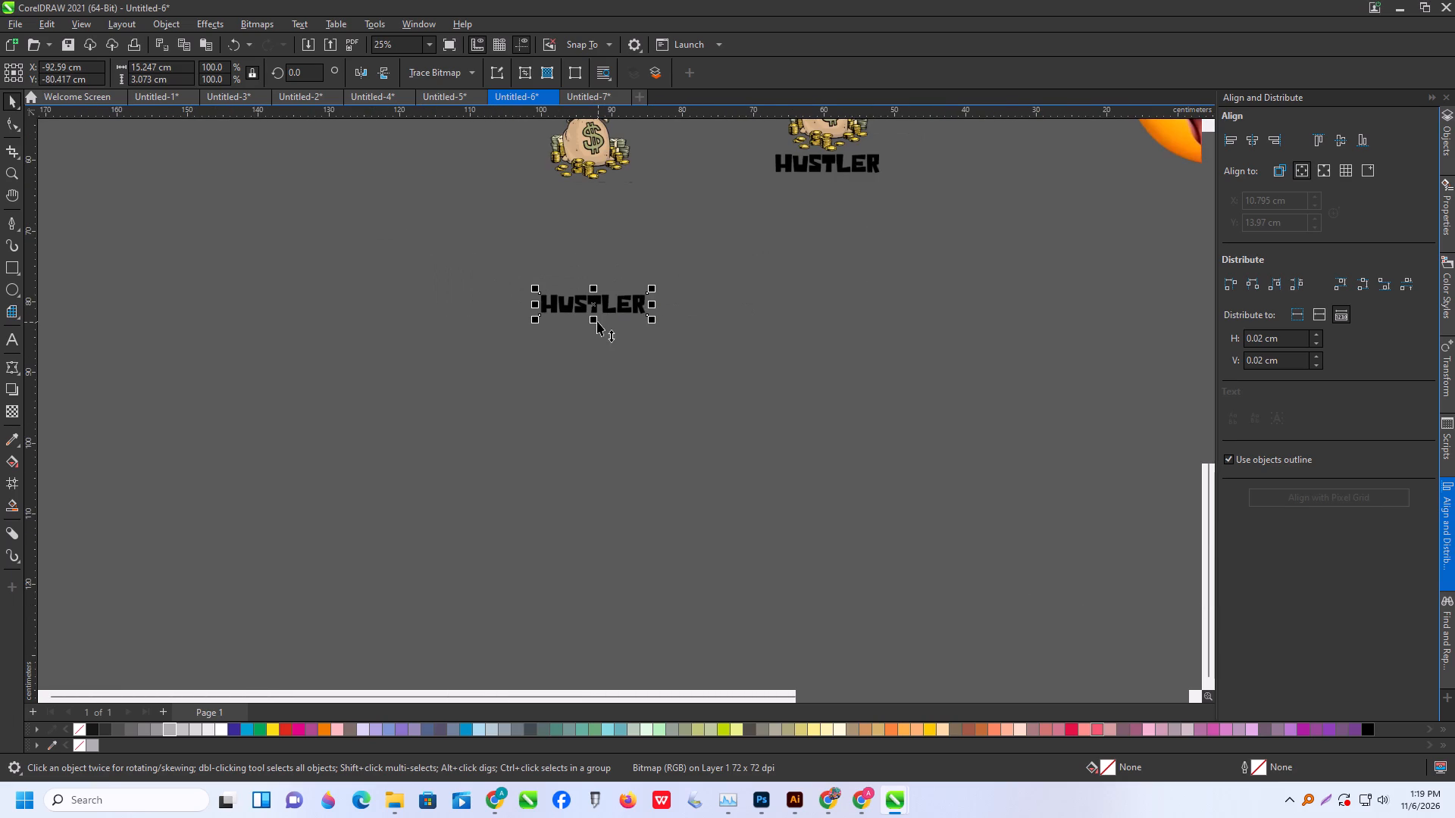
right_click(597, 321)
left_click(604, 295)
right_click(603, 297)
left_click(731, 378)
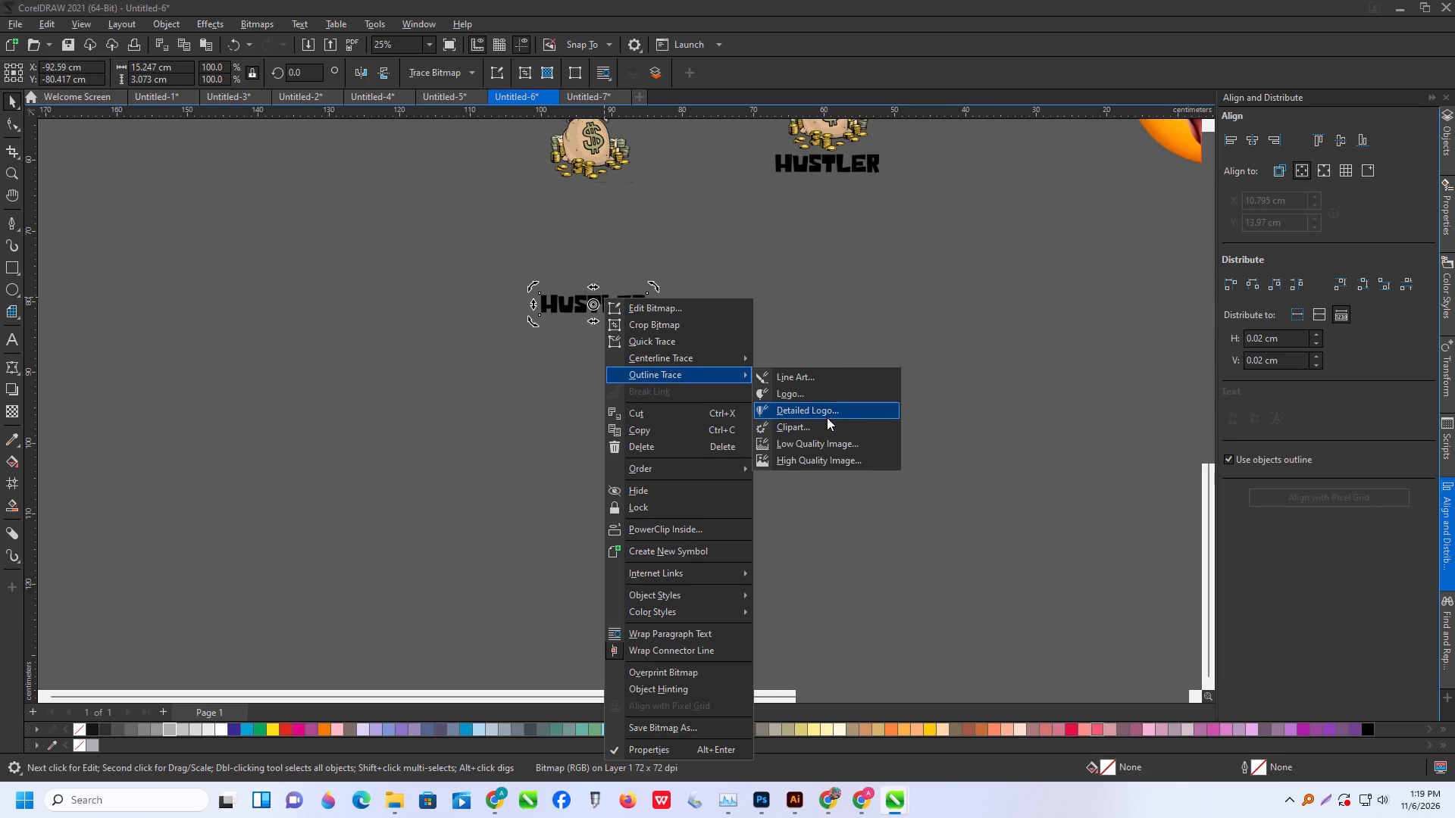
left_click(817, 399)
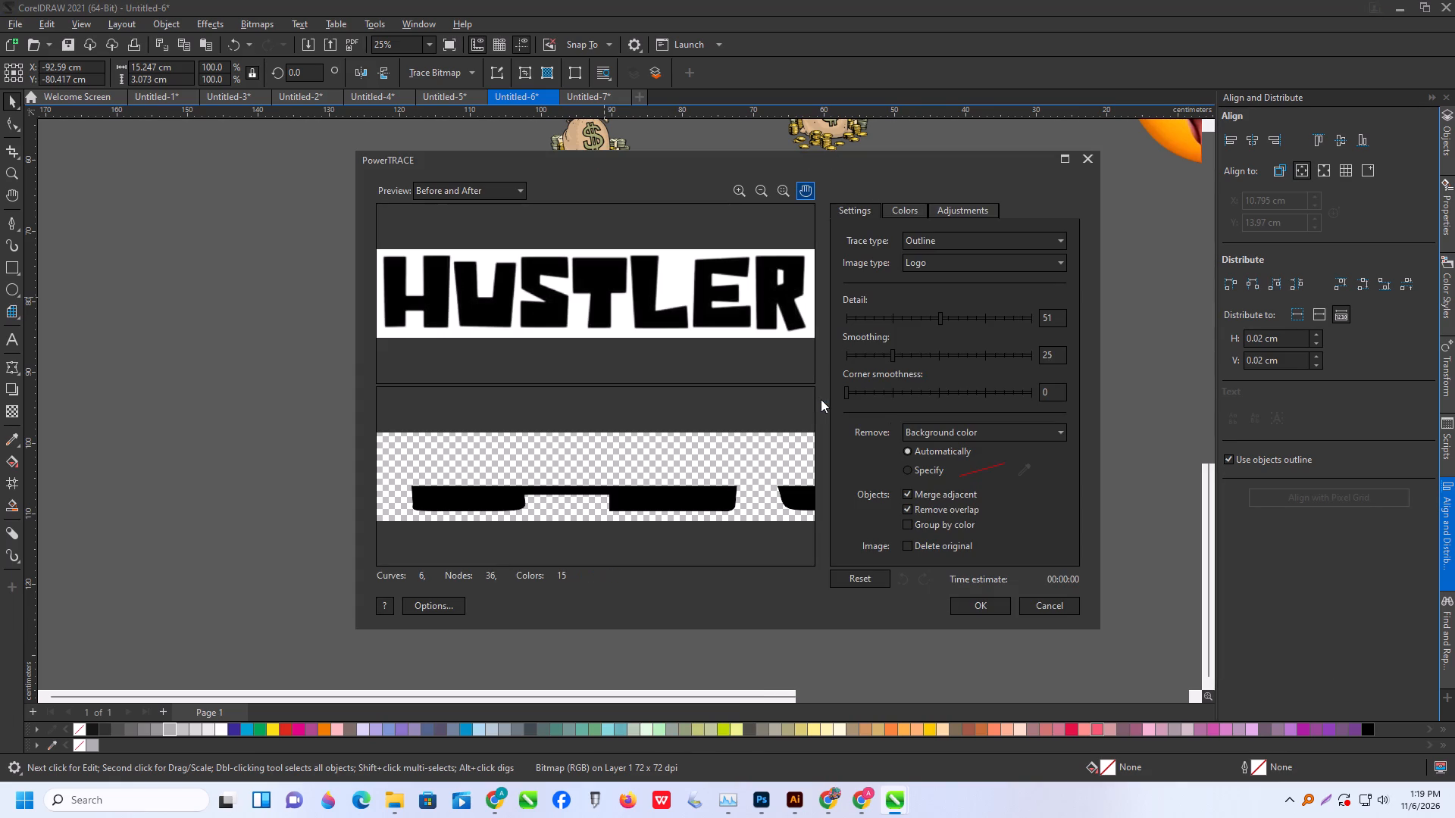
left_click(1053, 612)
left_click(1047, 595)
Place a copy of the complete CERTIFIED HUSTLER bitmap directly below the original artwork.
scroll(452, 212, "up", 7)
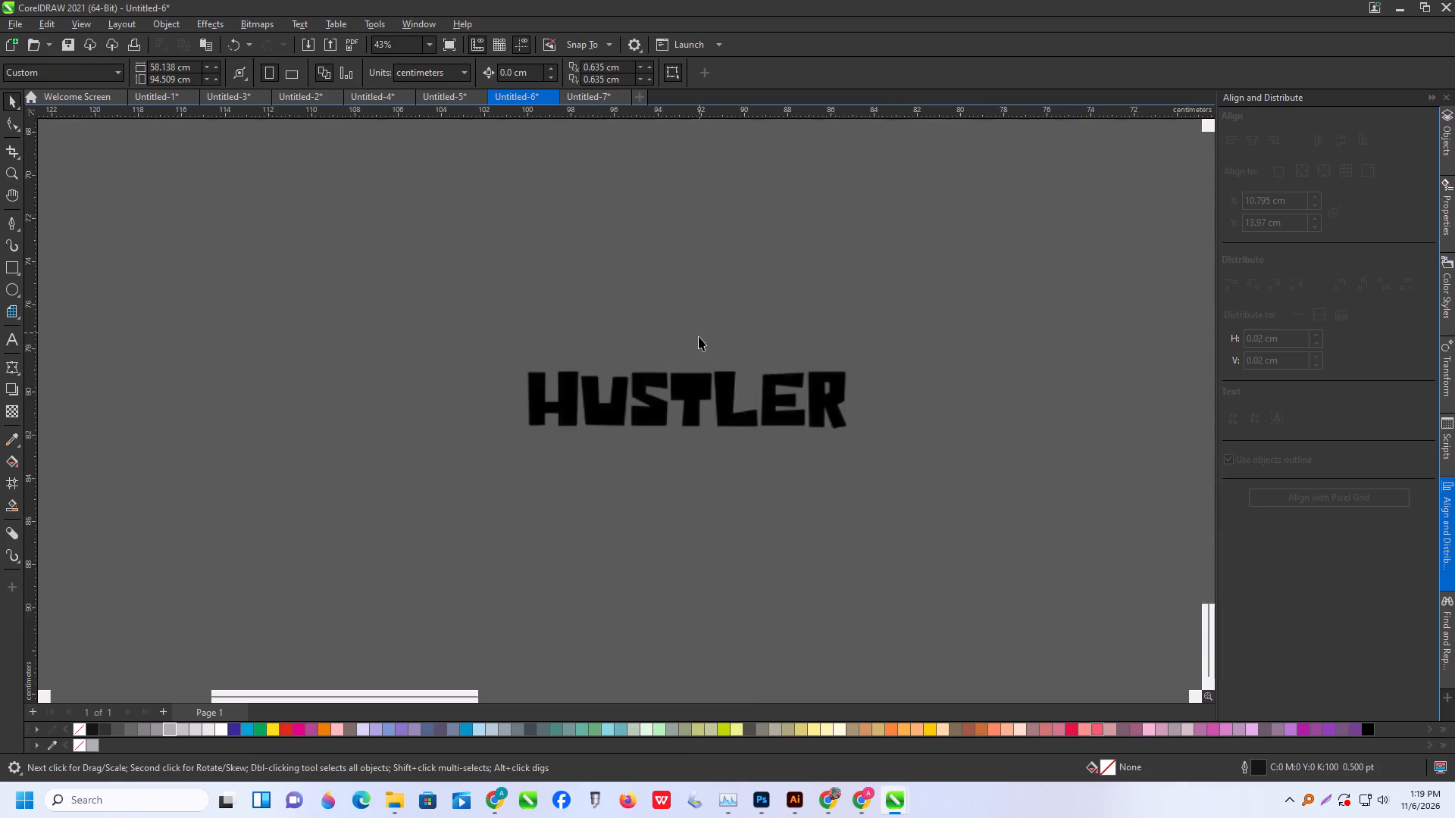
scroll(699, 336, "up", 9)
left_click(625, 407)
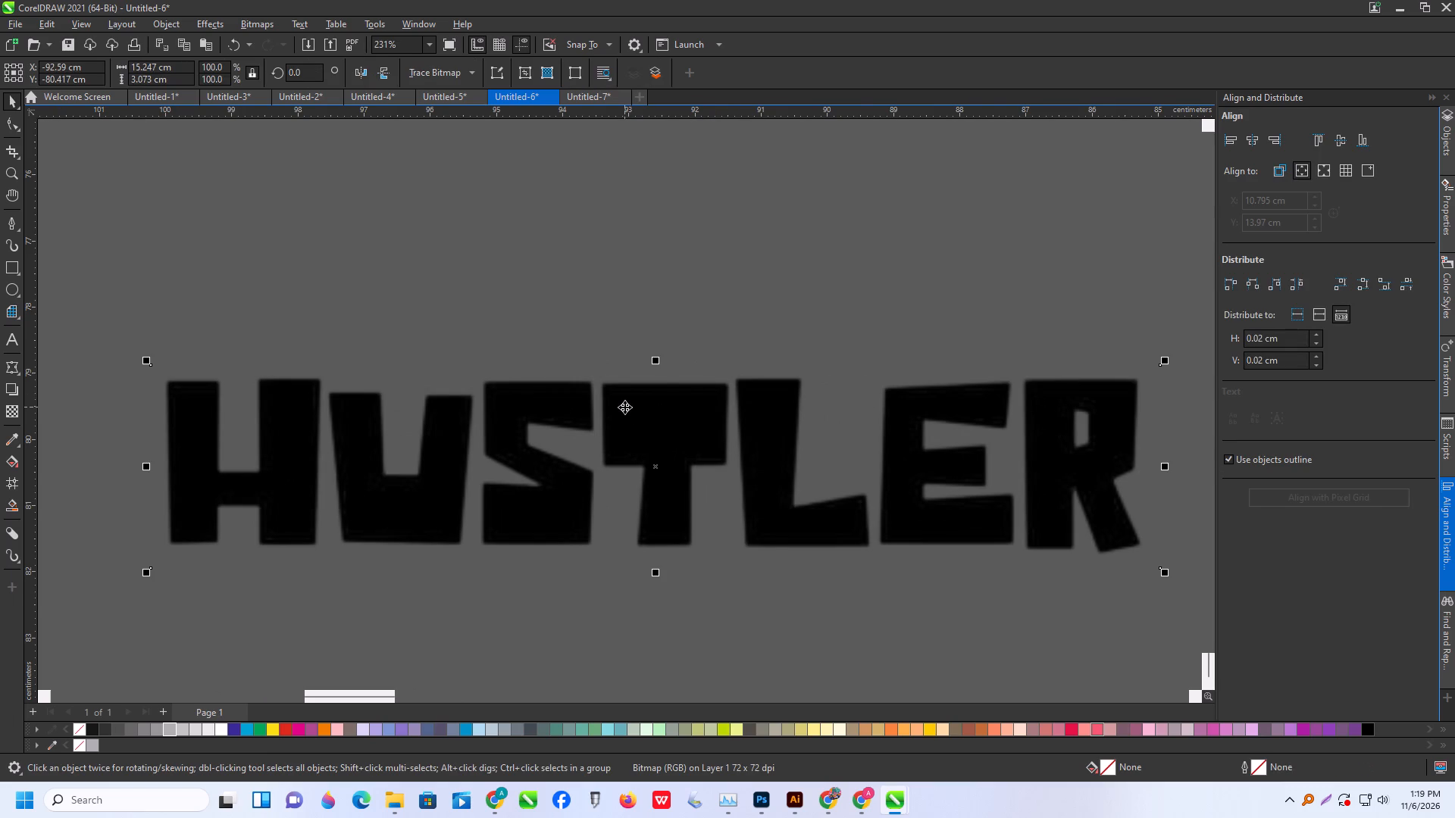
scroll(624, 407, "down", 16)
left_click_drag(674, 251, 685, 469)
right_click(685, 469)
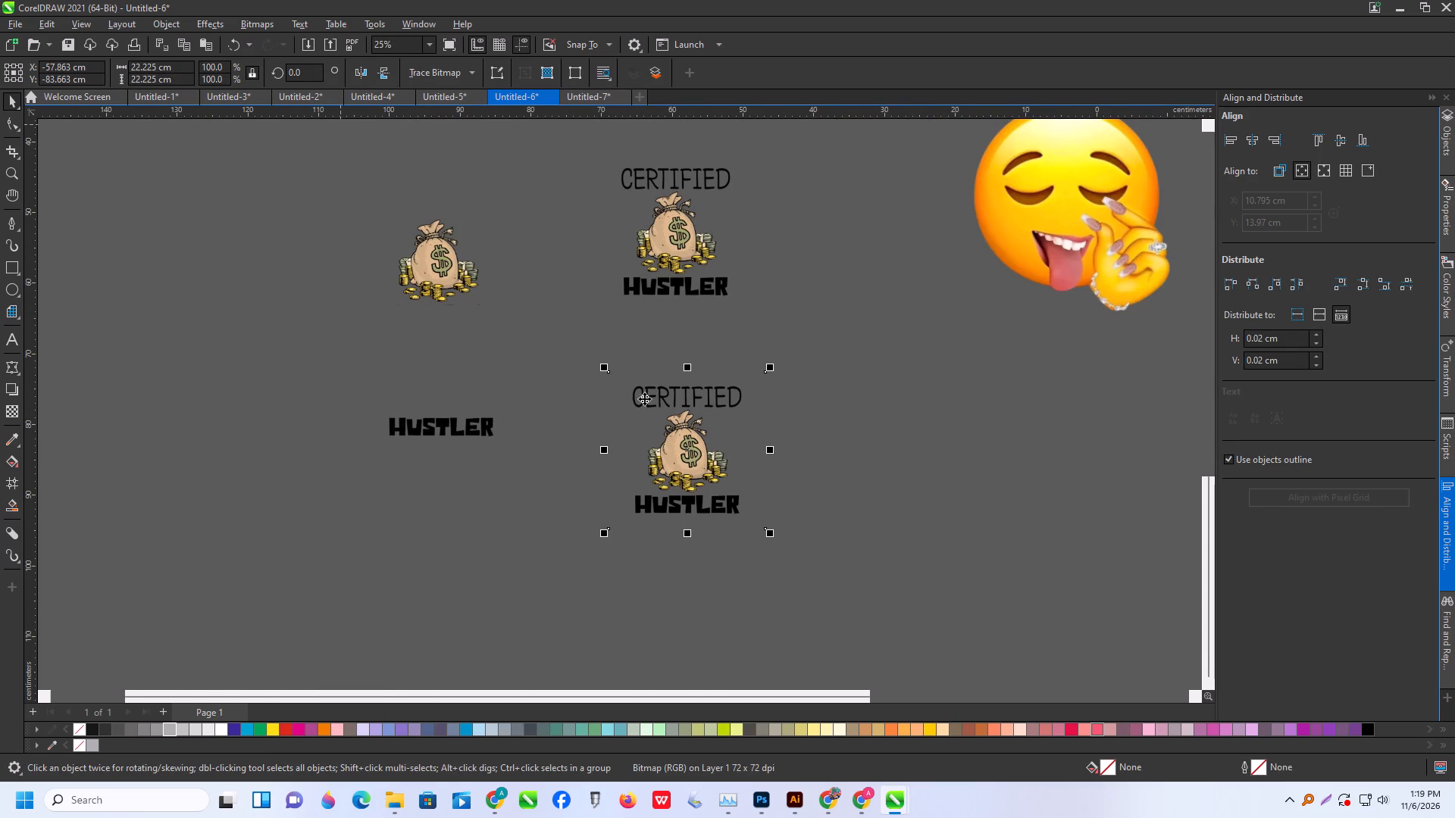
Outline-trace the copied CERTIFIED HUSTLER bitmap as a high quality image with automatic background removal, keeping the original bitmap.
right_click(672, 427)
left_click(749, 398)
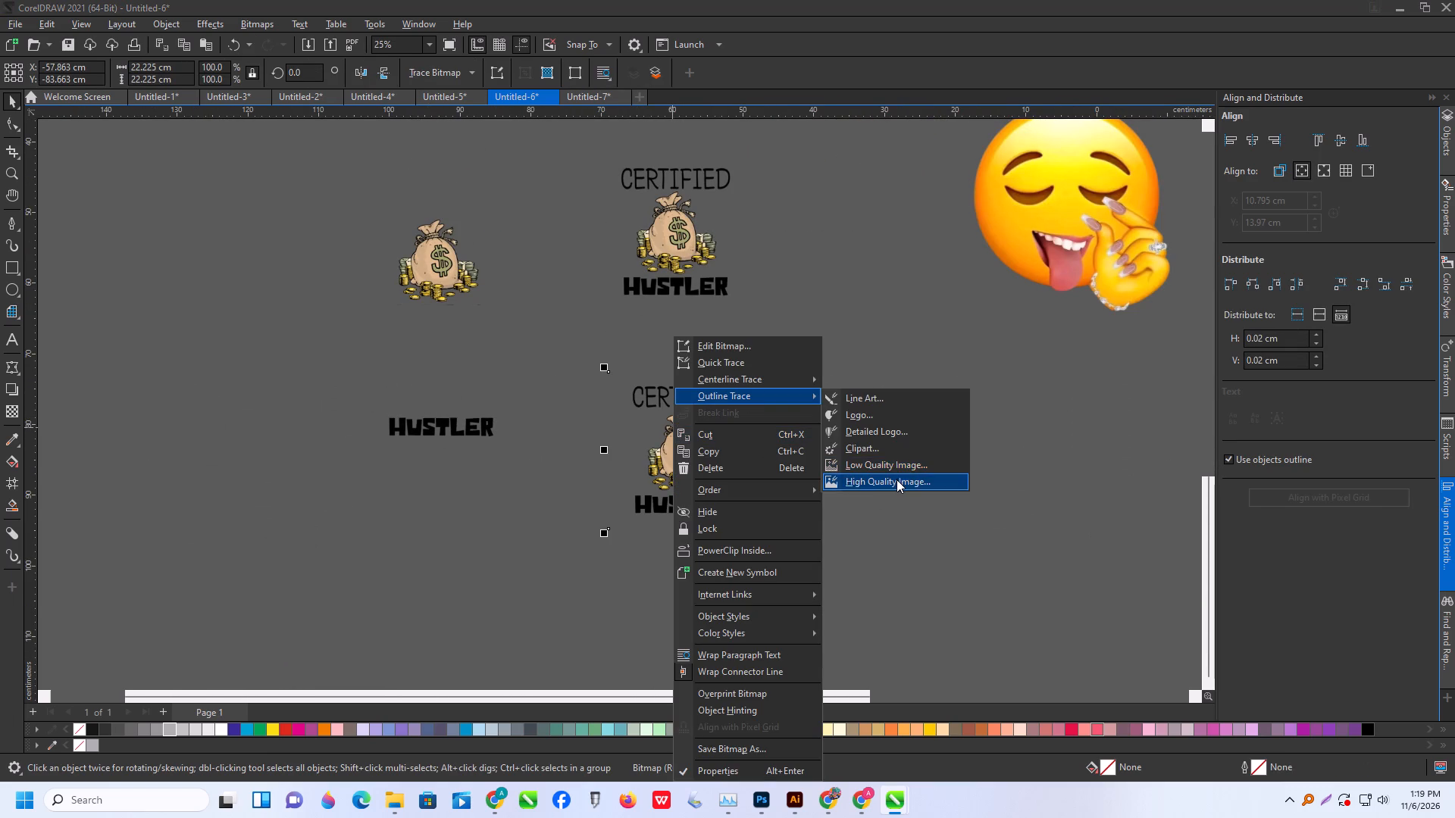
left_click(896, 479)
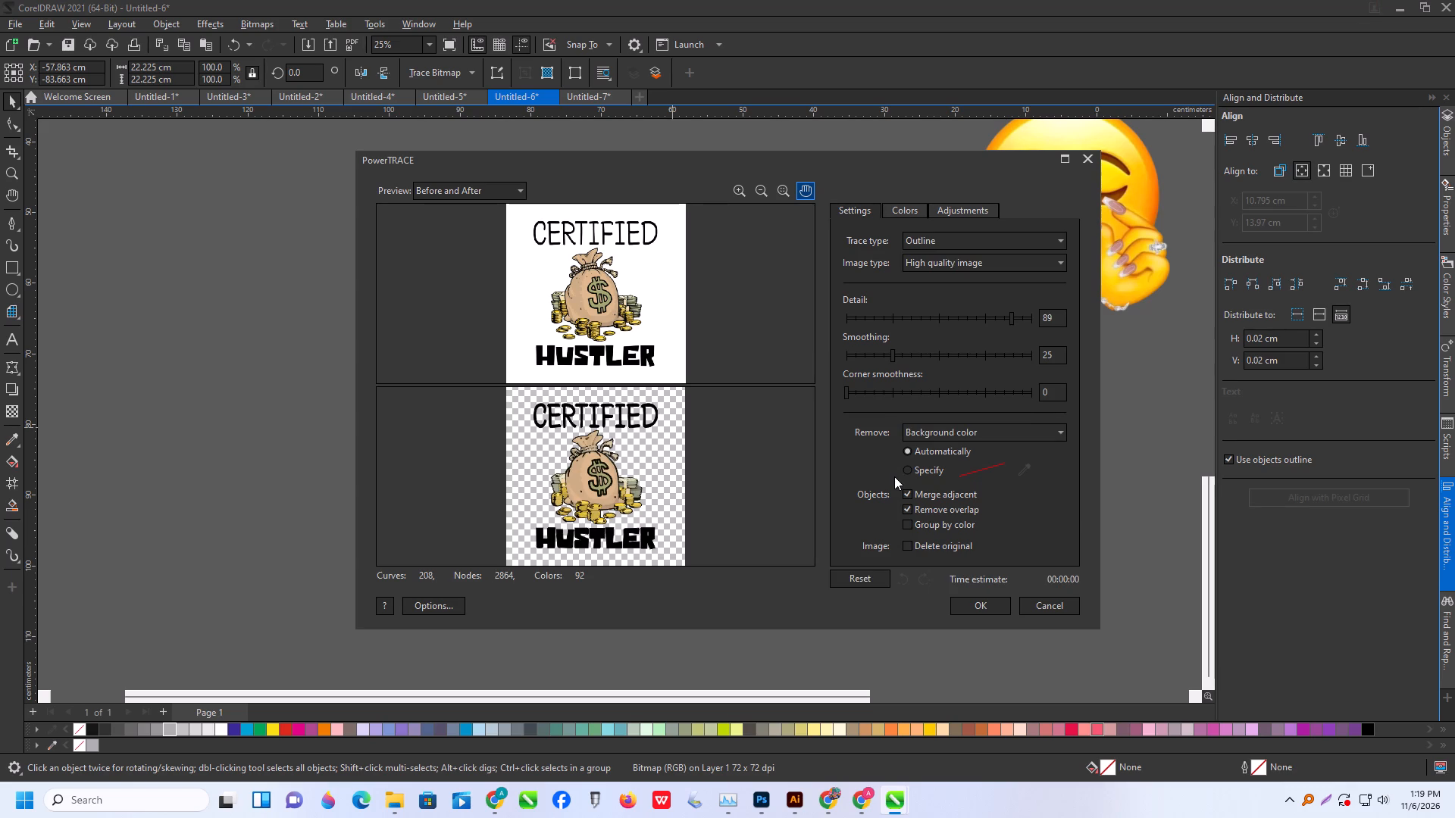
left_click(988, 608)
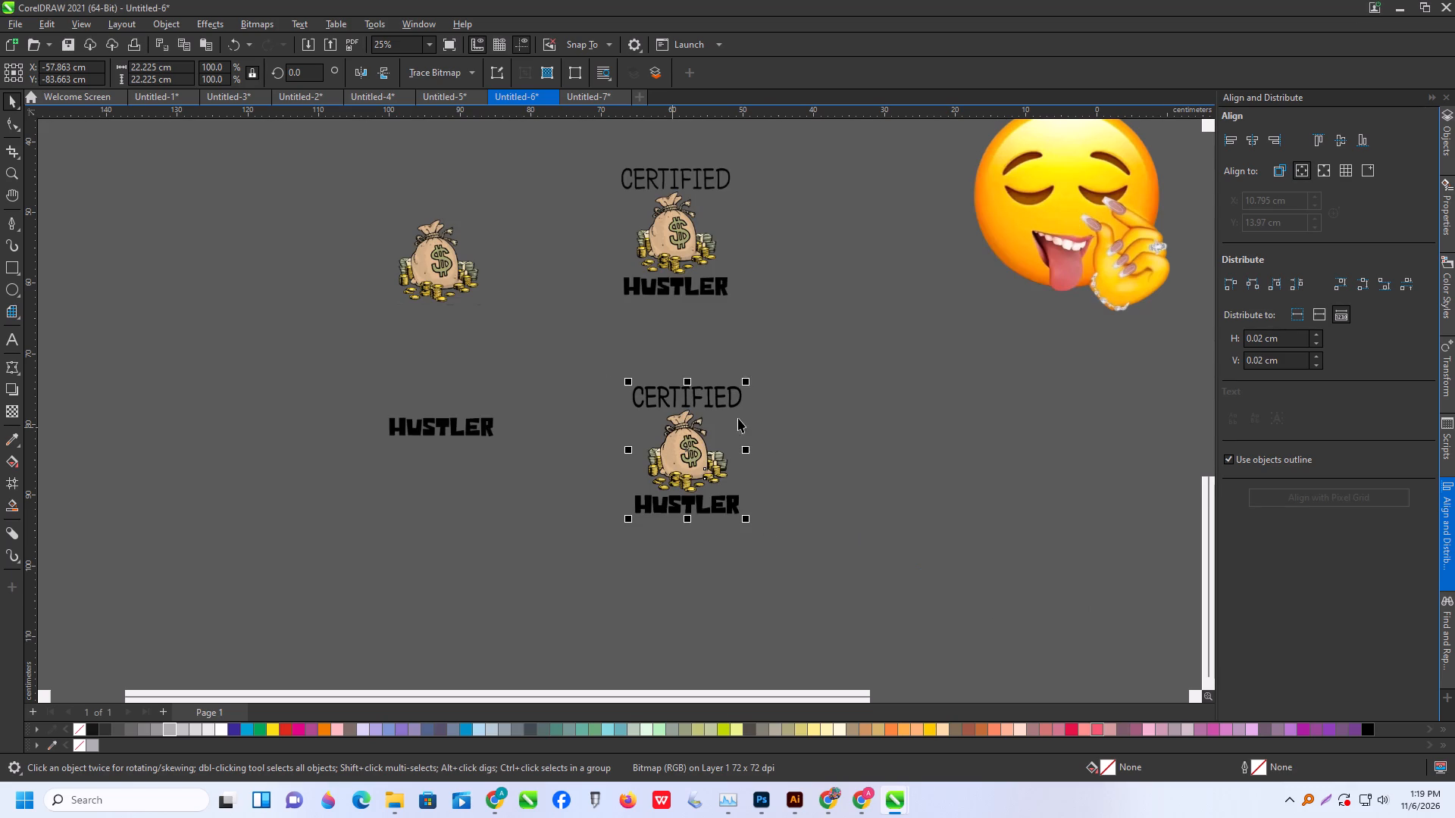
Move the traced artwork off to the side of its source bitmap and ungroup it into separate objects.
scroll(739, 418, "up", 2)
left_click_drag(677, 485, 848, 473)
scroll(887, 487, "up", 5)
right_click(835, 429)
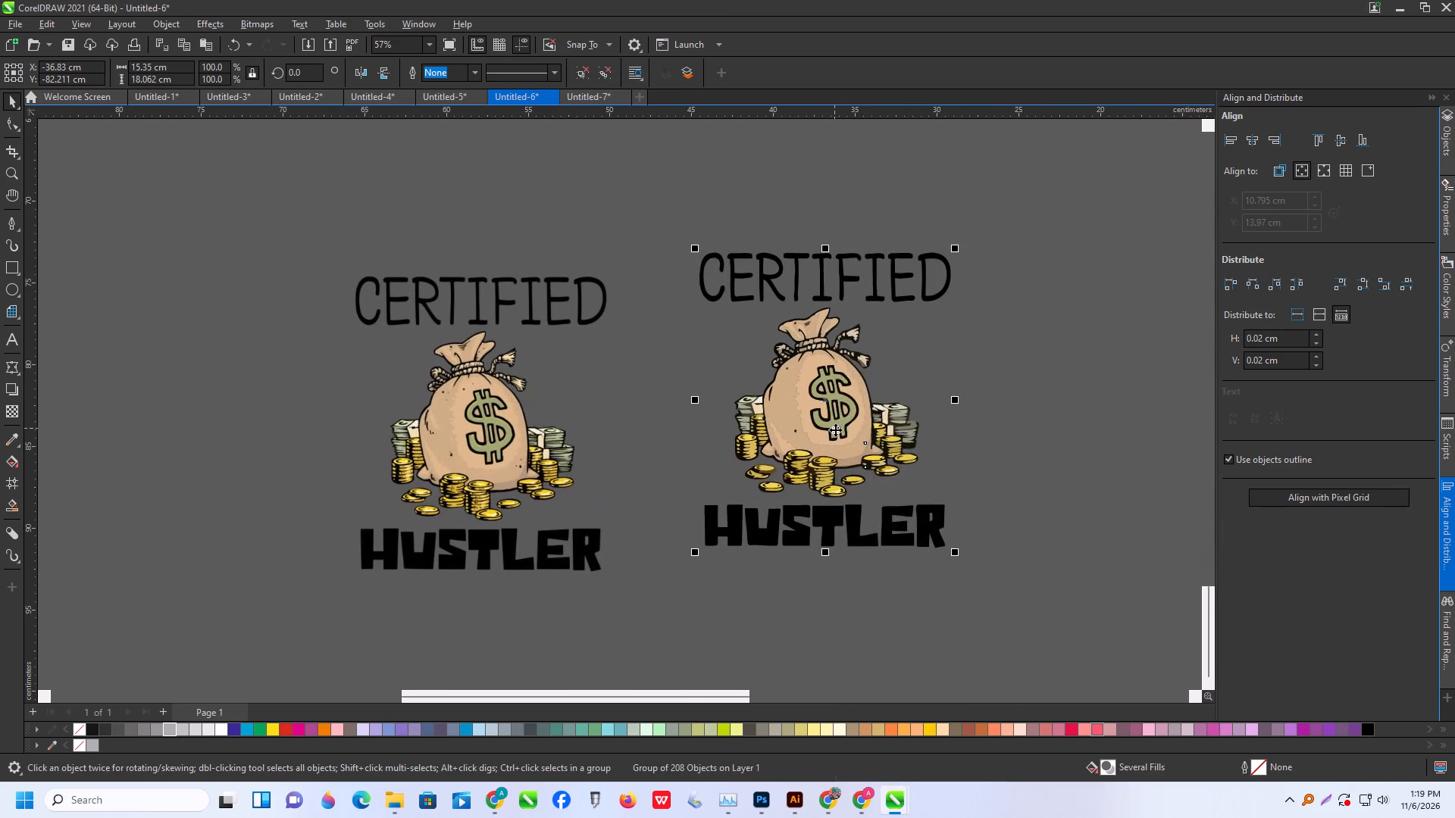
left_click(893, 361)
left_click(993, 365)
Move the traced HUSTLER letters beneath the separate money bag and combine them into a single curve.
scroll(826, 467, "up", 4)
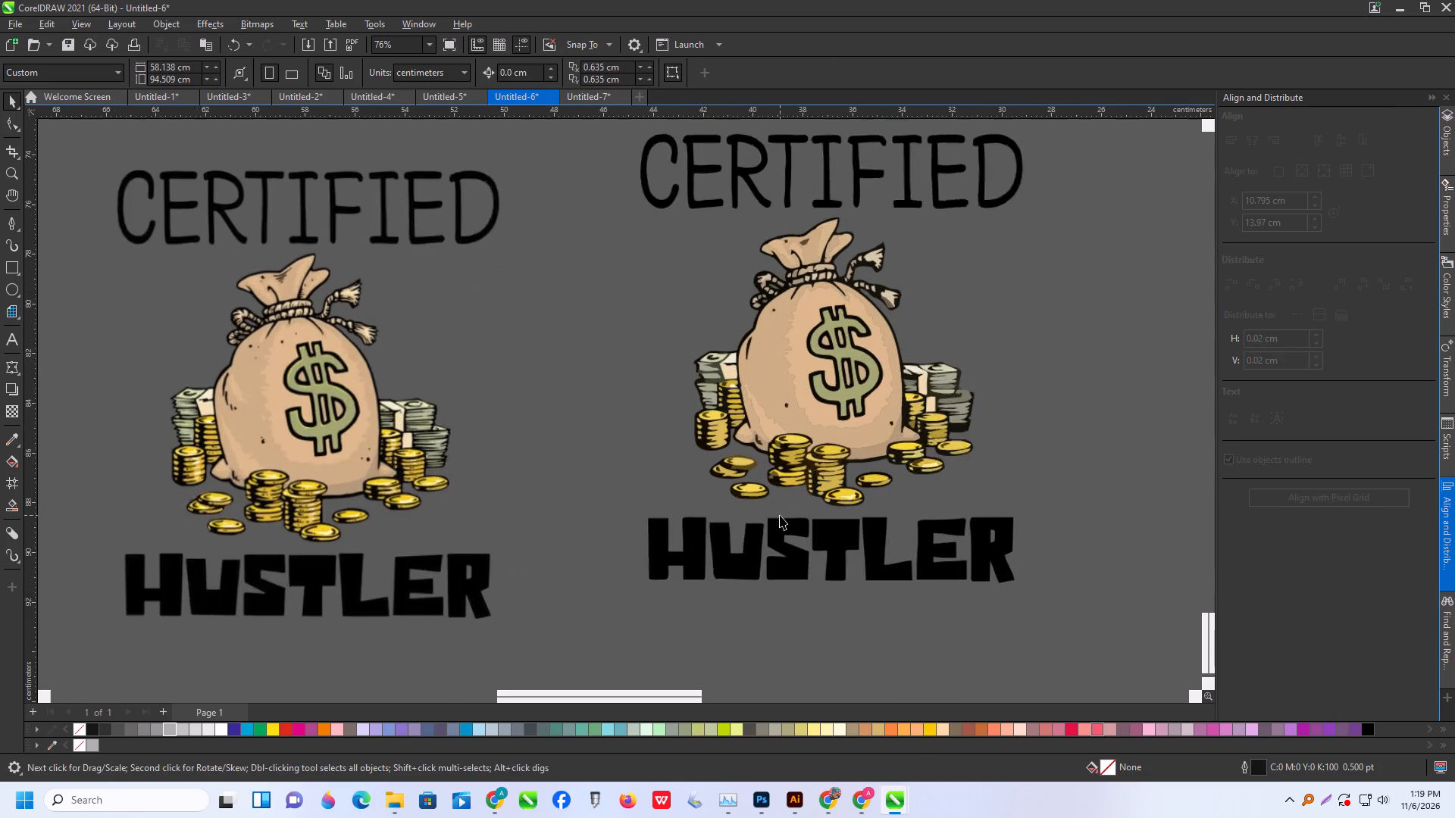
left_click(558, 504)
left_click_drag(566, 501, 1155, 643)
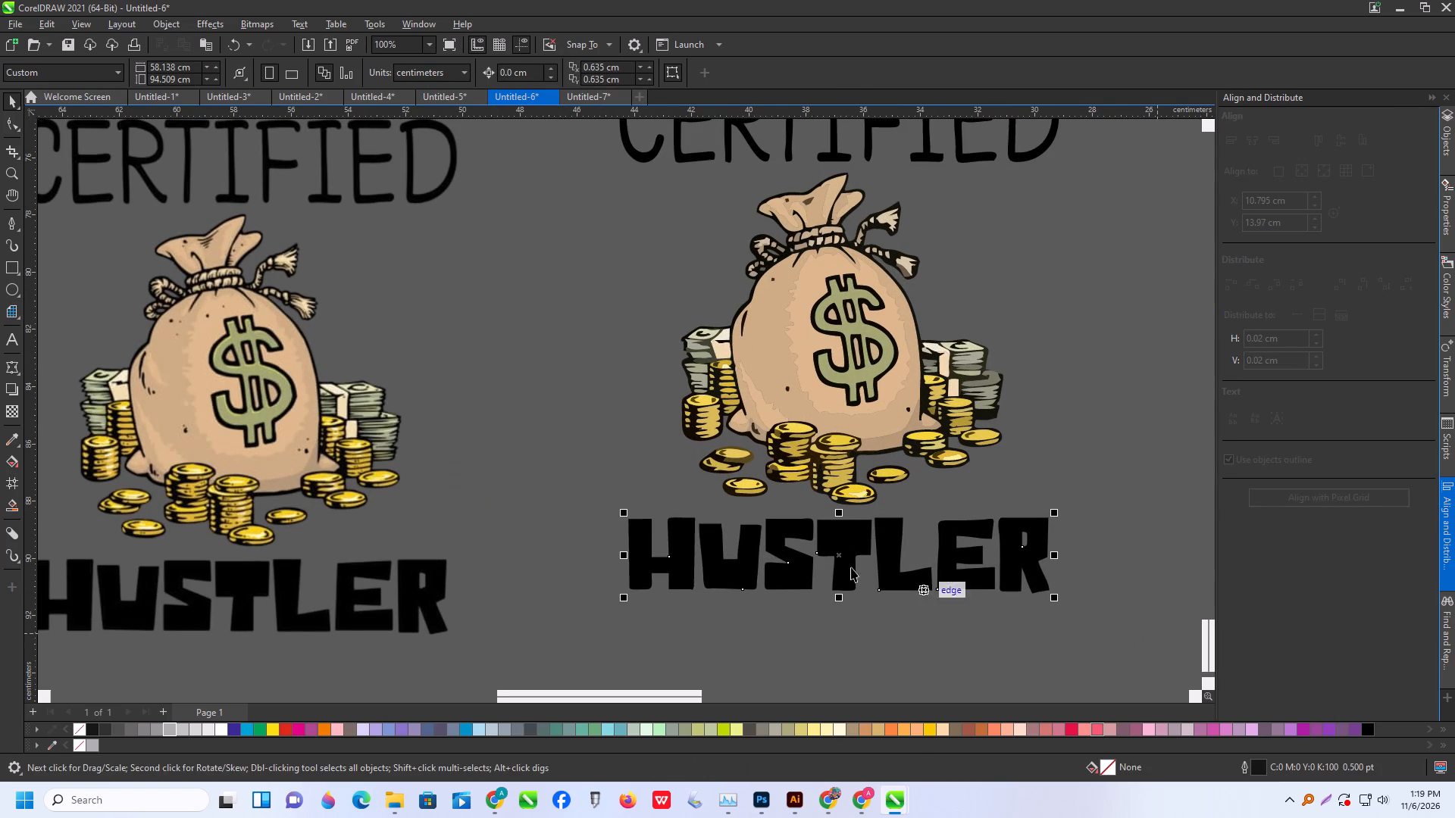
scroll(848, 566, "down", 7)
left_click_drag(847, 567, 339, 328)
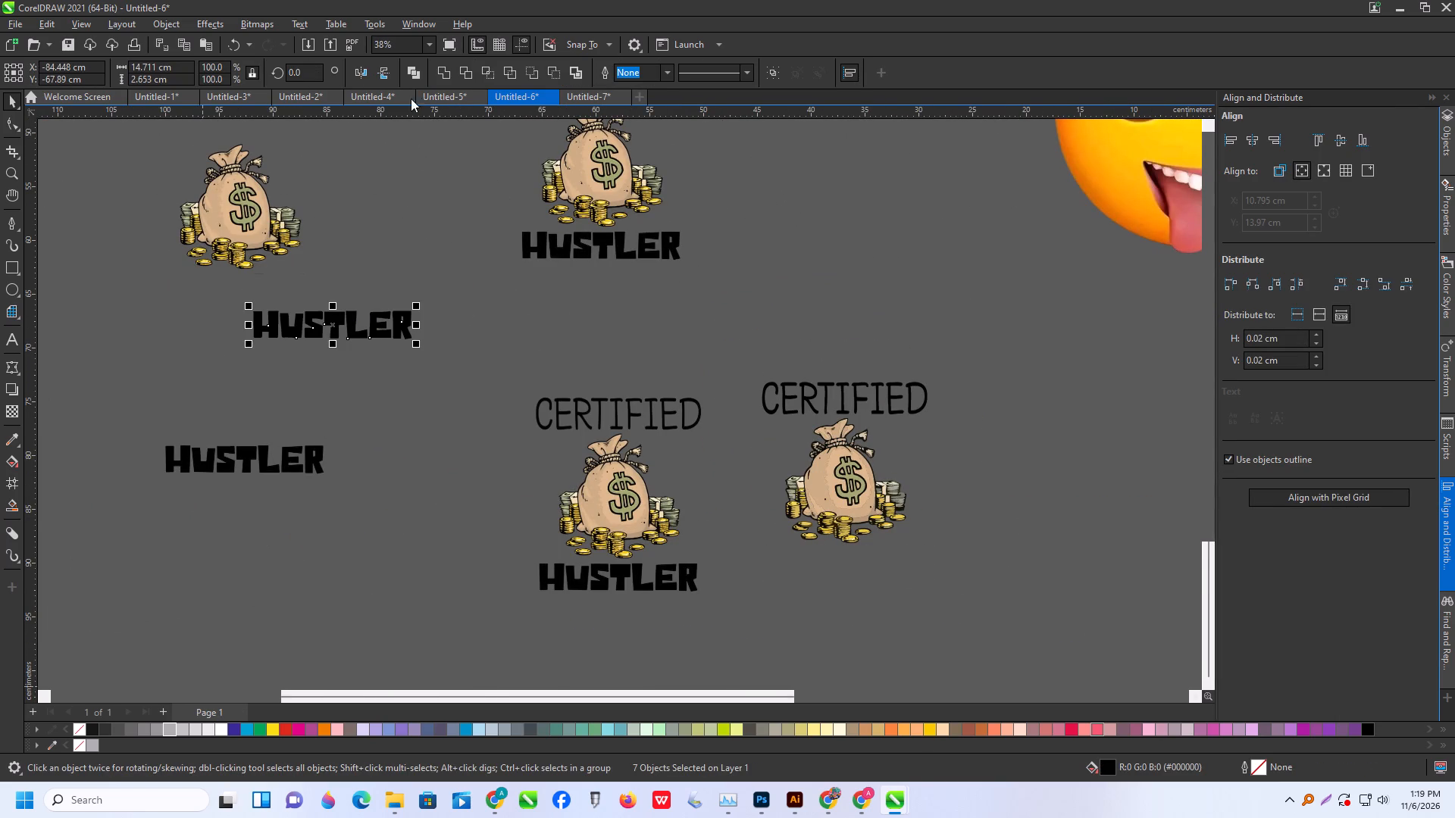
left_click(415, 65)
Delete the remaining traced CERTIFIED lettering and money bag objects.
left_click_drag(720, 303, 998, 576)
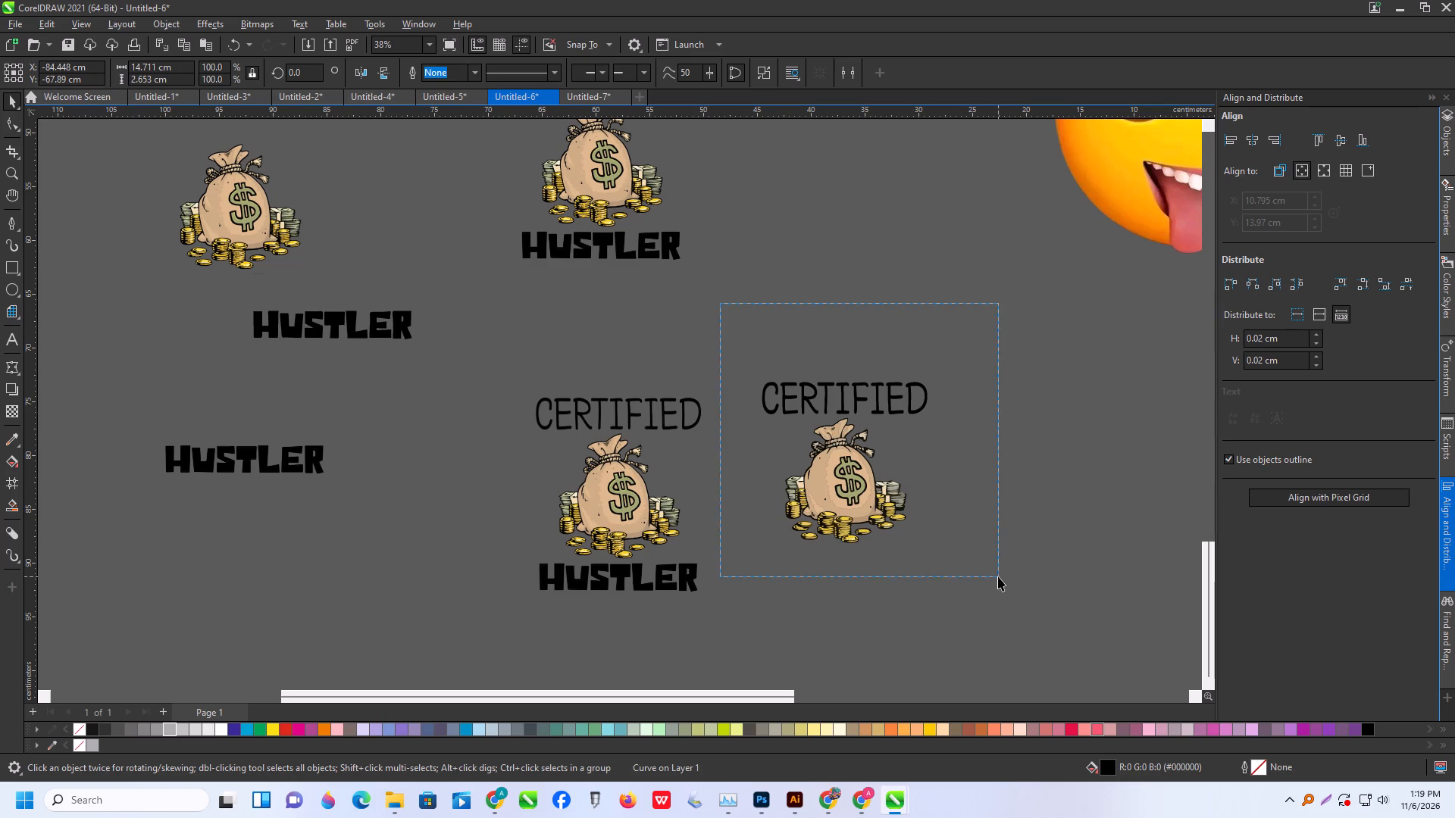
left_click_drag(998, 576, 998, 577)
key("Delete")
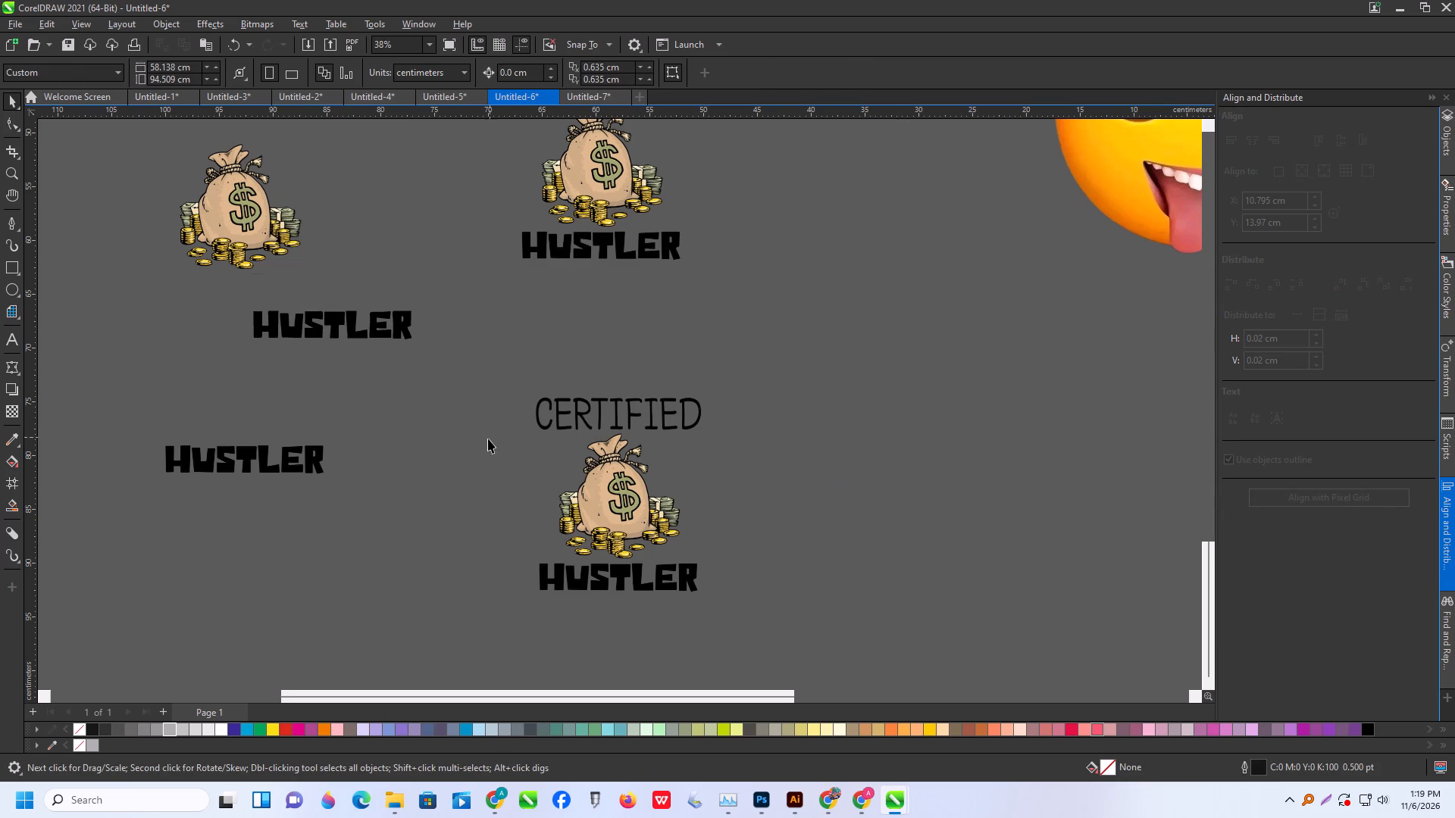
Move the separate money bag bitmap so it sits above the combined HUSTLER lettering.
scroll(630, 498, "down", 10)
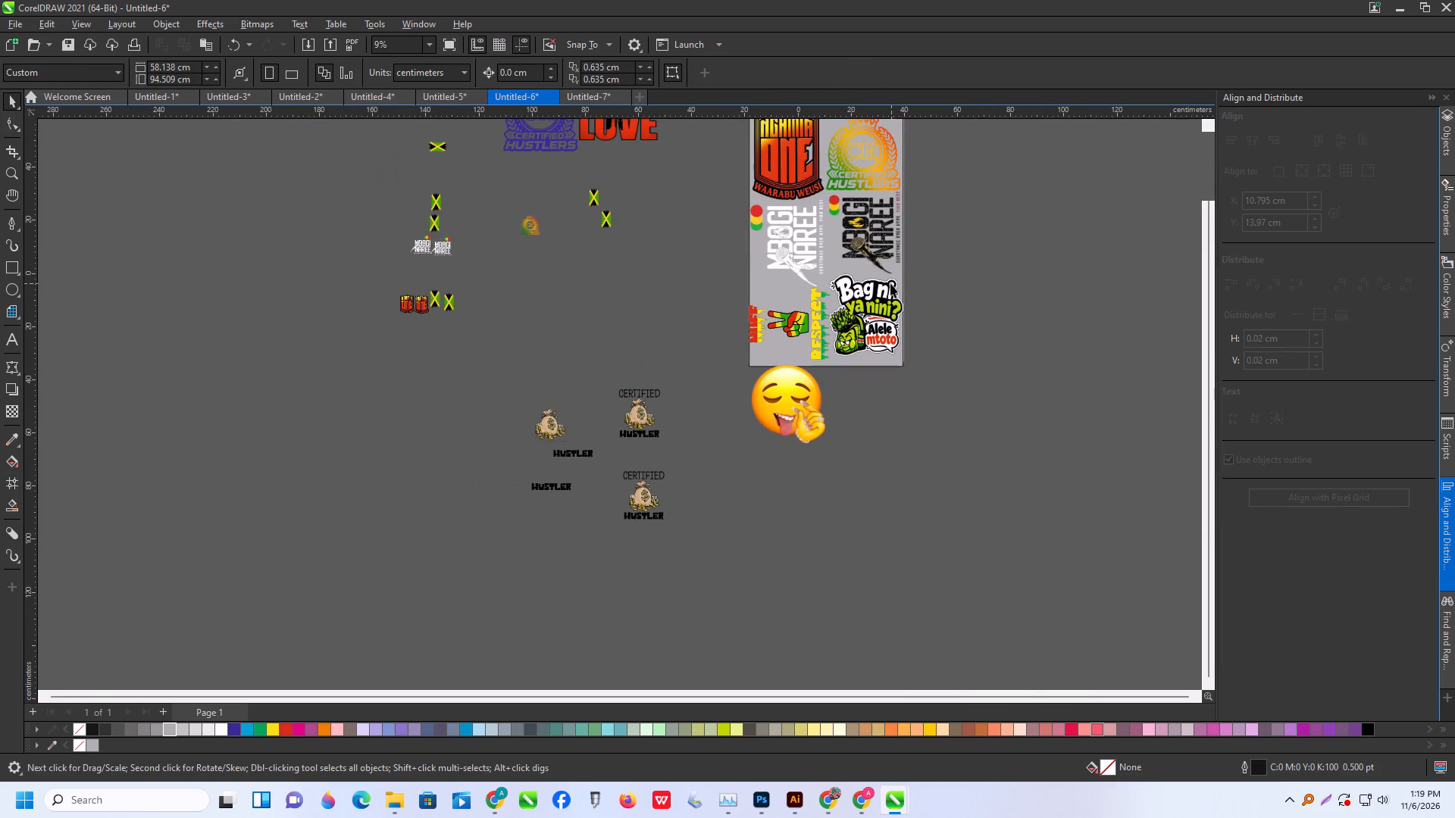
scroll(847, 304, "up", 3)
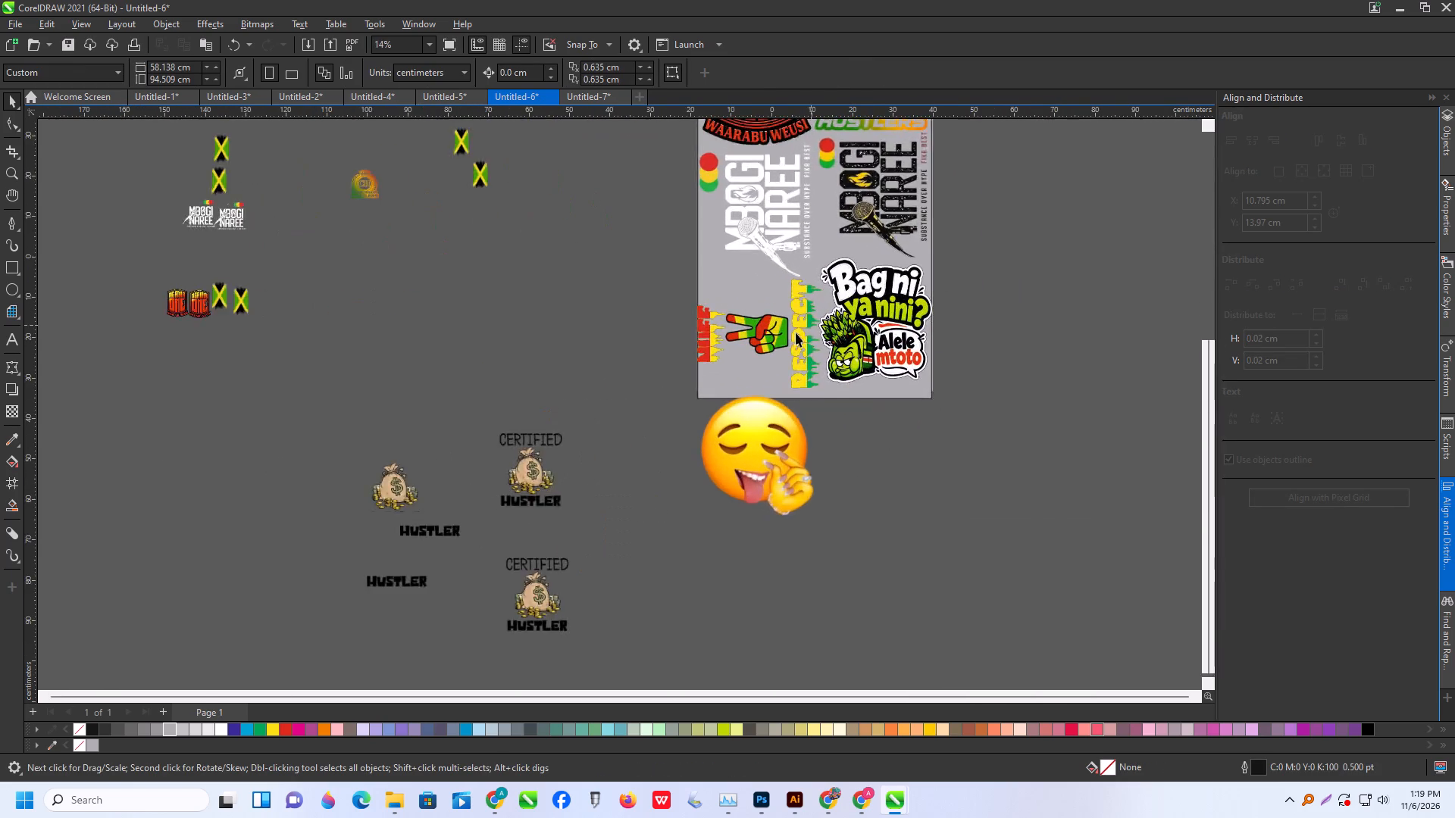
scroll(796, 333, "up", 2)
scroll(785, 439, "down", 5)
scroll(627, 500, "up", 2)
scroll(542, 543, "up", 2)
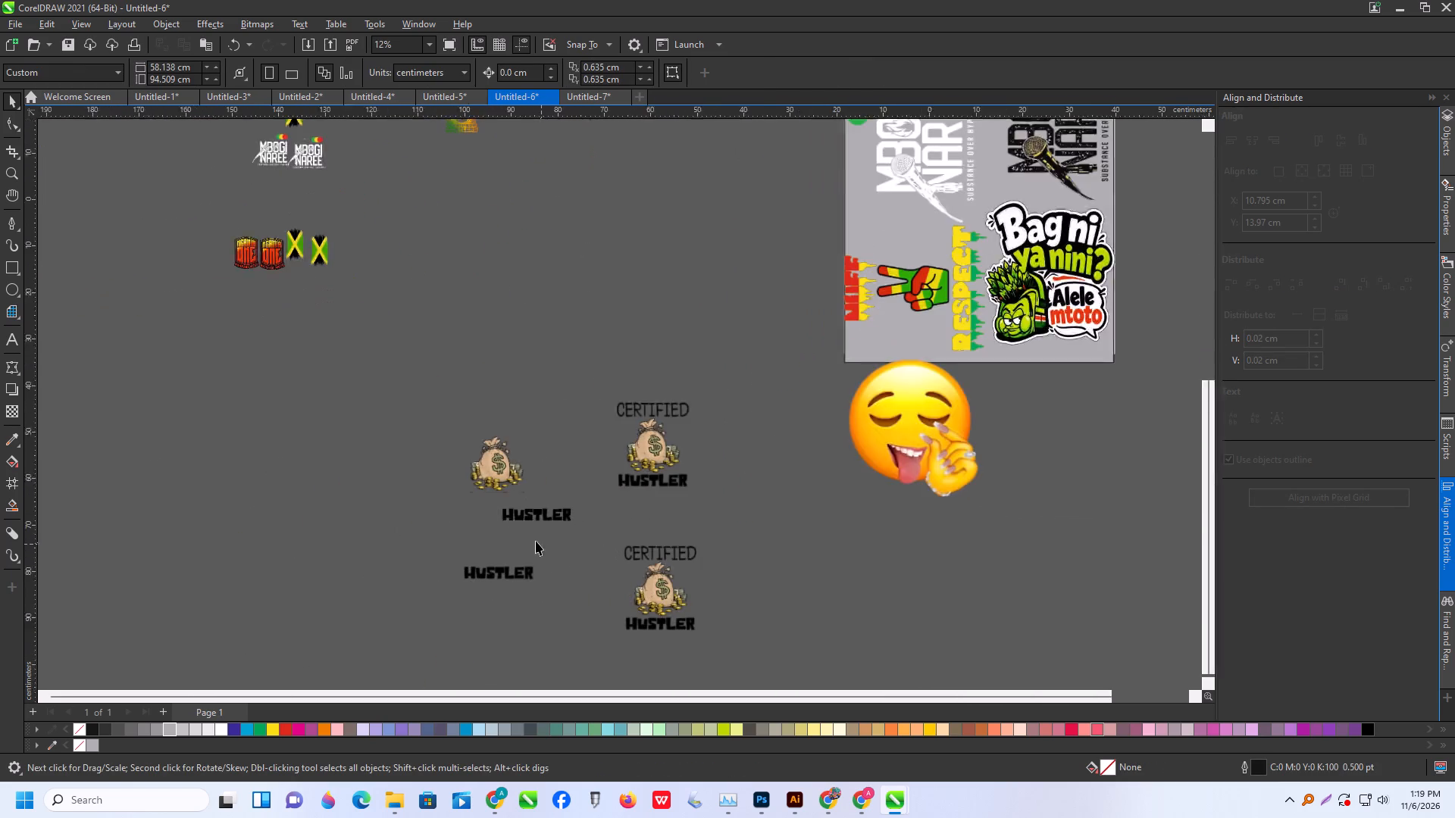
scroll(527, 529, "up", 5)
scroll(465, 432, "up", 6)
left_click_drag(456, 435, 598, 395)
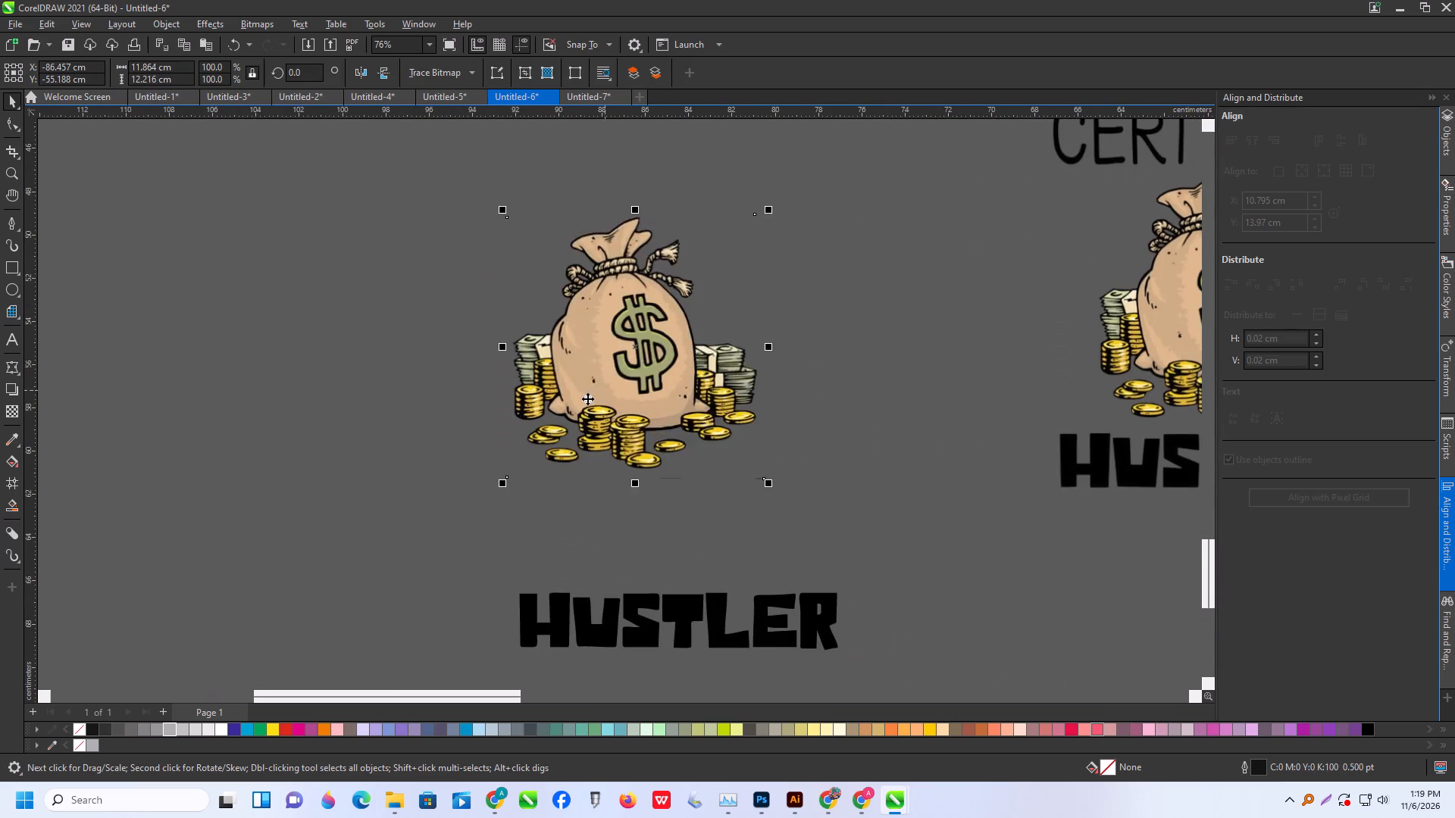
scroll(584, 401, "up", 5)
scroll(633, 448, "up", 1)
scroll(633, 448, "down", 9)
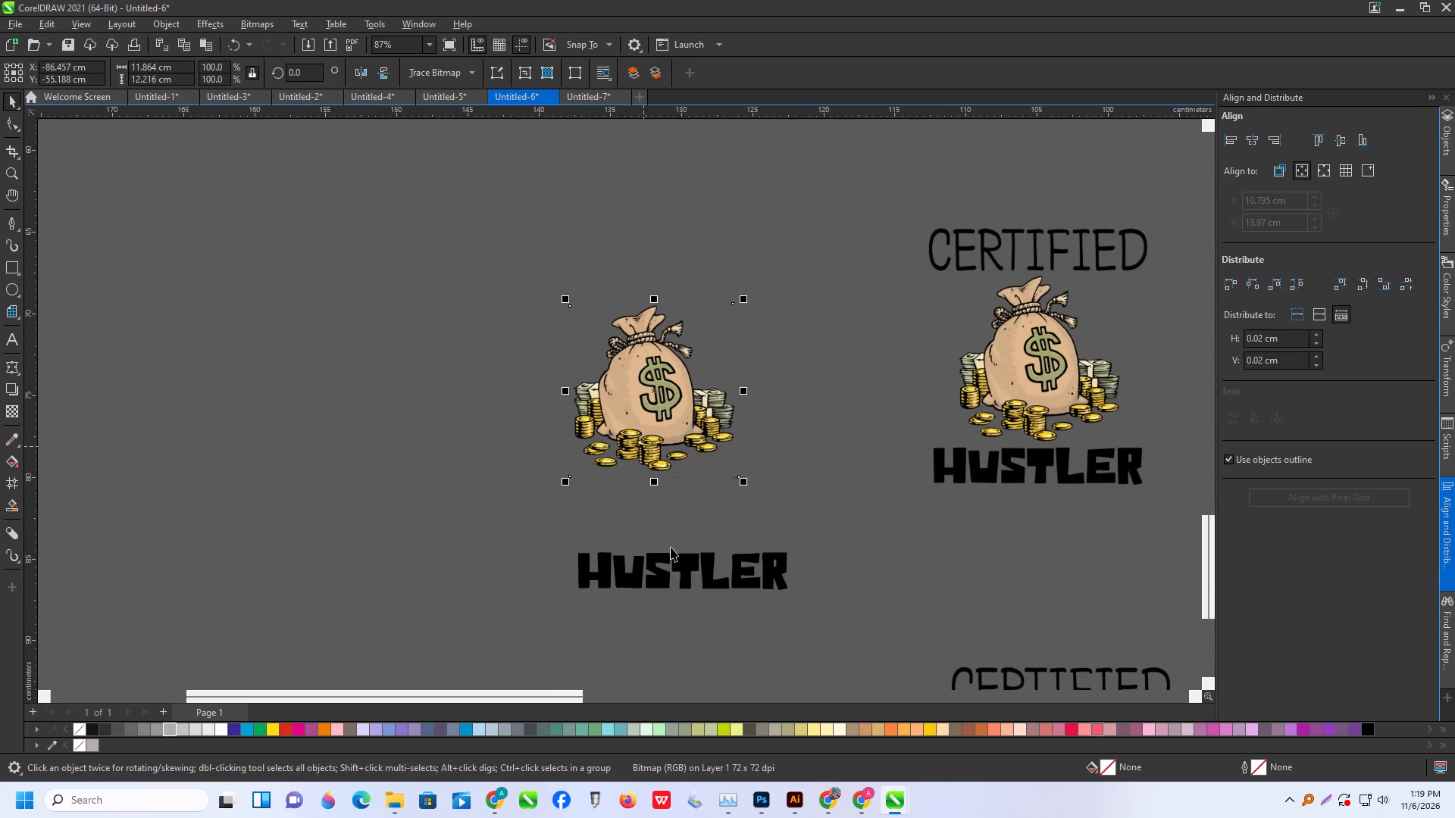
Move the combined HUSTLER lettering up so it sits closer beneath the separate money bag bitmap.
left_click(687, 571)
left_click_drag(687, 570, 648, 528)
scroll(648, 526, "down", 4)
left_click_drag(739, 585, 1062, 634)
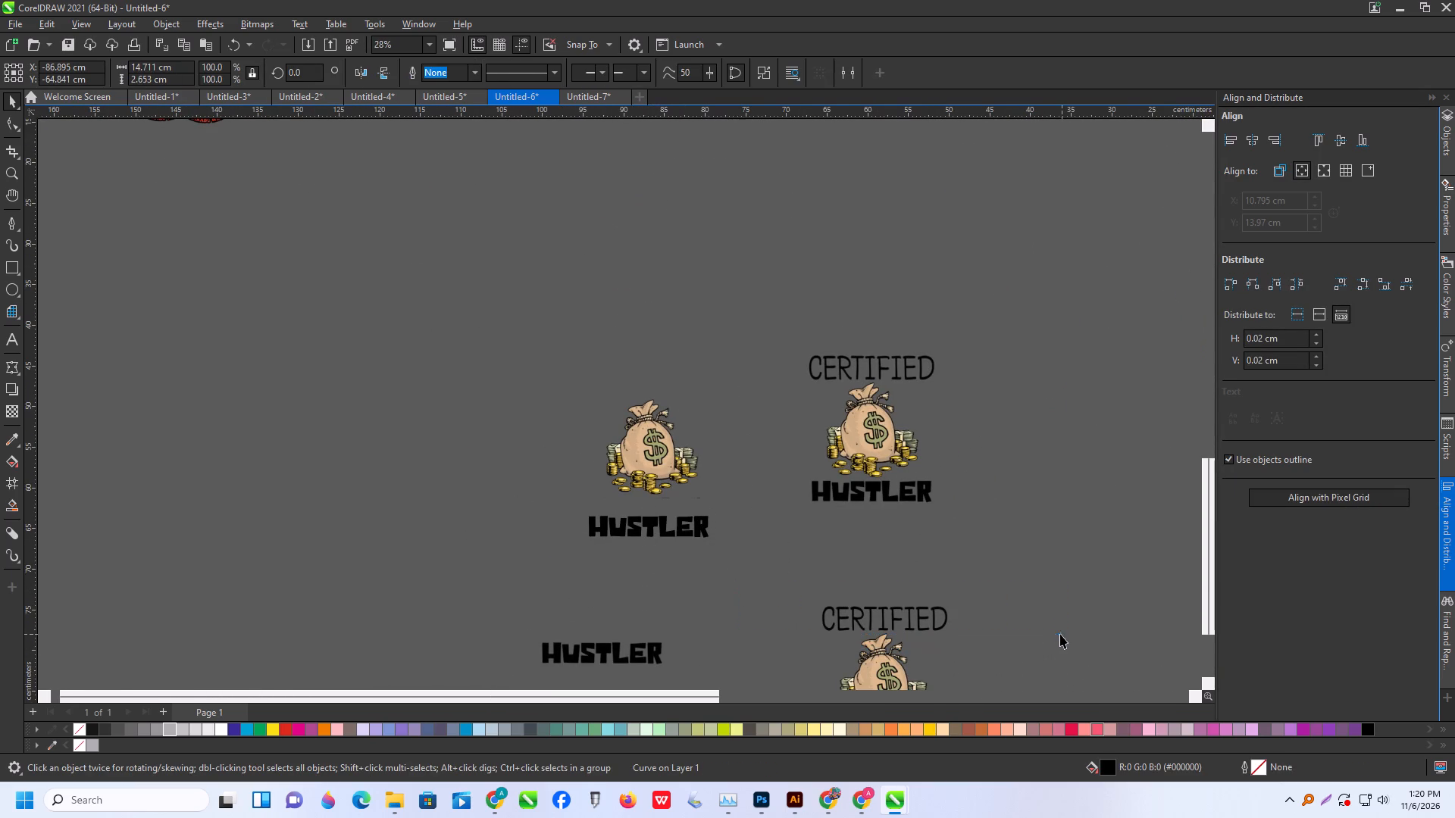
Outline trace the lower full CERTIFIED HUSTLER bitmap as a high quality image.
left_click(915, 625)
scroll(909, 593, "down", 9)
scroll(897, 641, "up", 4)
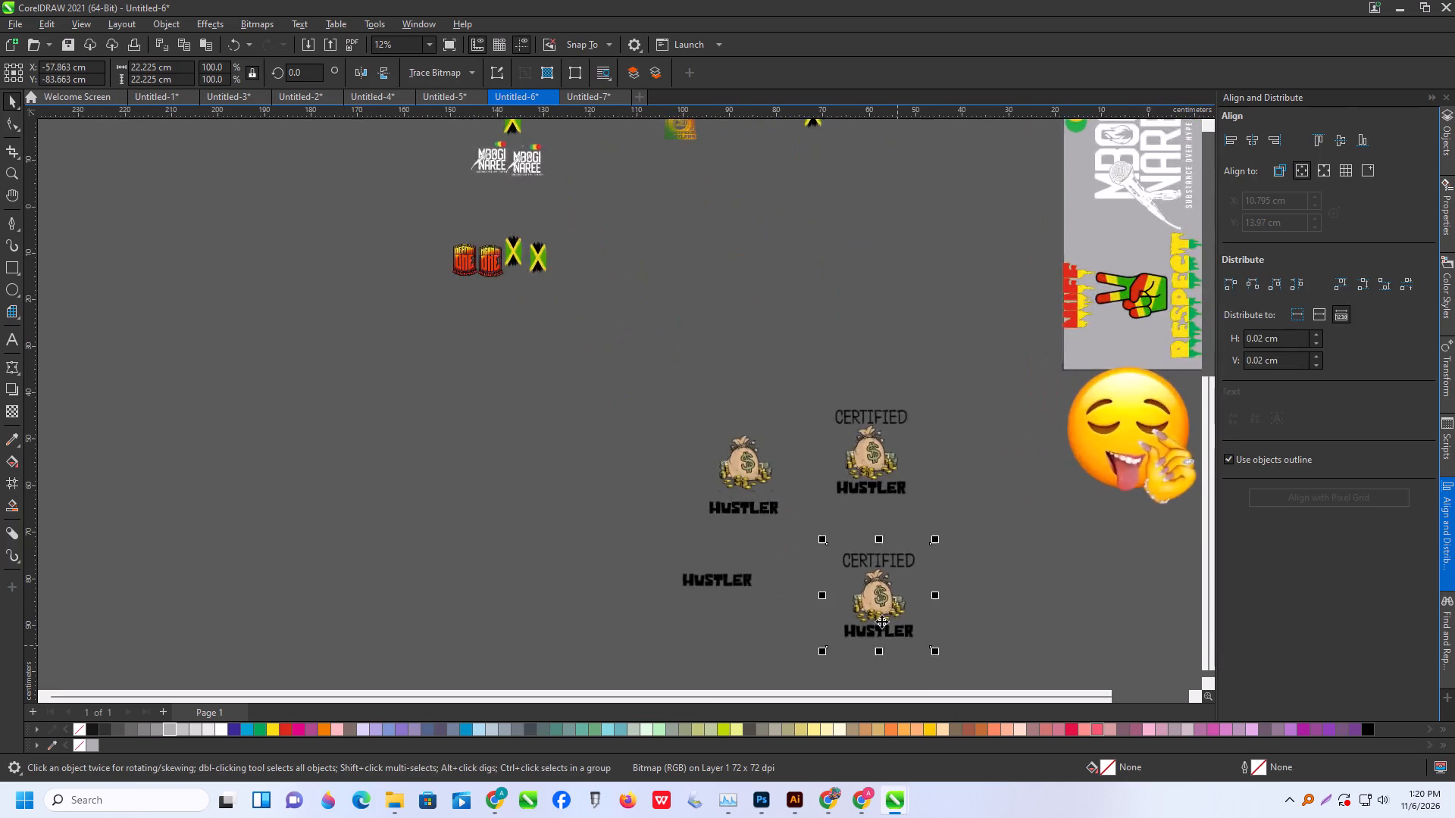
scroll(881, 621, "up", 5)
scroll(1035, 815, "up", 3)
scroll(928, 567, "up", 6)
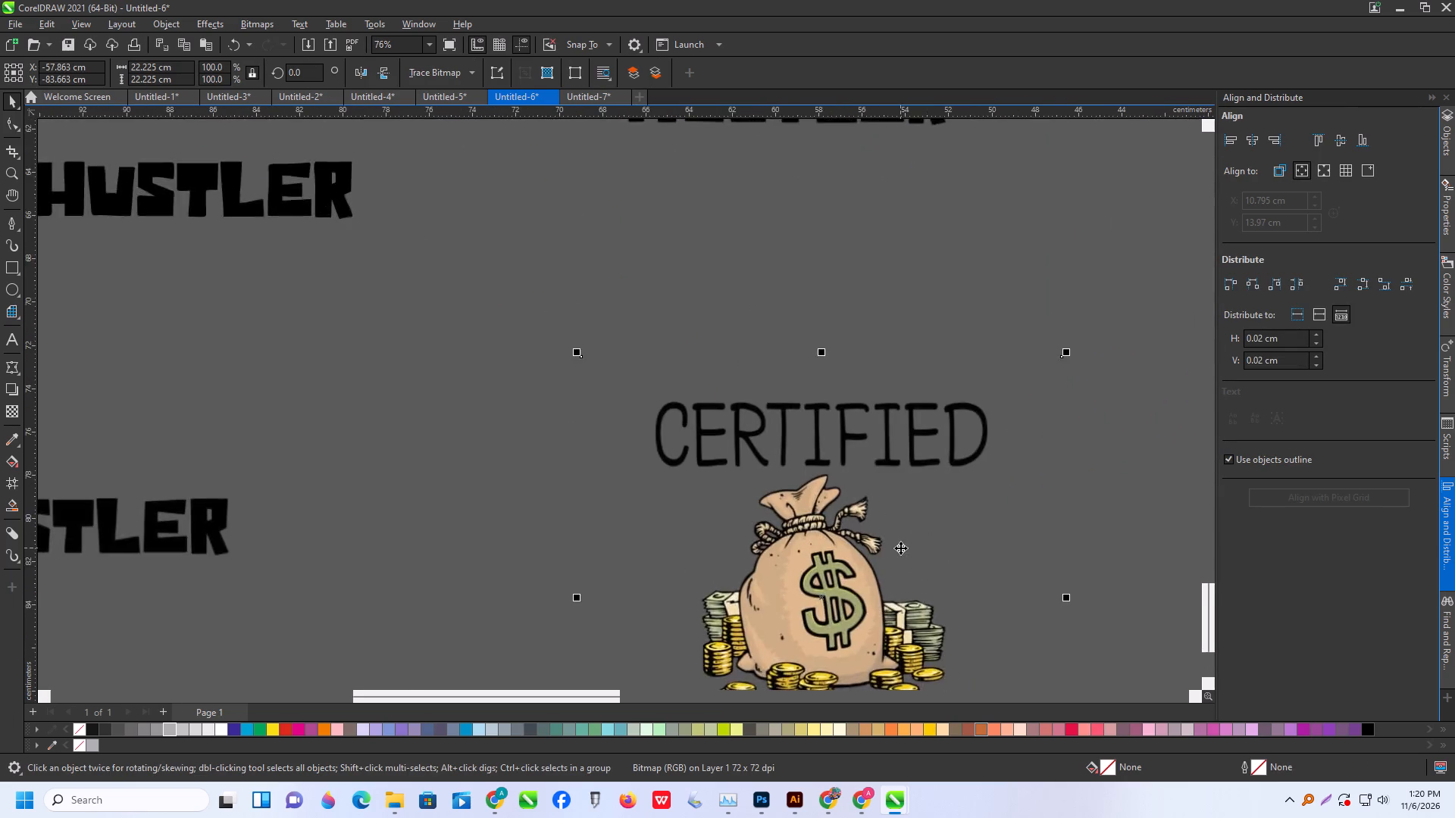
scroll(884, 567, "up", 7)
scroll(670, 489, "down", 14)
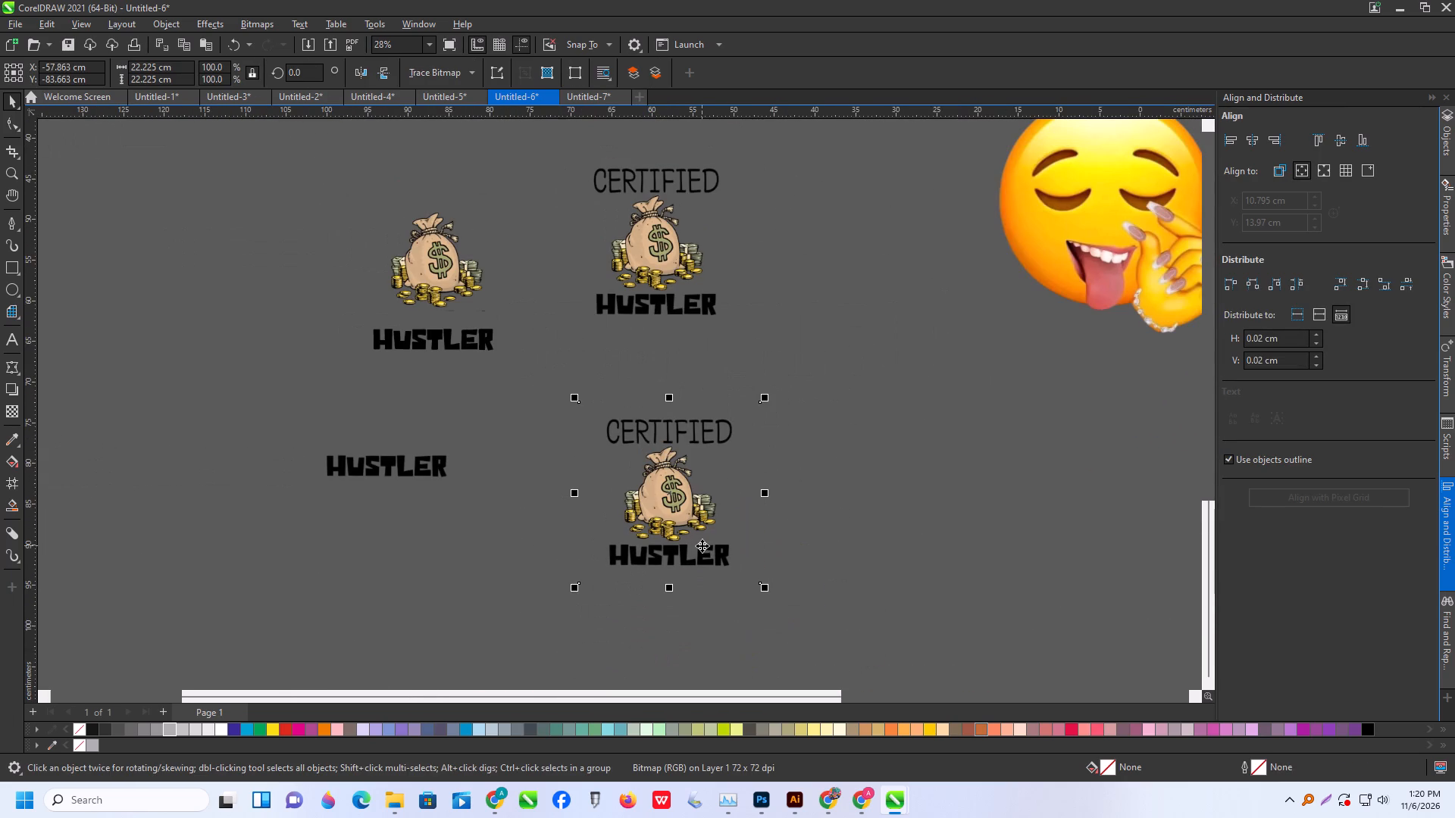
right_click(702, 545)
left_click(954, 345)
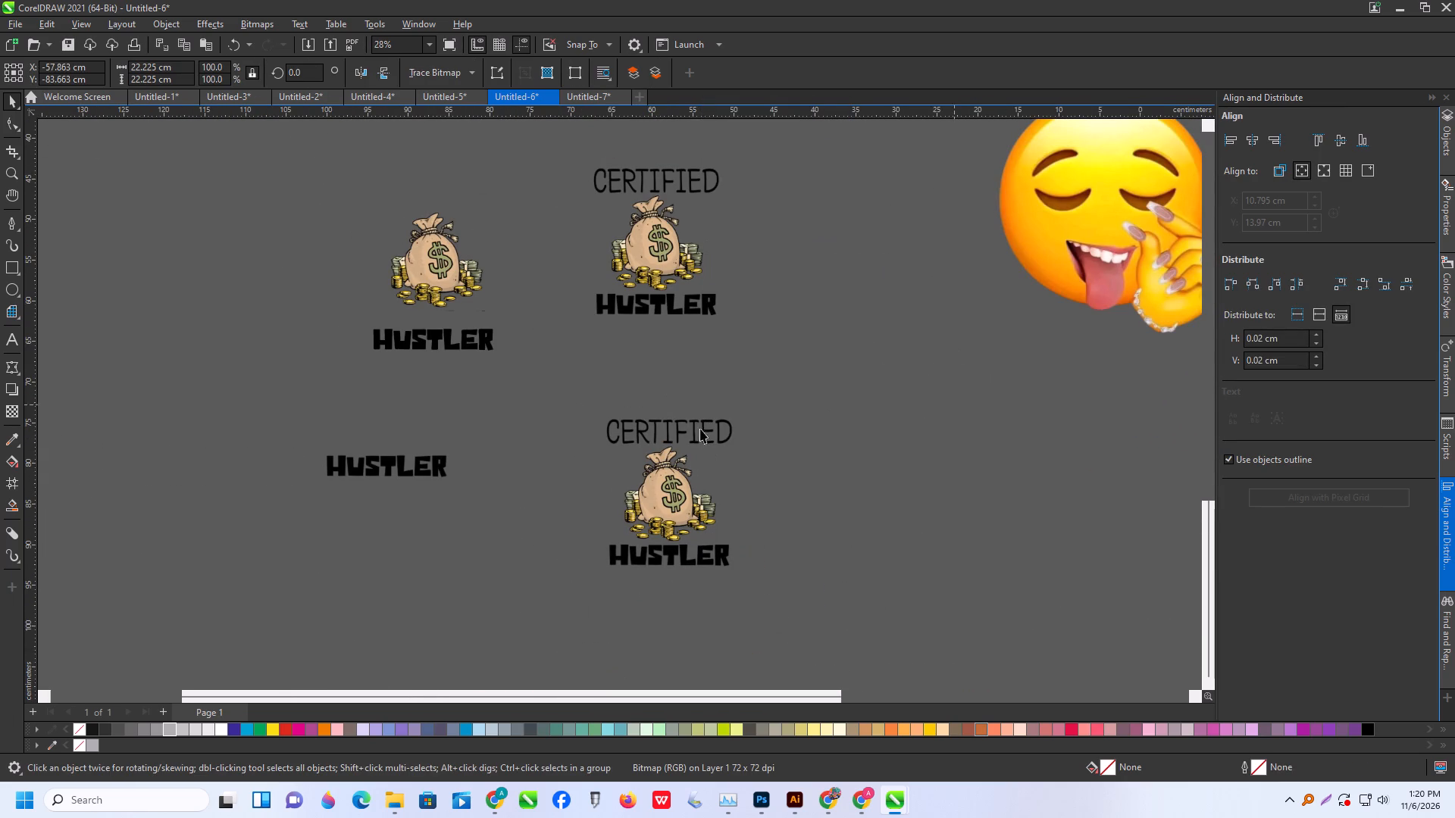
left_click(719, 487)
right_click(670, 469)
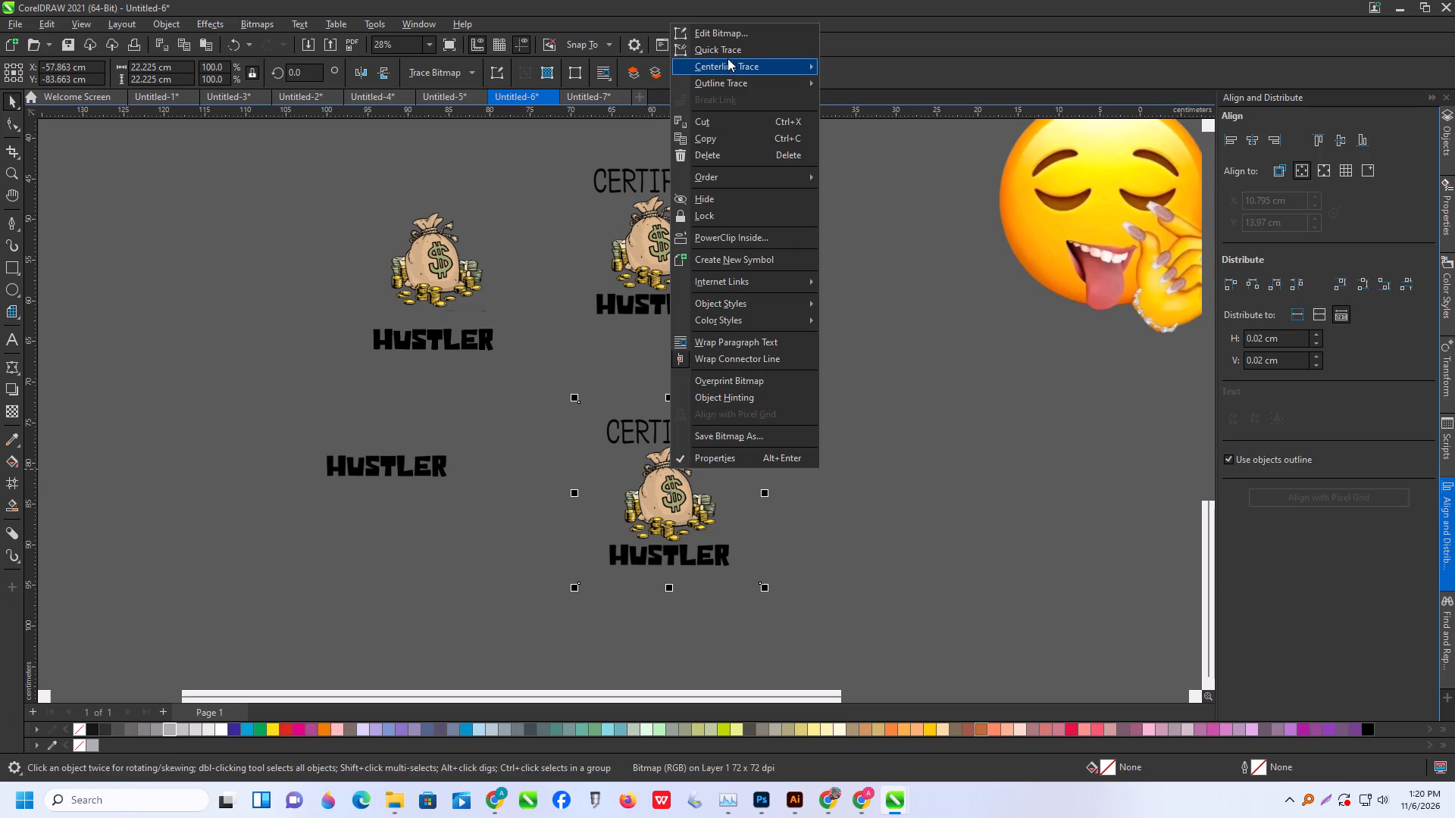
left_click(734, 85)
left_click(875, 168)
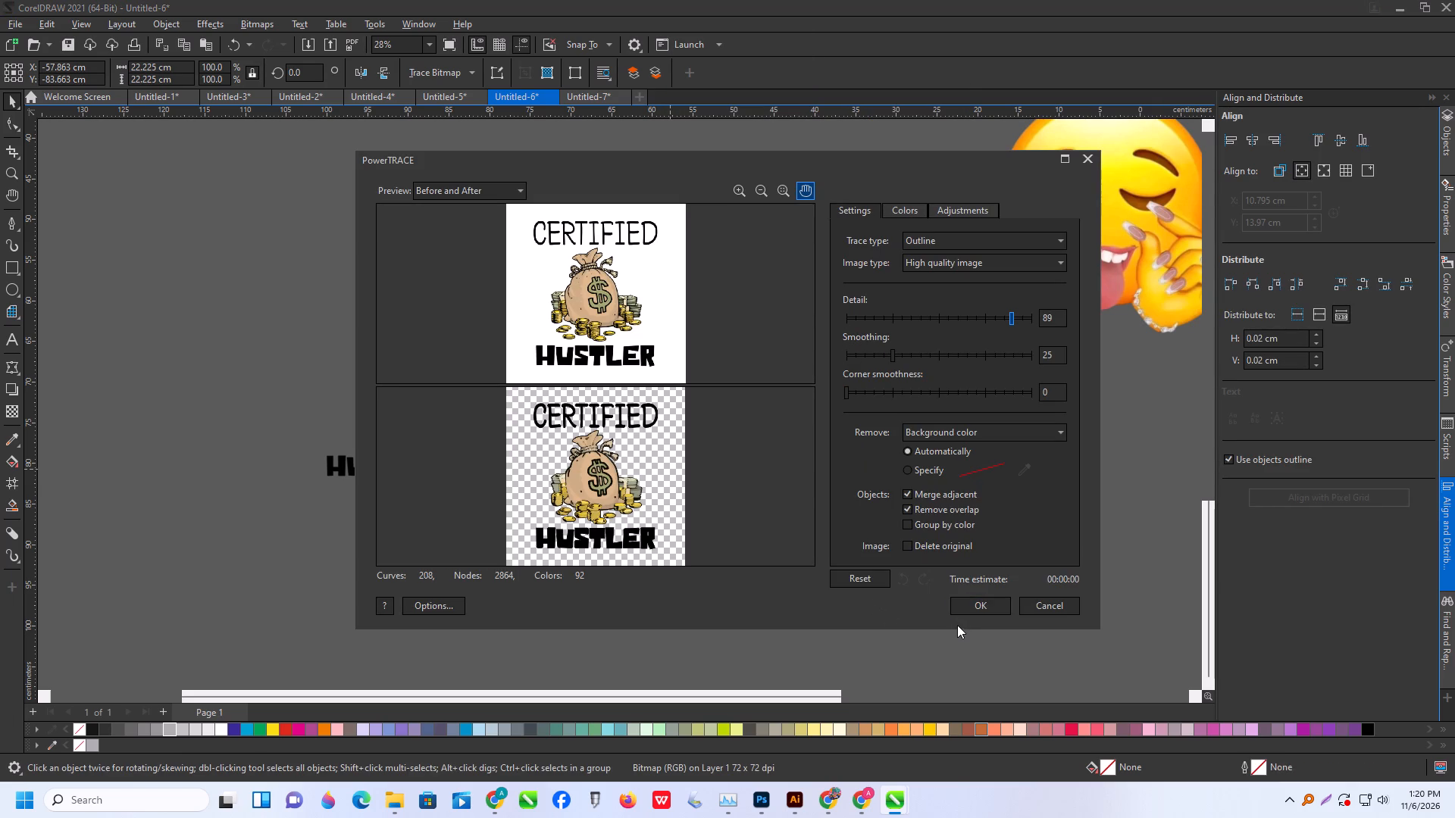
left_click(985, 601)
Move the new trace off its source bitmap into the empty space beside it and ungroup it into separate objects.
scroll(695, 463, "up", 2)
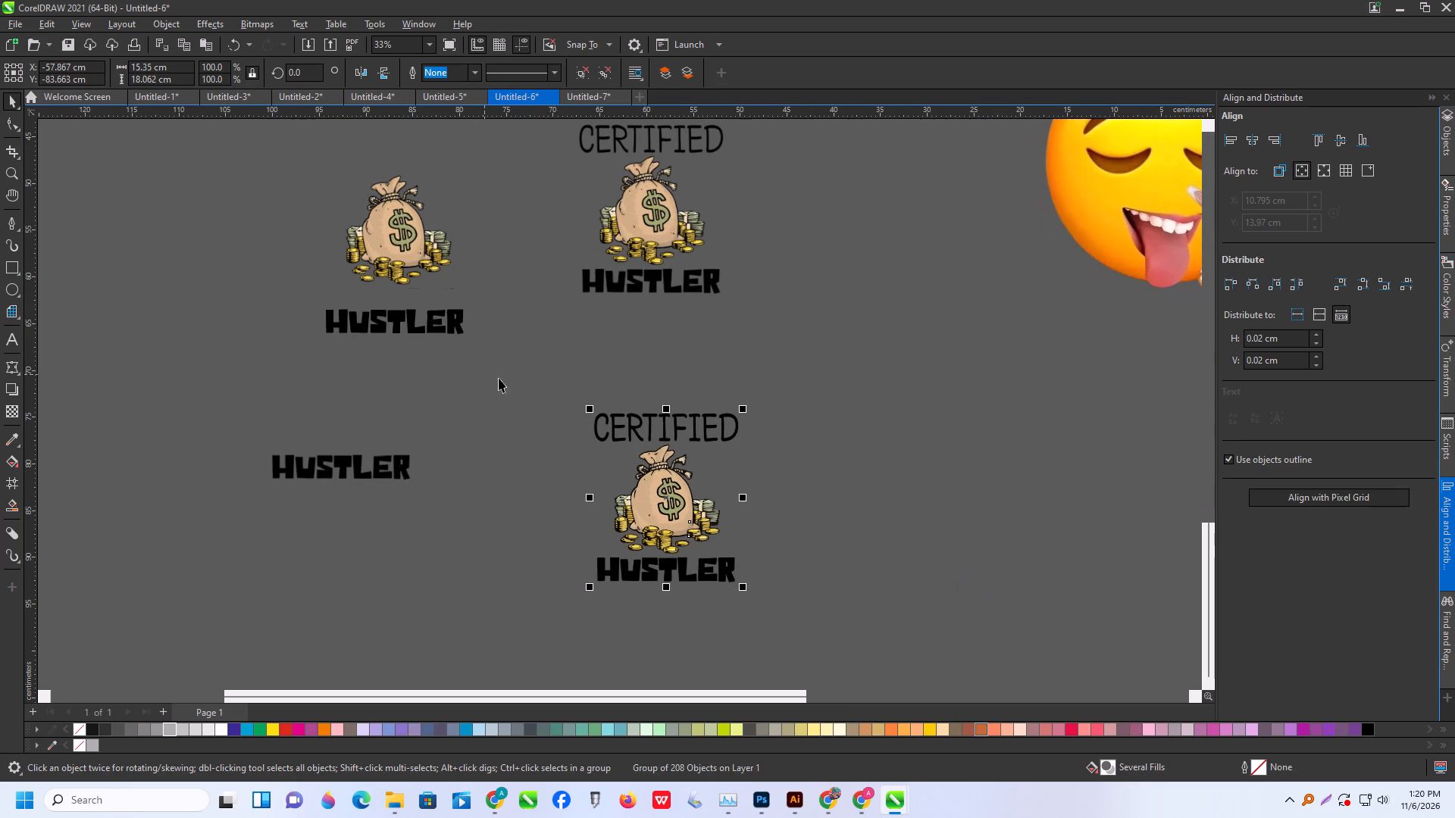
left_click_drag(666, 495, 846, 489)
left_click(853, 489)
right_click(831, 507)
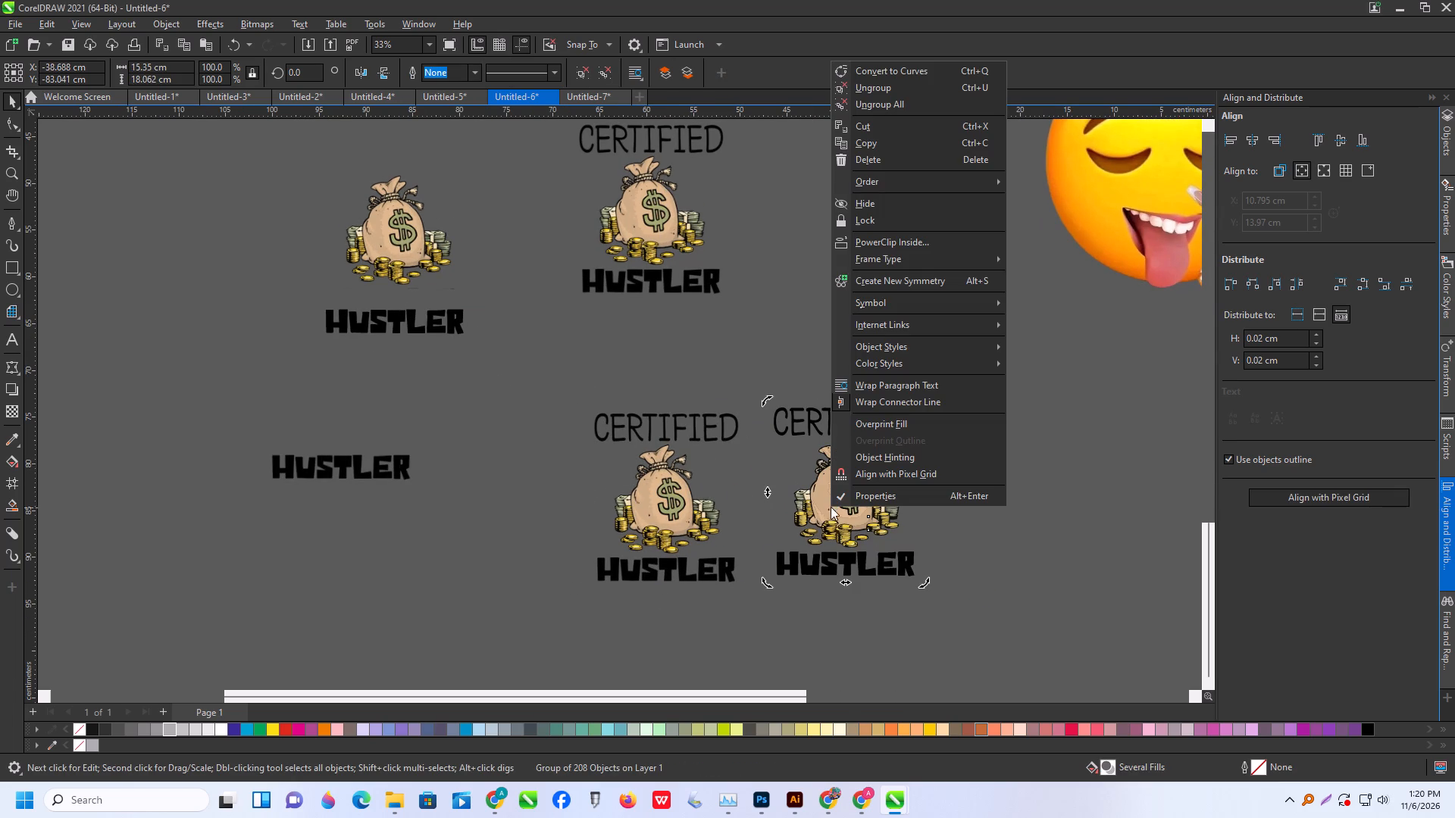
left_click(878, 88)
left_click(943, 411)
scroll(803, 461, "up", 2)
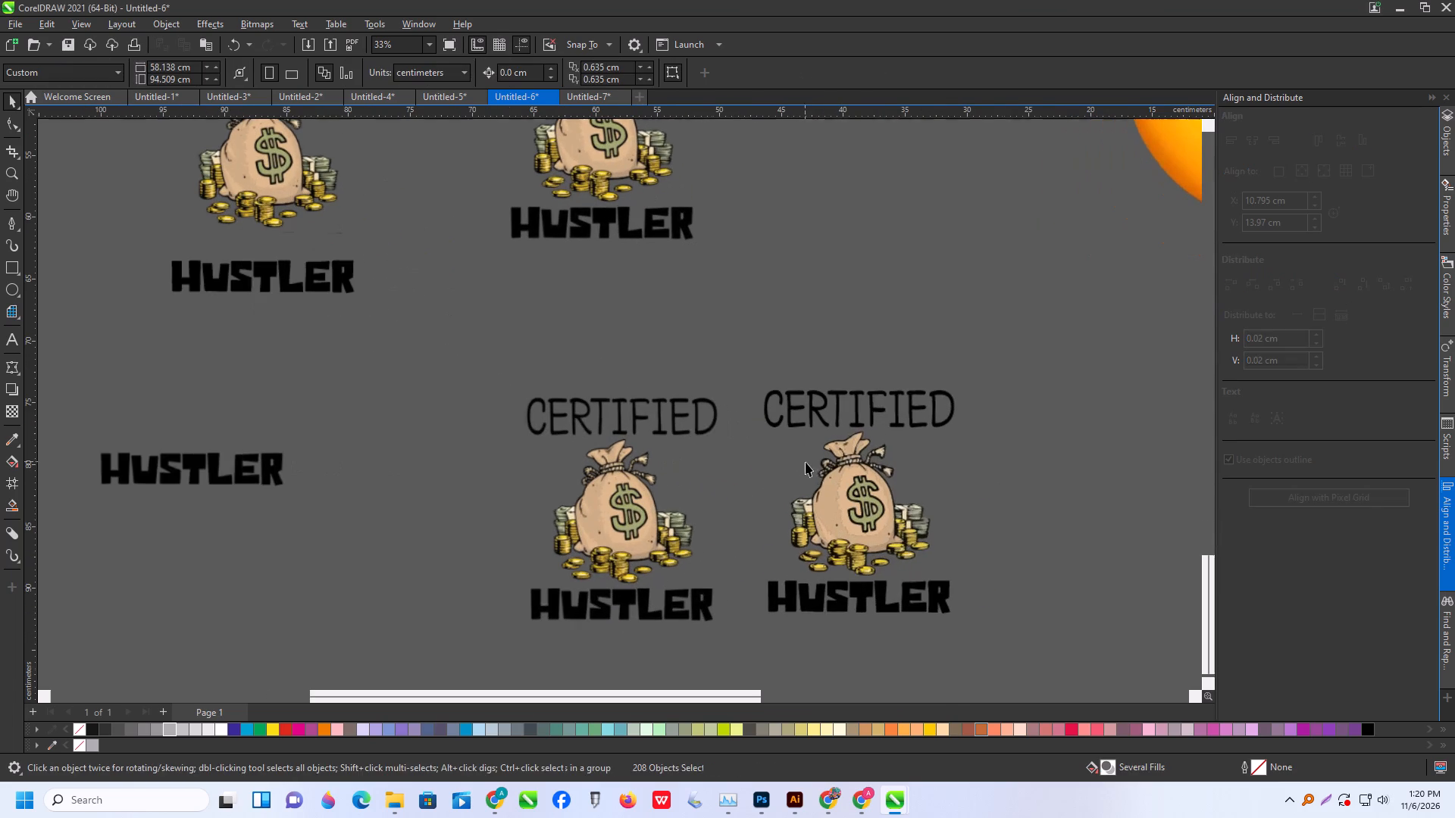
Move the traced CERTIFIED letters away from their money bag to just below the separate HUSTLER lettering.
left_click_drag(1000, 632, 753, 429)
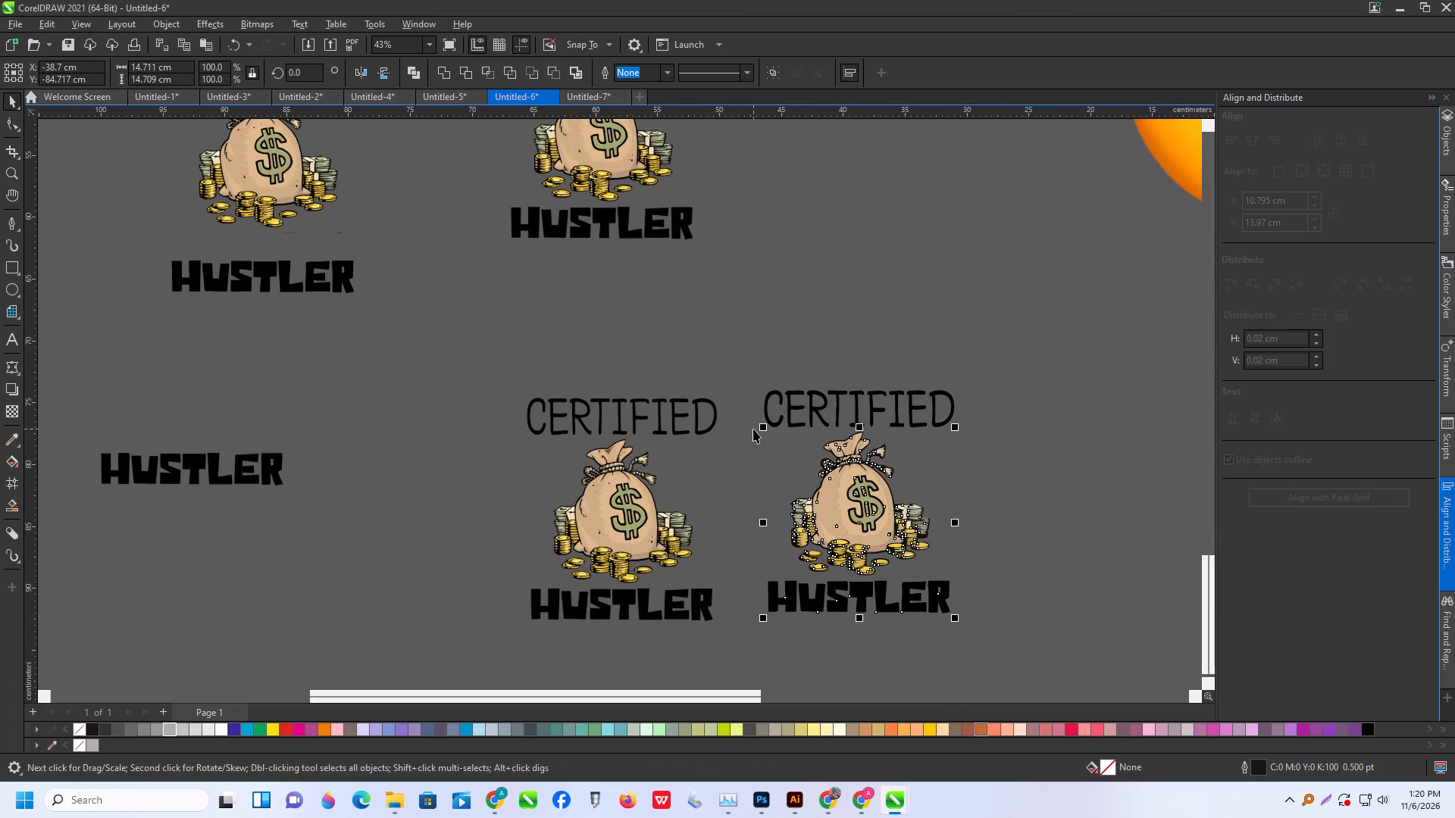
left_click(711, 308)
left_click_drag(703, 344, 1007, 426)
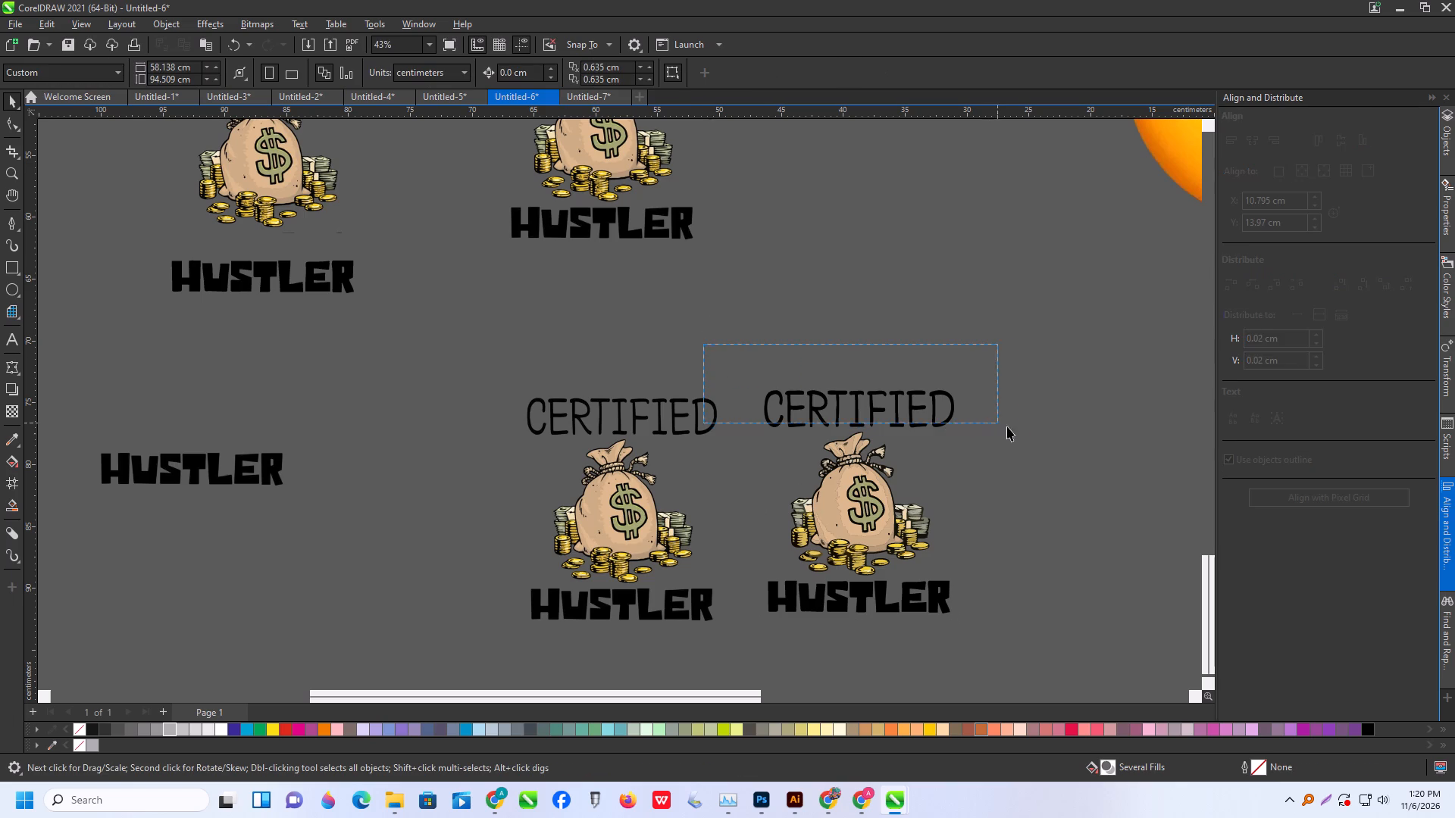
left_click_drag(1007, 426, 1025, 432)
left_click_drag(873, 414, 480, 366)
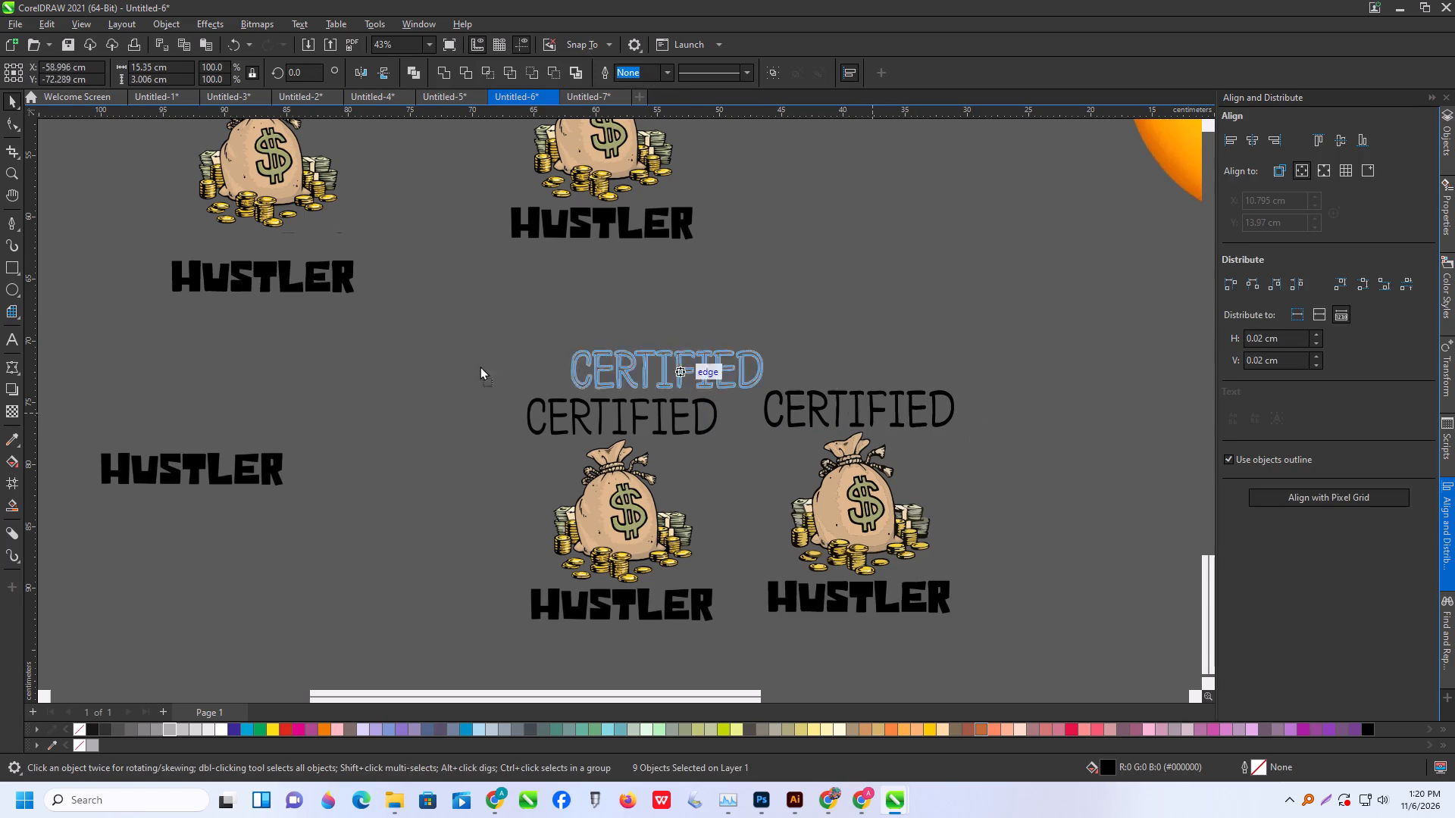
left_click_drag(480, 366, 283, 380)
Combine the nine separated CERTIFIED letter objects into a single curve.
left_click(208, 465)
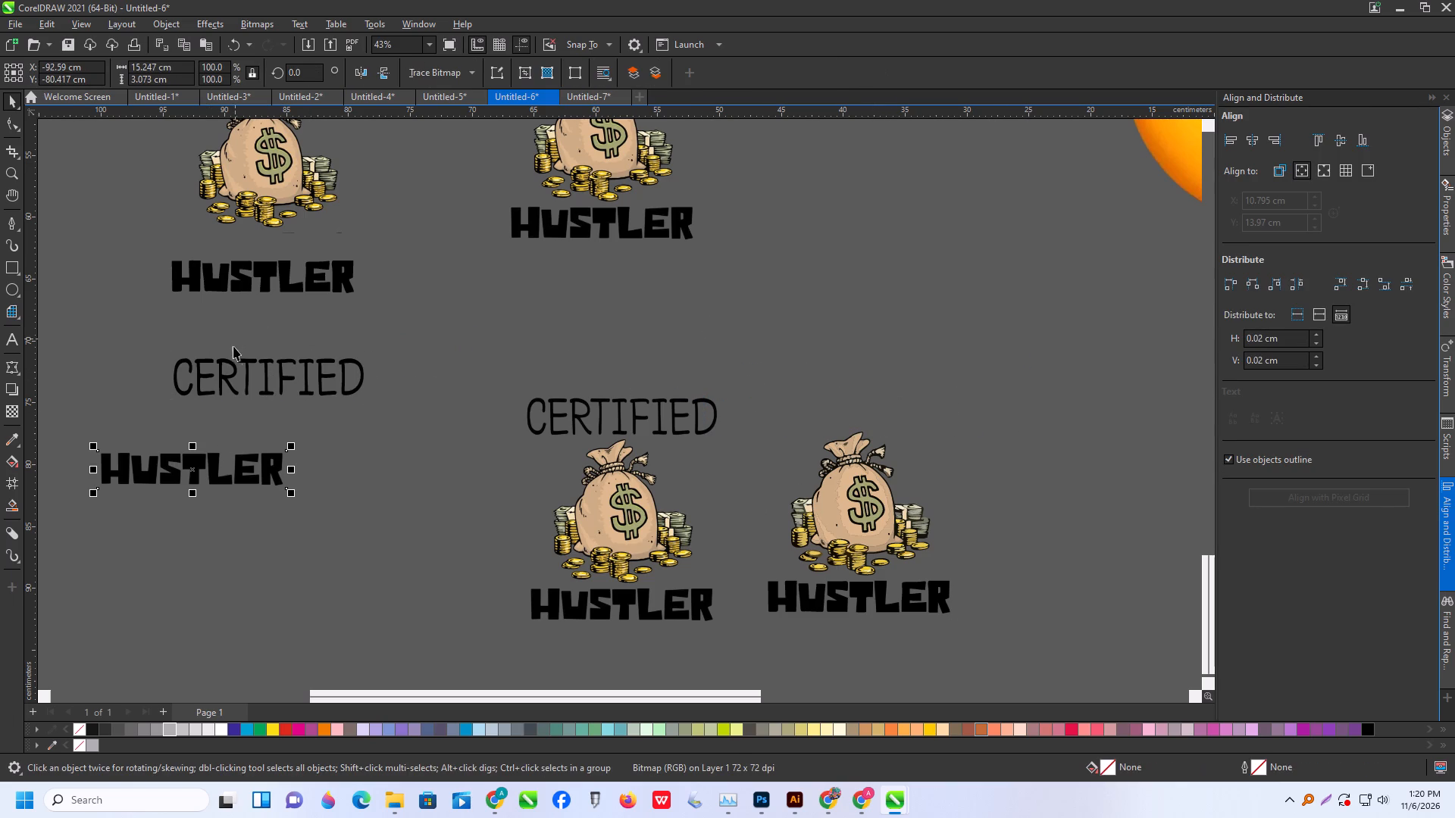
left_click(270, 375)
left_click(265, 370)
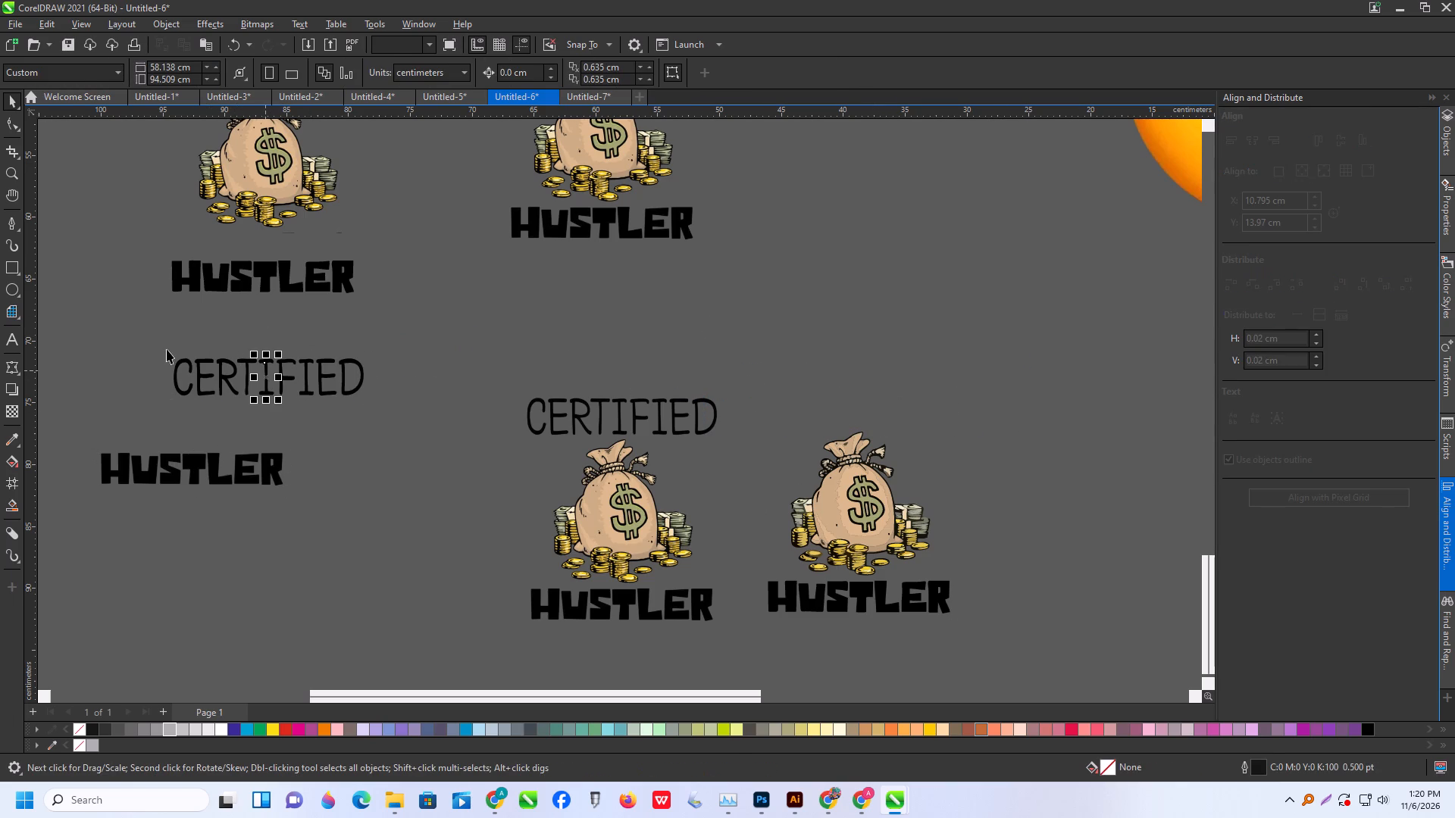
left_click_drag(136, 344, 469, 409)
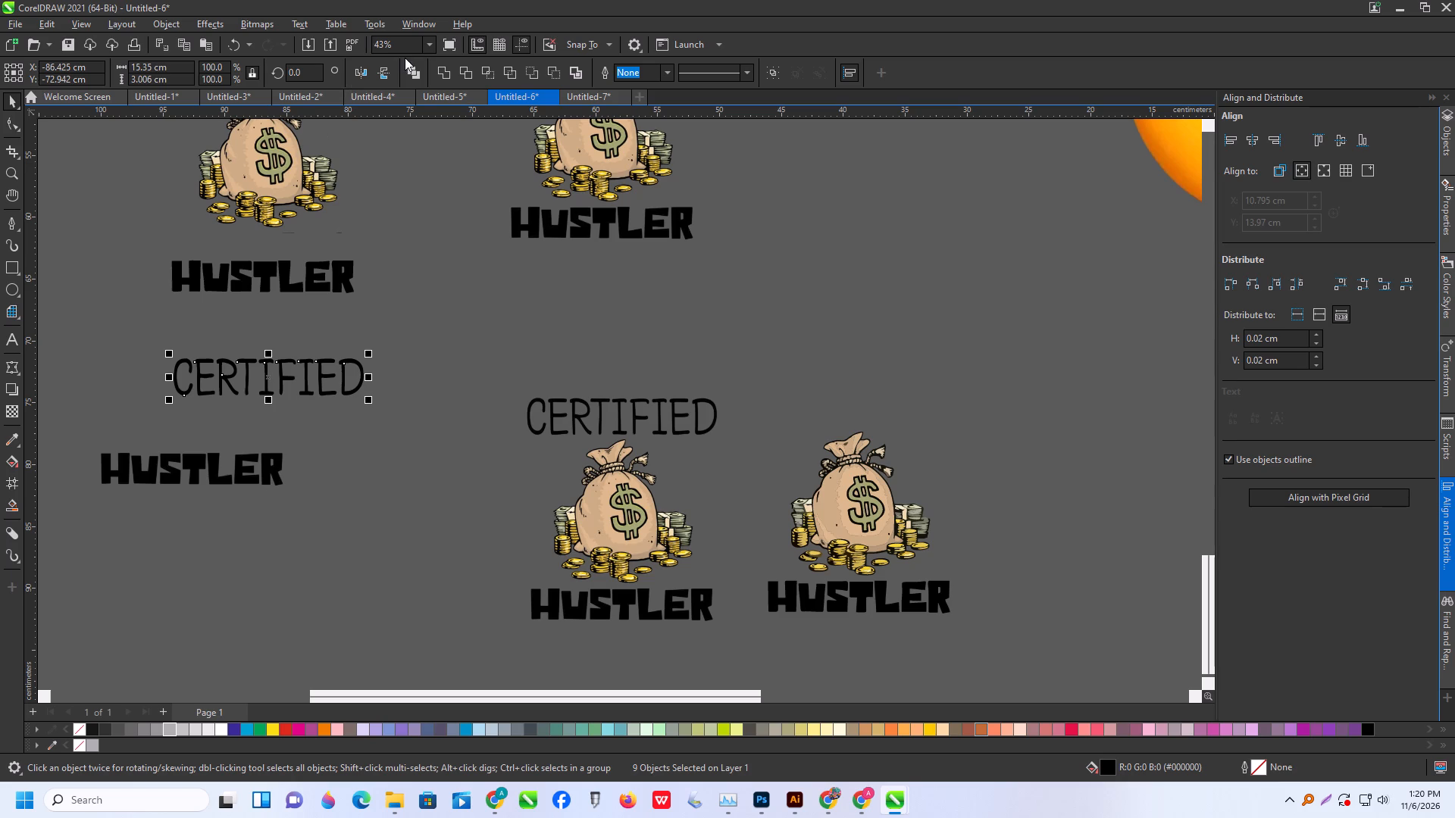
left_click(411, 76)
left_click(421, 298)
Switch to Chrome and search Google Images for "rasta colors" in a new tab.
scroll(253, 369, "up", 2)
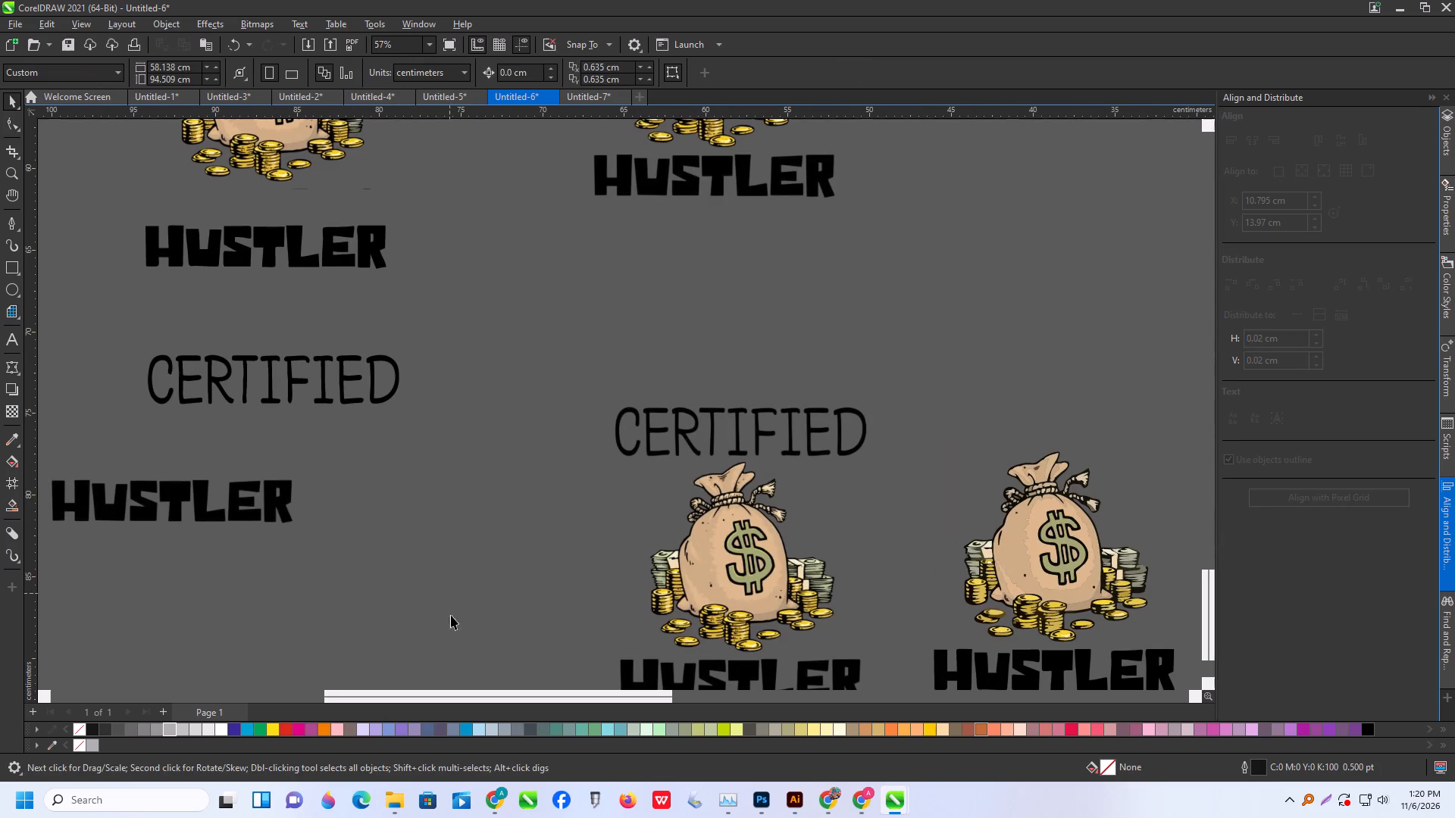
left_click(494, 792)
left_click(462, 751)
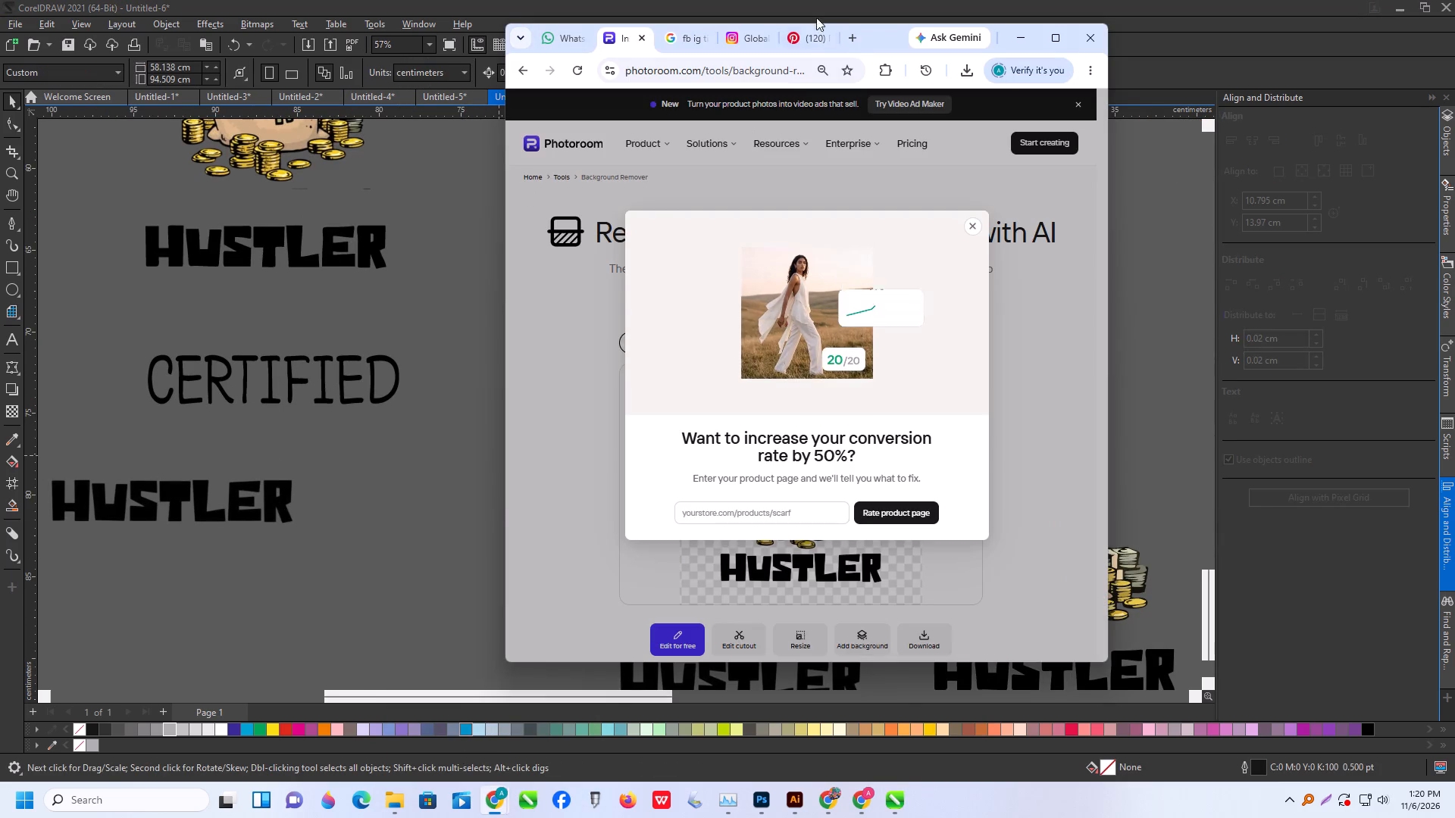
left_click(853, 36)
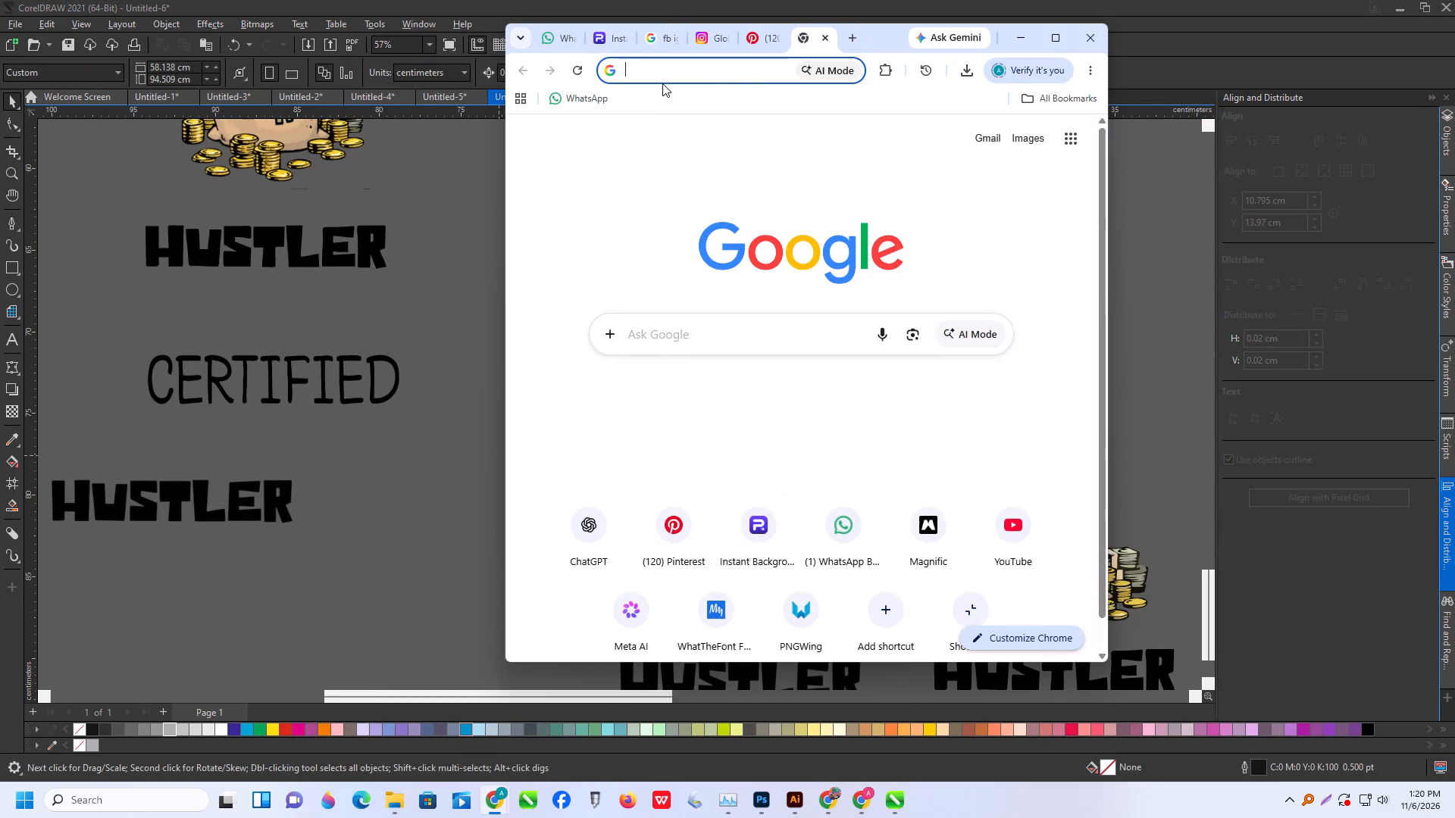
type("rast")
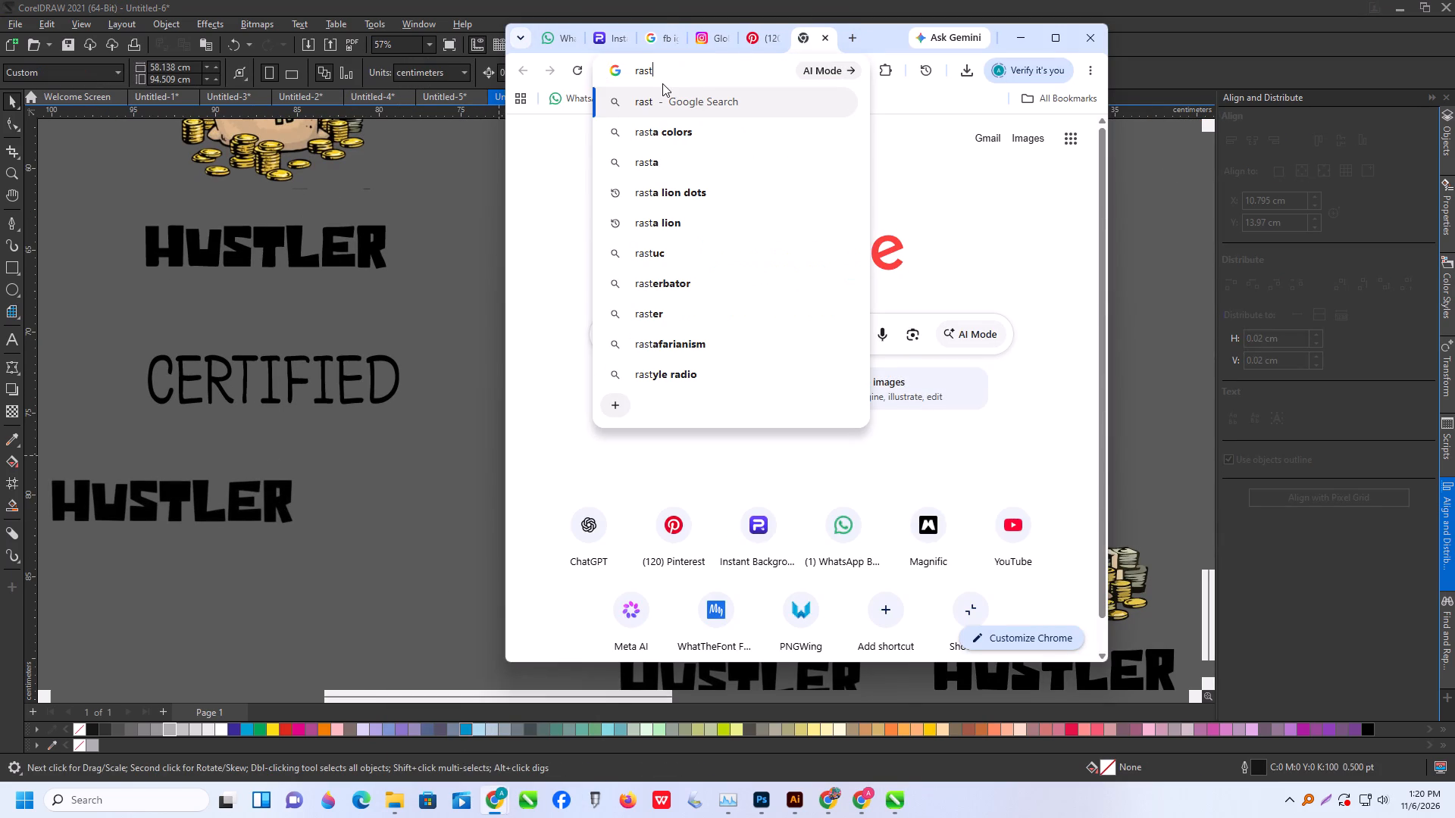
left_click(731, 130)
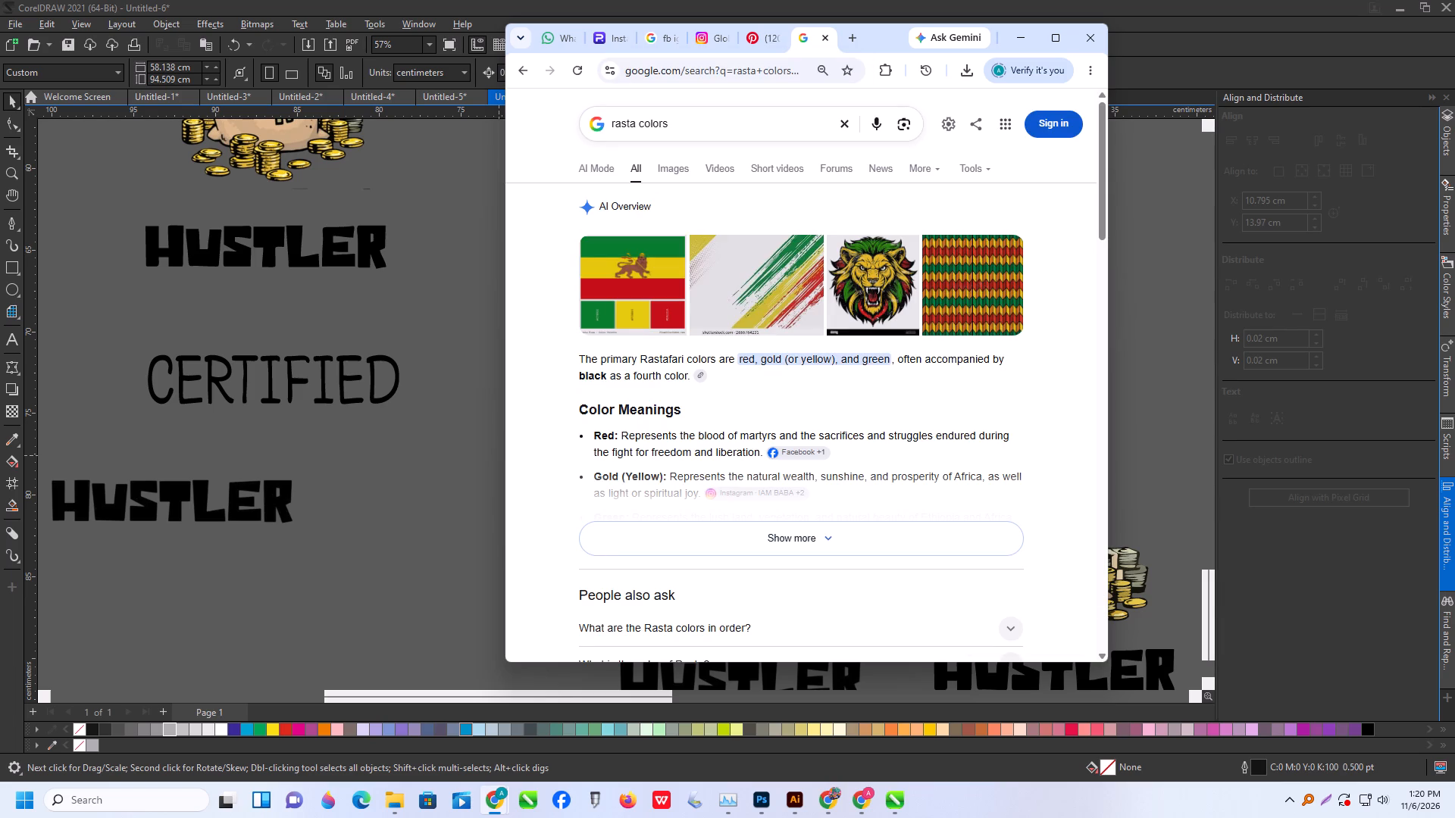
left_click(674, 165)
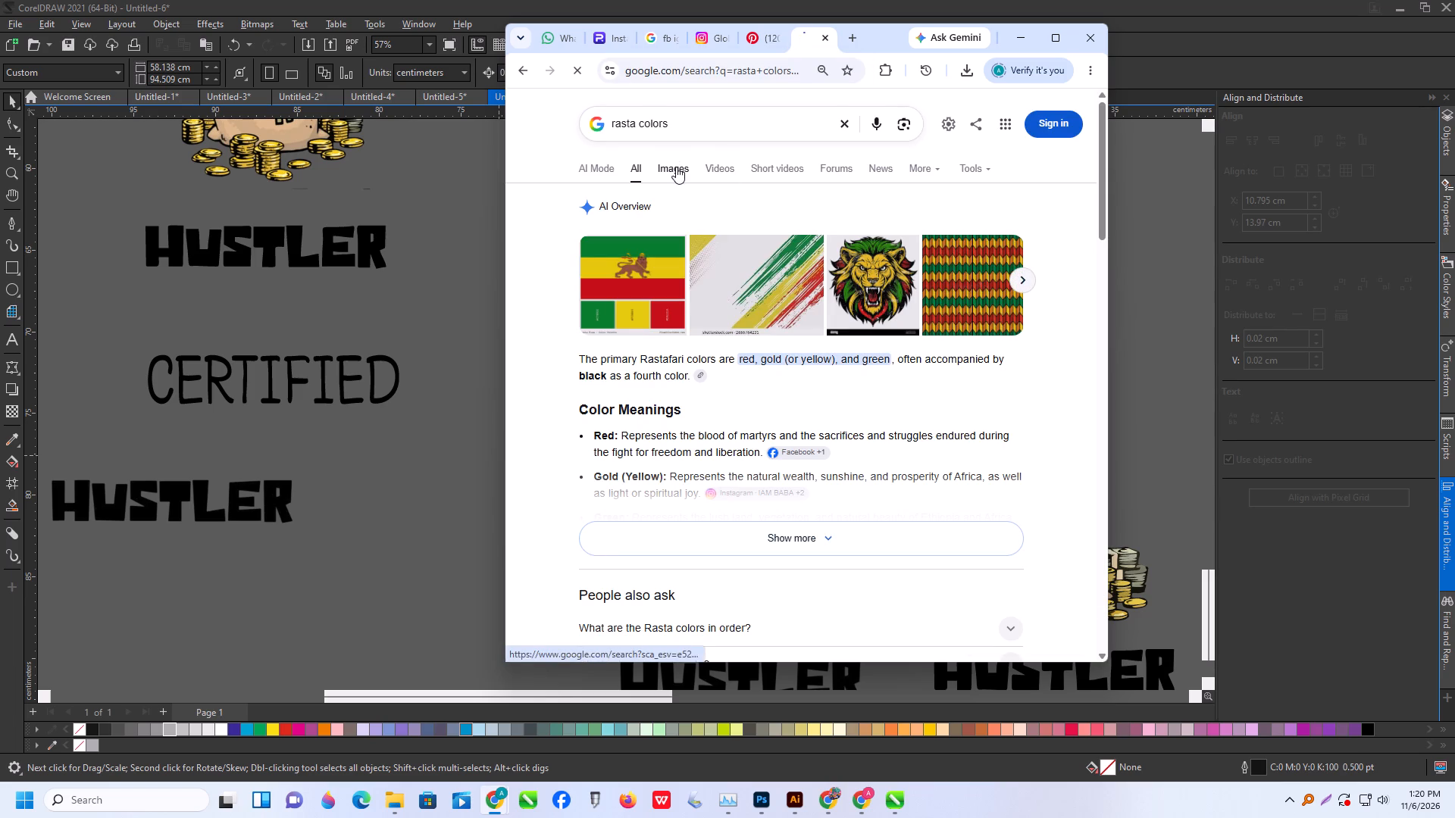
Find the vertical green-yellow-red gradient Rasta Colors Phone Background among the image results and copy the image.
scroll(876, 404, "down", 1)
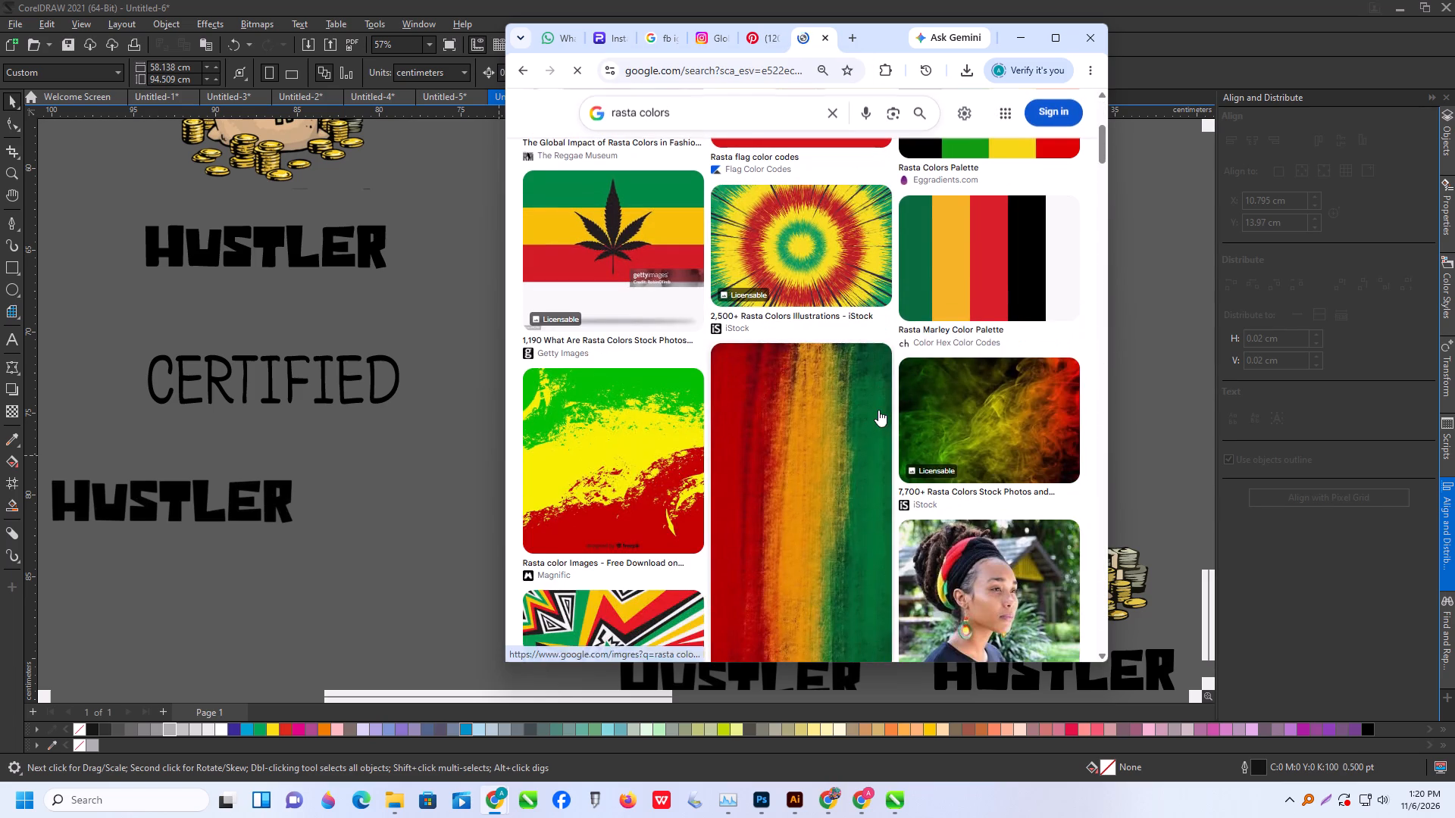
scroll(819, 457, "down", 2)
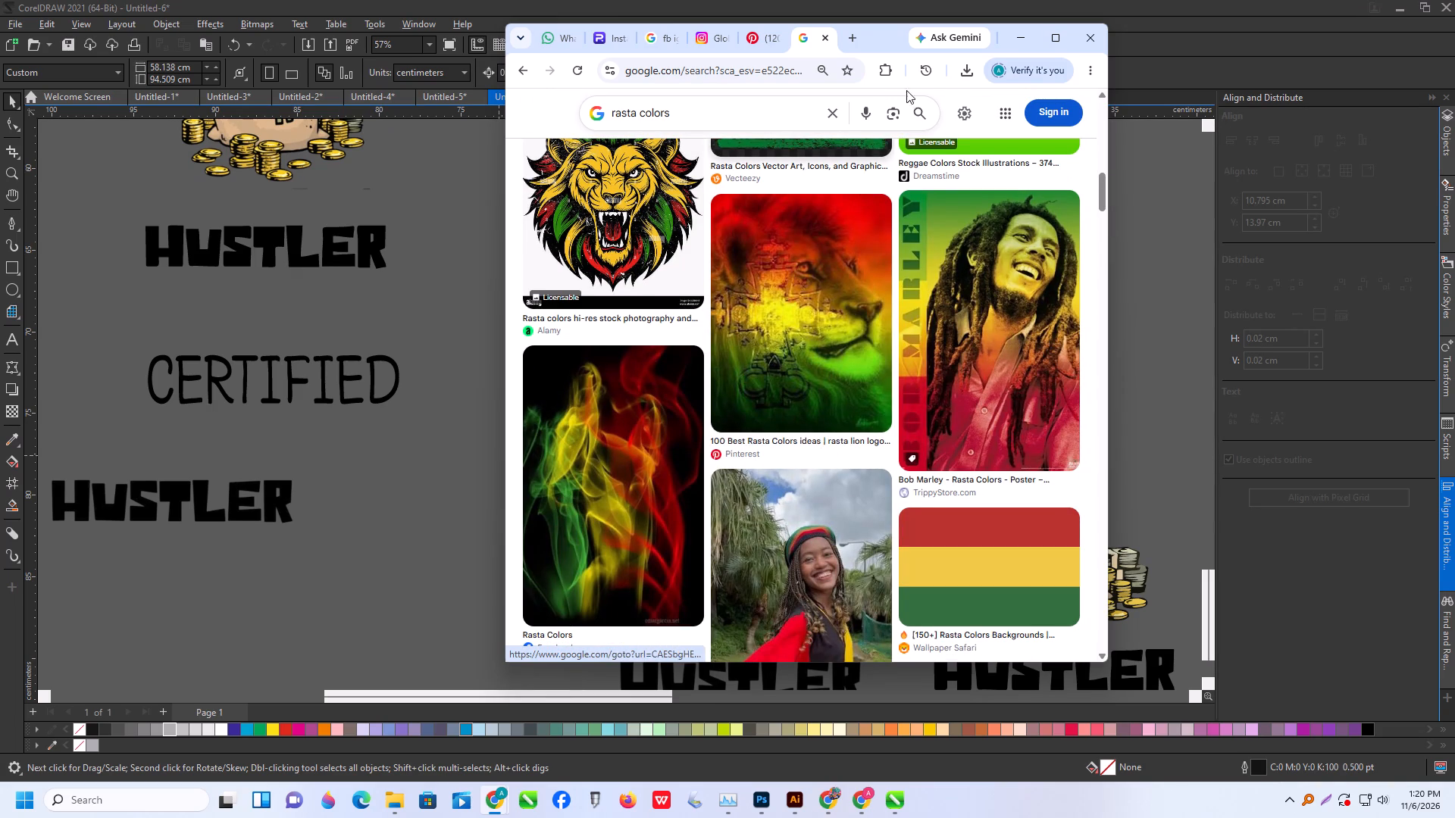
left_click(1056, 43)
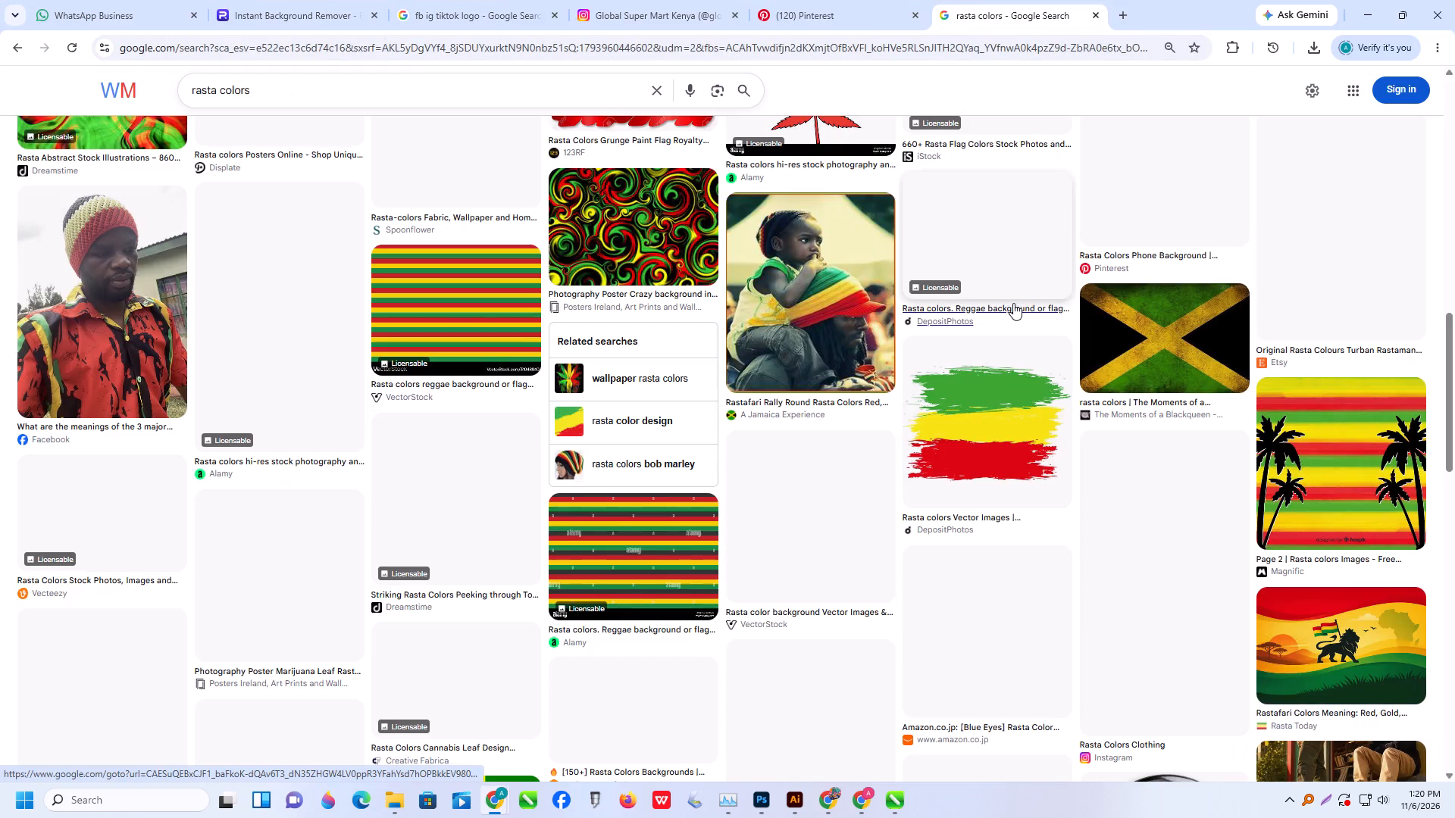
scroll(992, 429, "up", 2)
scroll(1166, 482, "down", 1)
left_click(1172, 486)
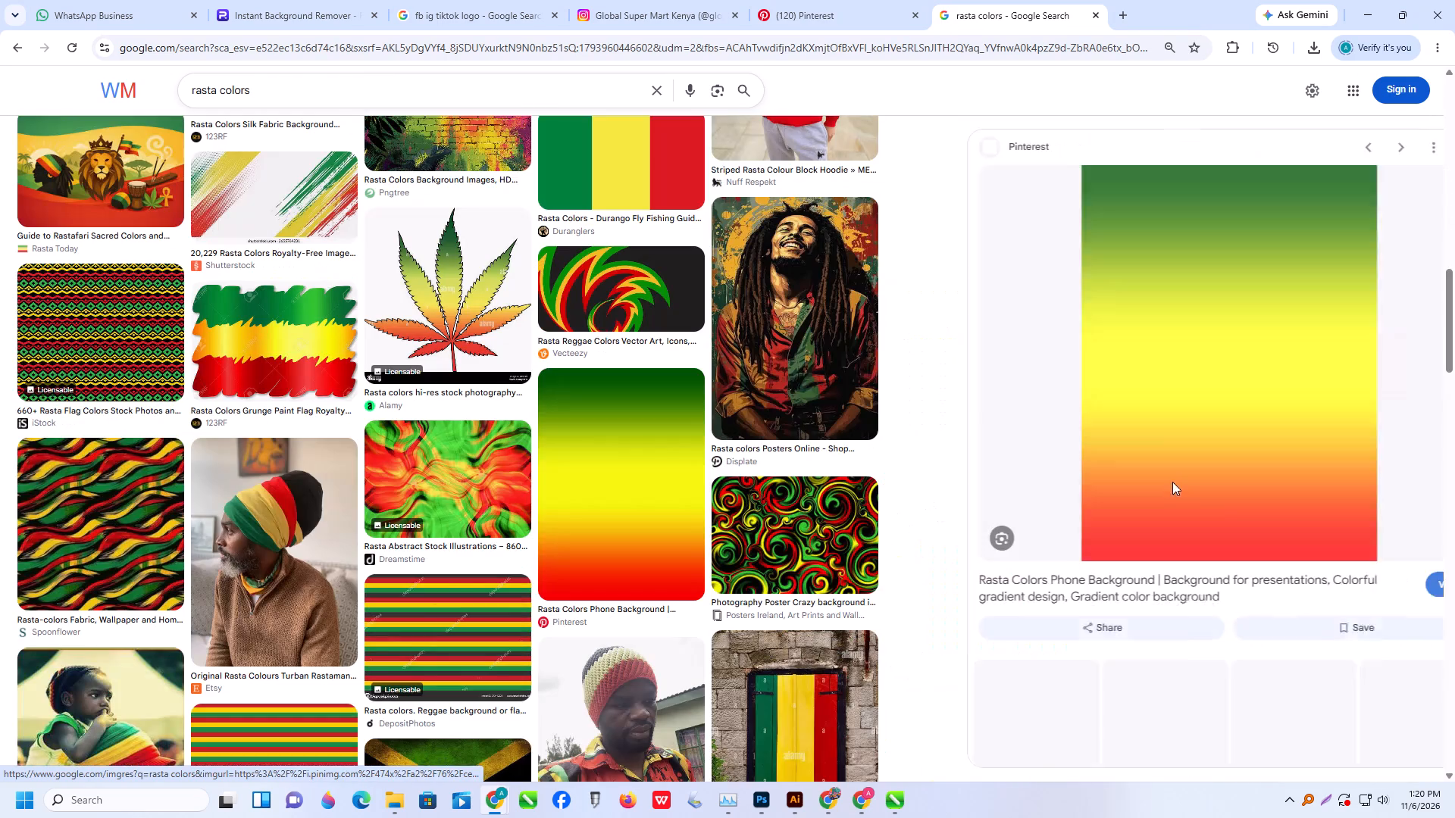
right_click(1123, 359)
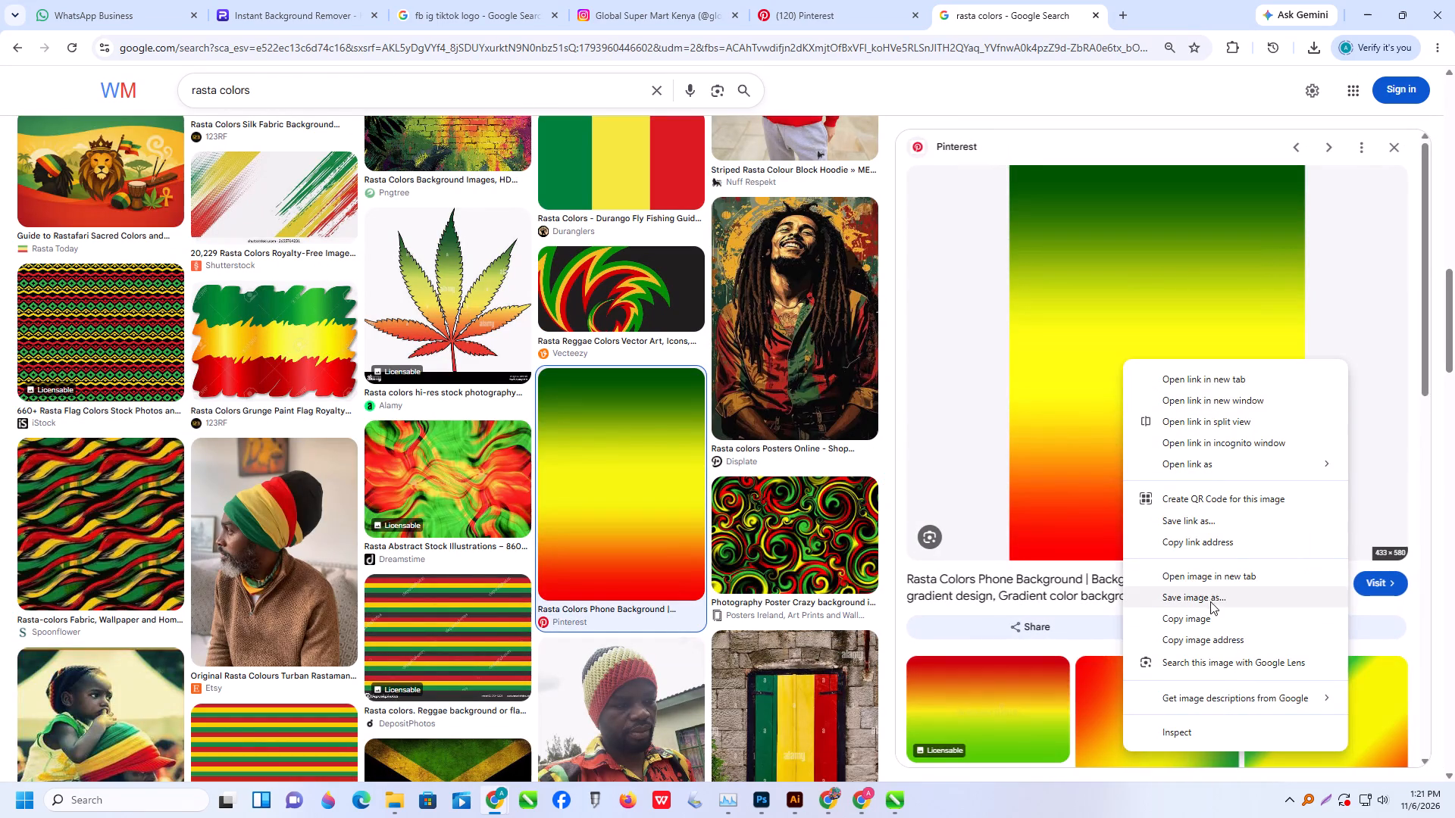
left_click(1217, 619)
scroll(1176, 505, "down", 1)
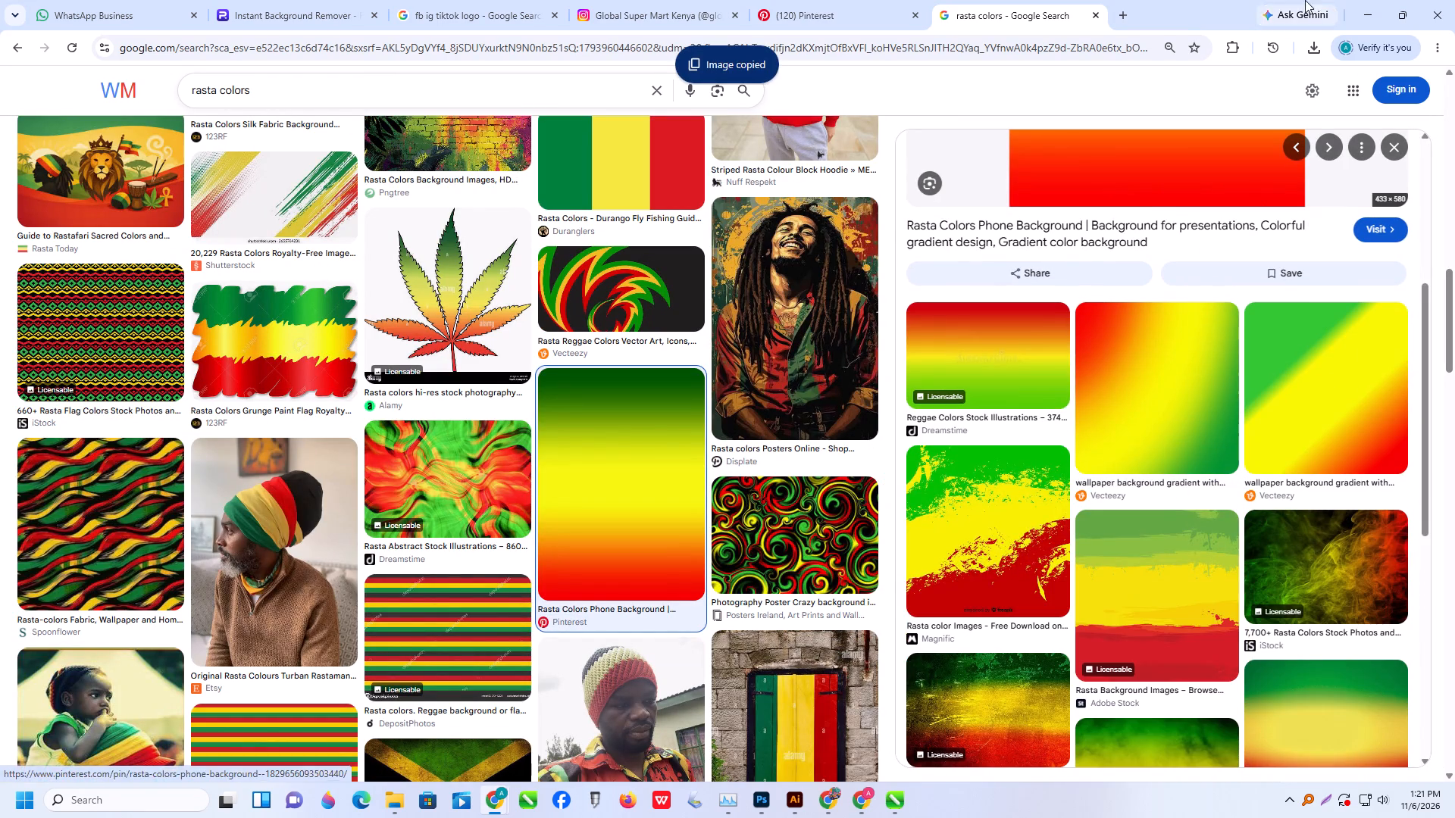
Return to CorelDRAW, paste the rasta gradient image and move it off the sticker page, near the CERTIFIED HUSTLER parts.
left_click(1373, 17)
scroll(519, 317, "down", 2)
scroll(177, 271, "up", 2)
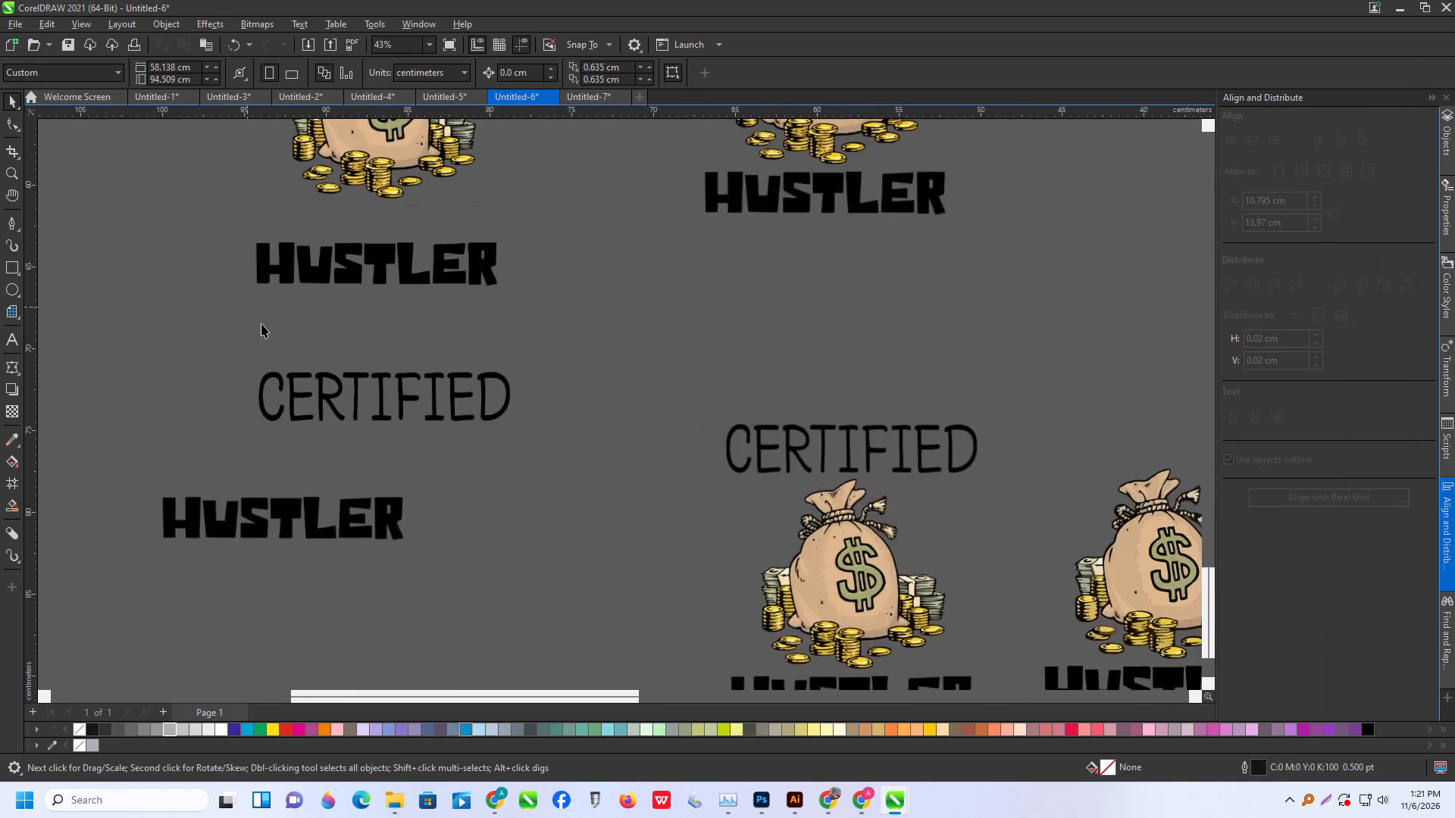
scroll(261, 323, "up", 1)
key("ctrl+v")
scroll(560, 370, "down", 5)
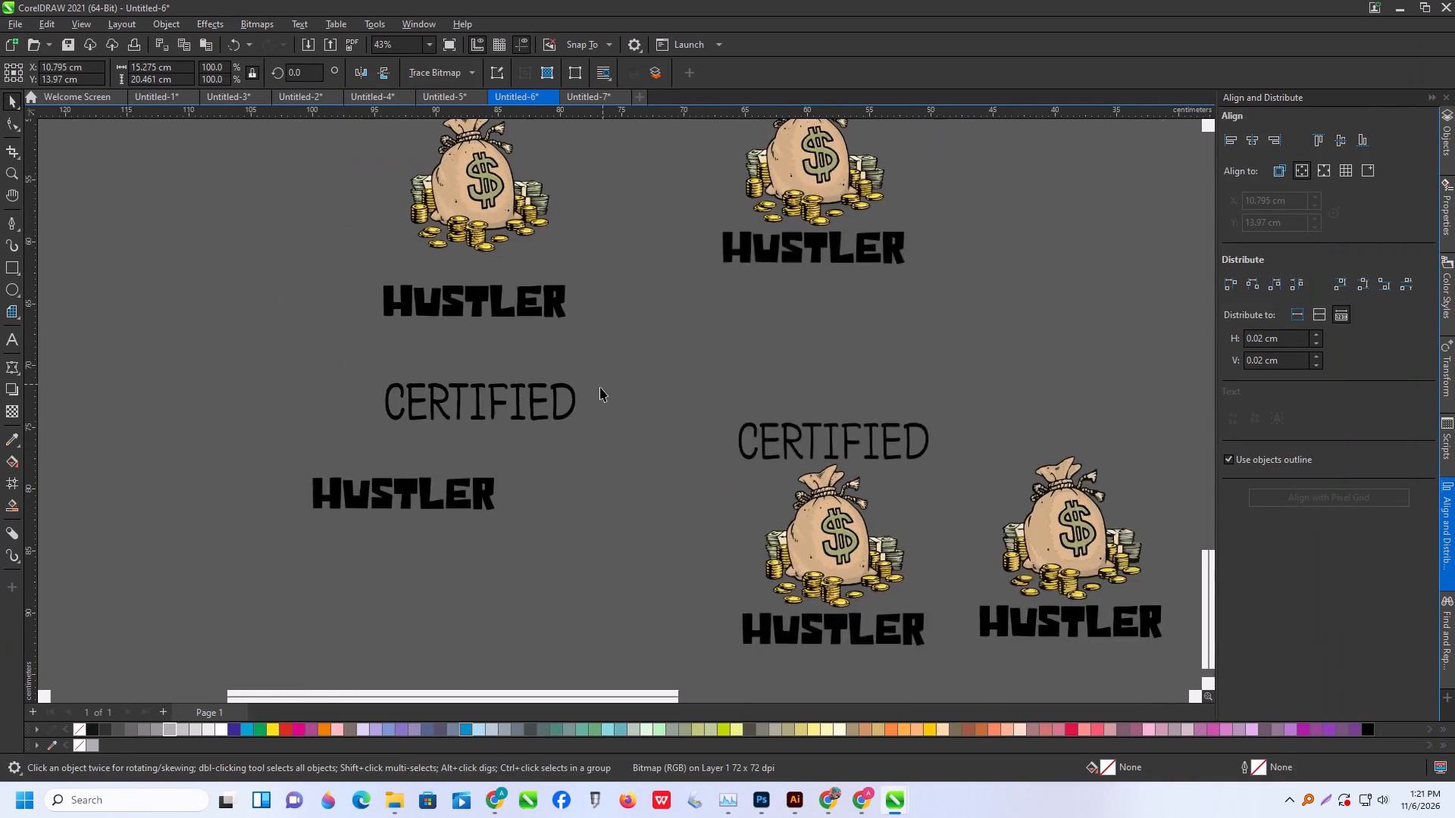
scroll(600, 387, "down", 2)
scroll(951, 382, "down", 10)
scroll(931, 219, "up", 3)
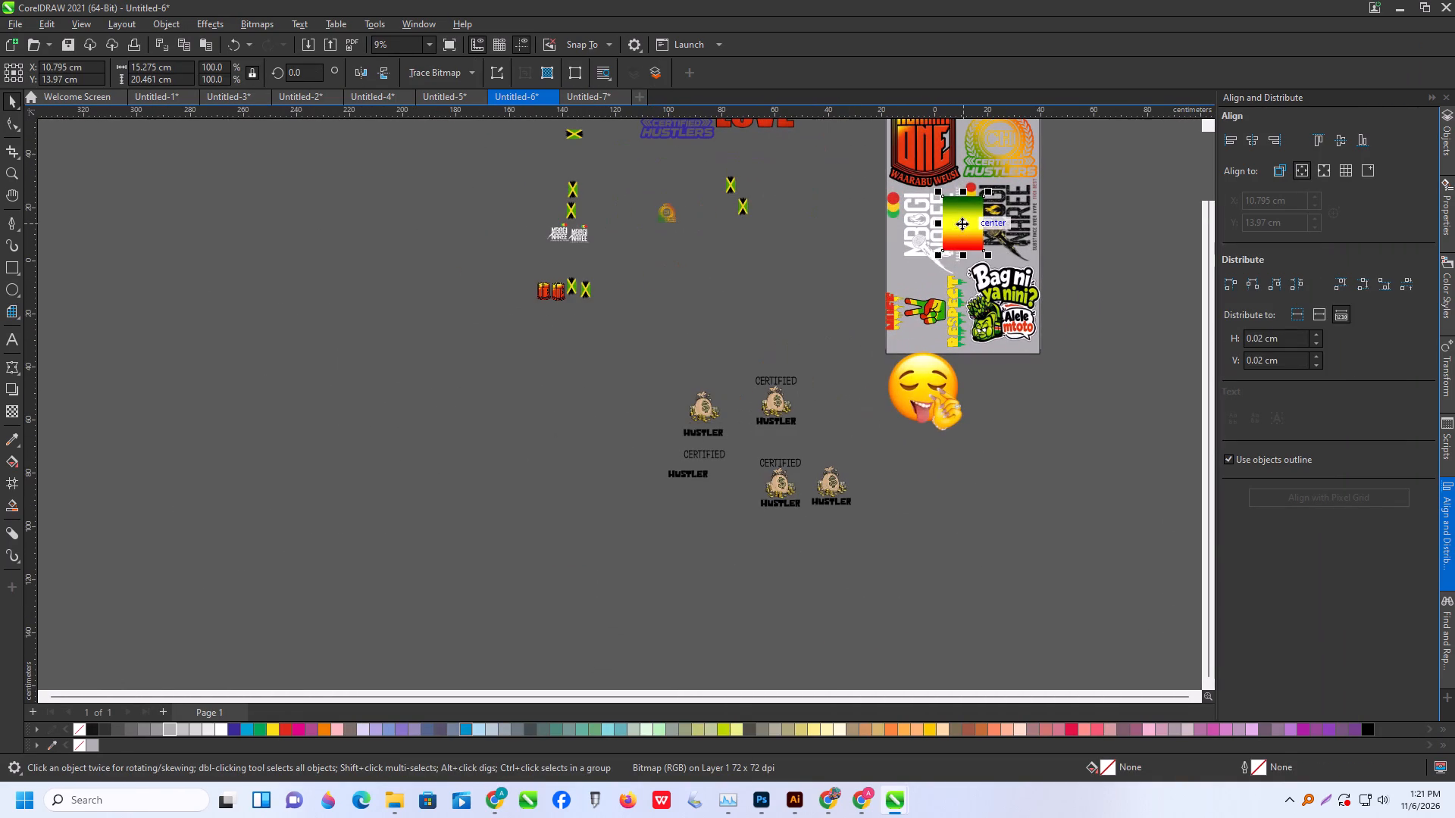
left_click_drag(962, 223, 590, 346)
PowerClip the rasta gradient image inside the HUSTLER lettering beneath the separate money bag.
scroll(602, 422, "up", 6)
scroll(591, 344, "up", 2)
right_click(610, 283)
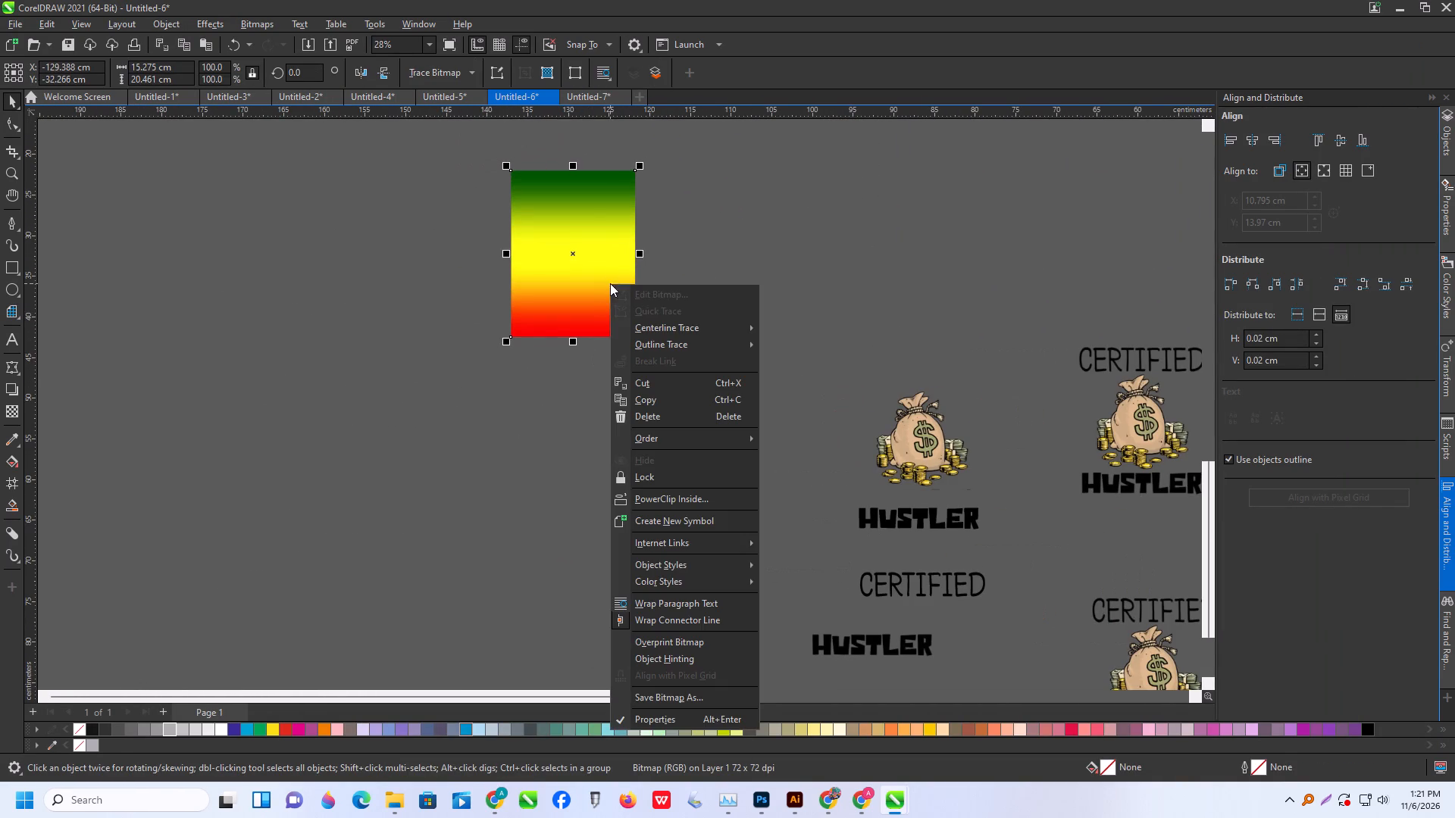
left_click(667, 498)
left_click(927, 527)
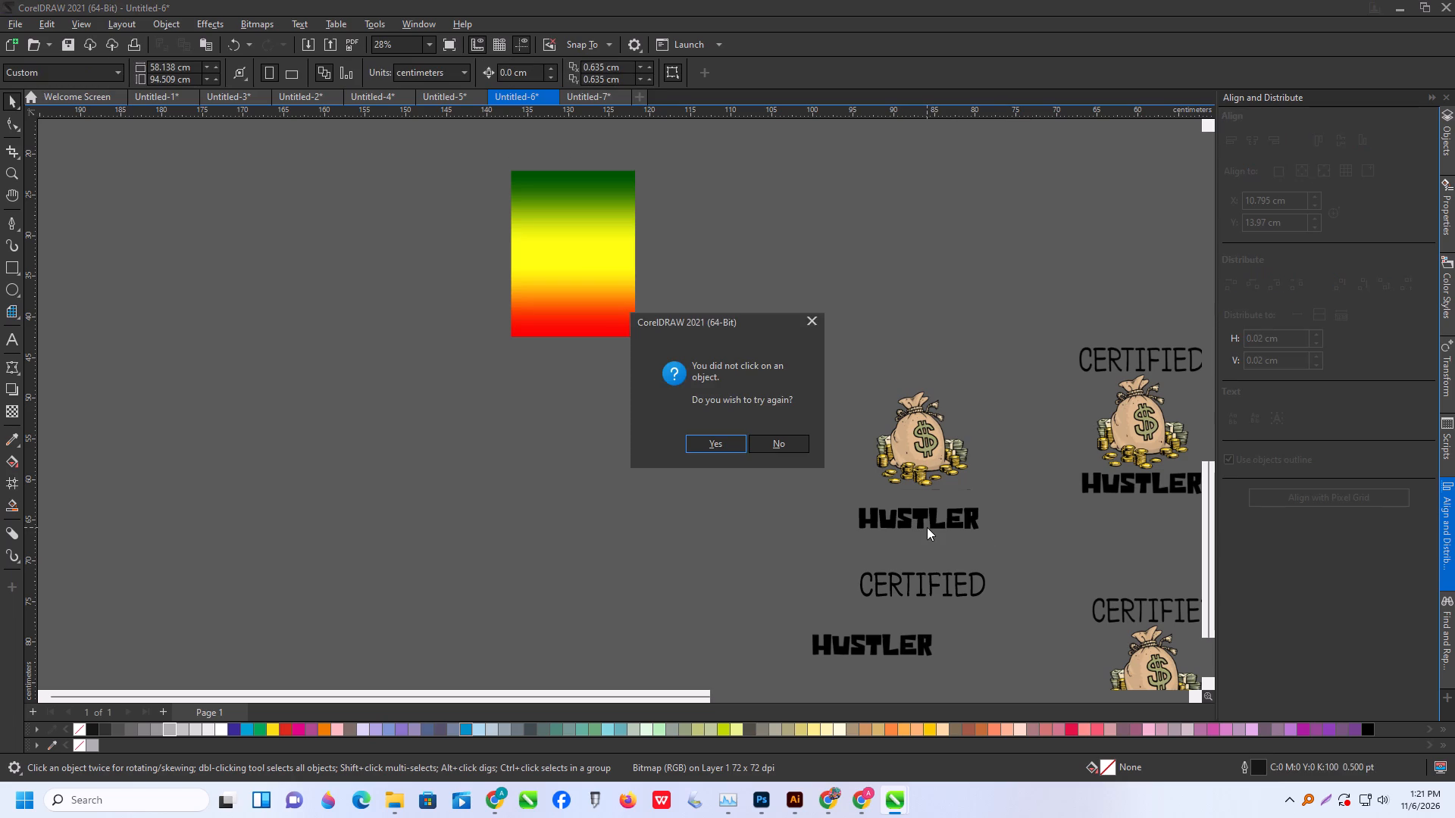
left_click(727, 442)
left_click(925, 519)
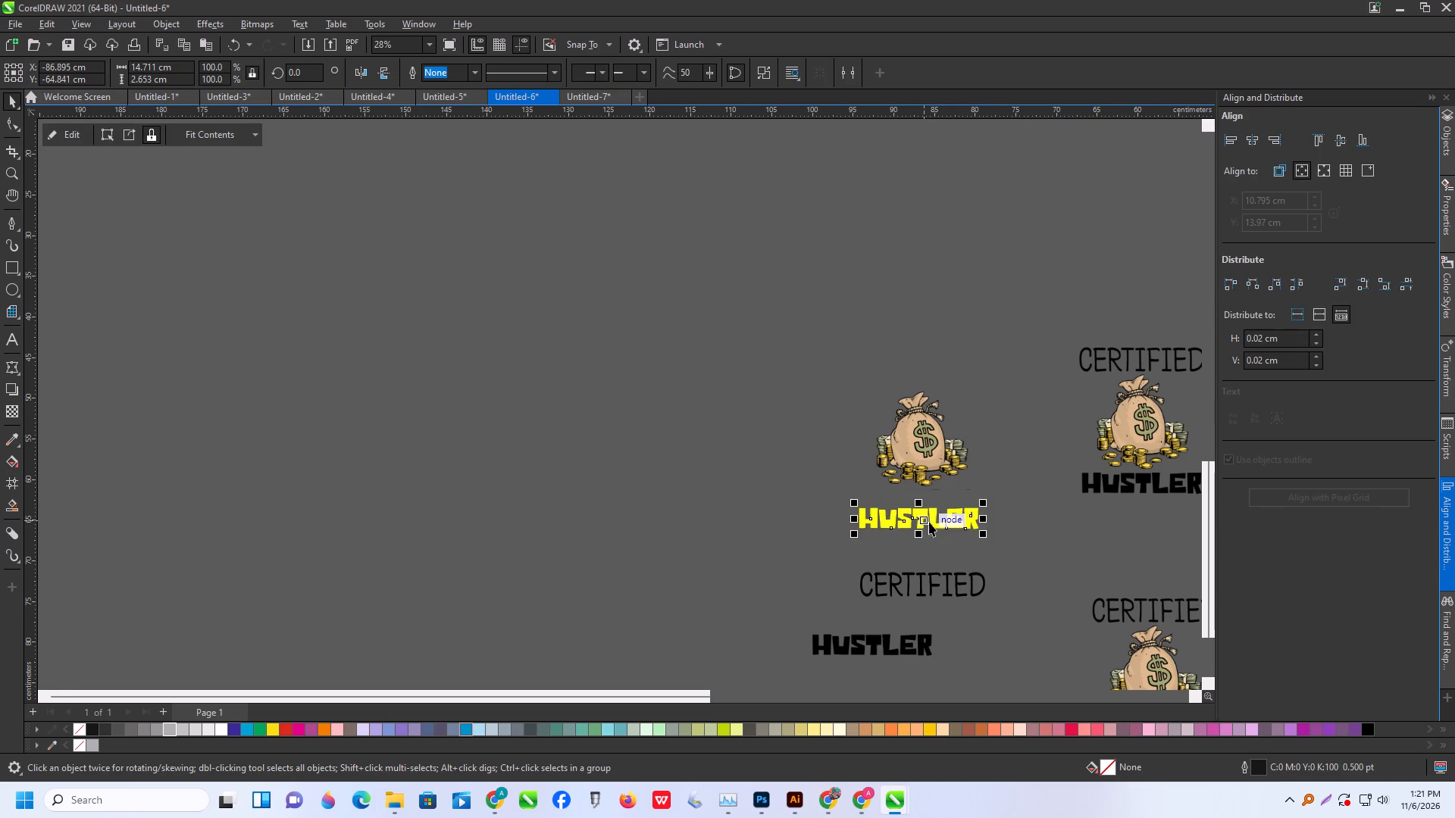
Edit the HUSTLER PowerClip contents, squashing the rasta gradient to about 2.8 cm high so all its colours span the letters.
scroll(943, 529, "up", 6)
left_click(60, 133)
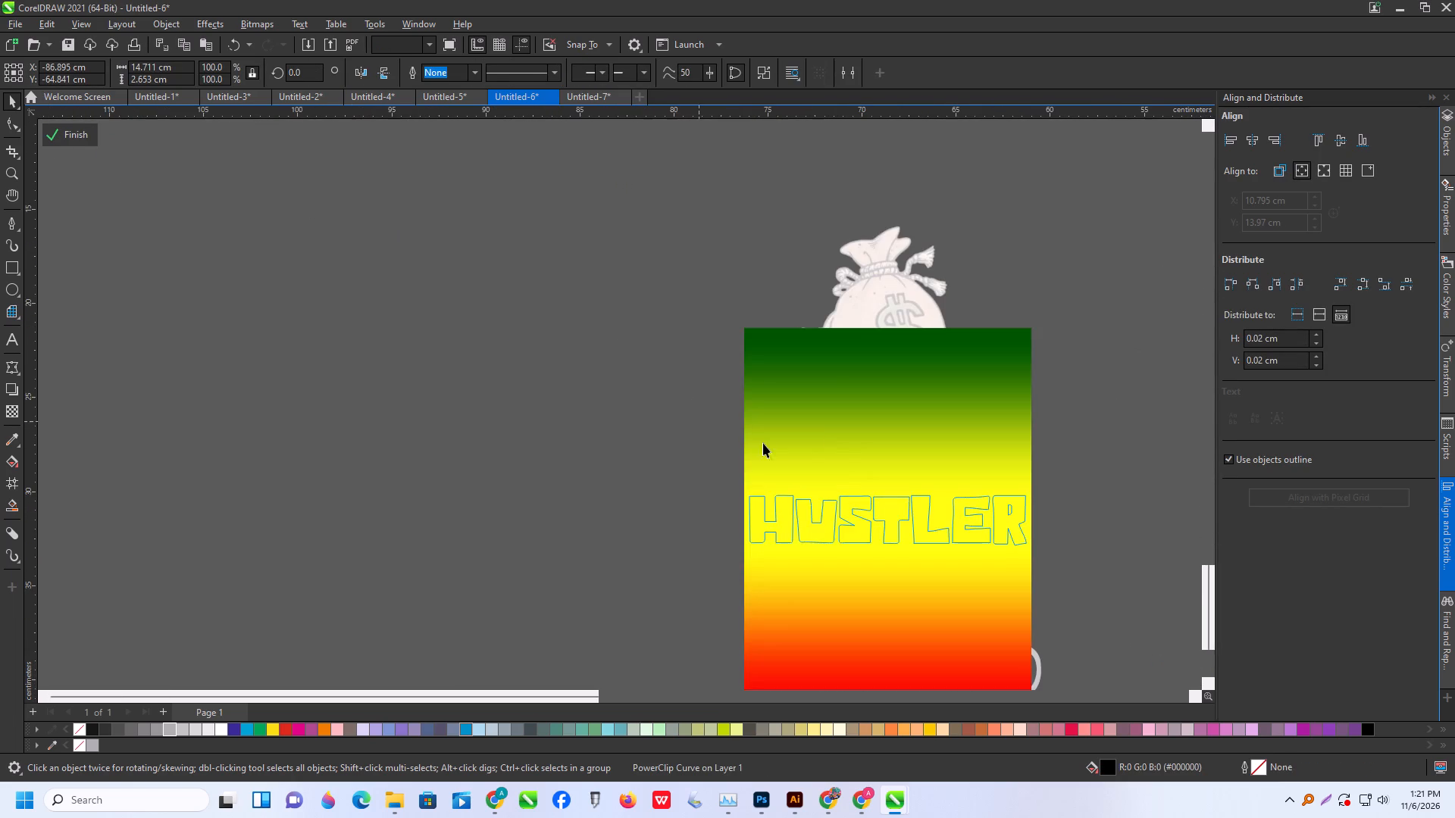
scroll(833, 433, "down", 4)
left_click(894, 429)
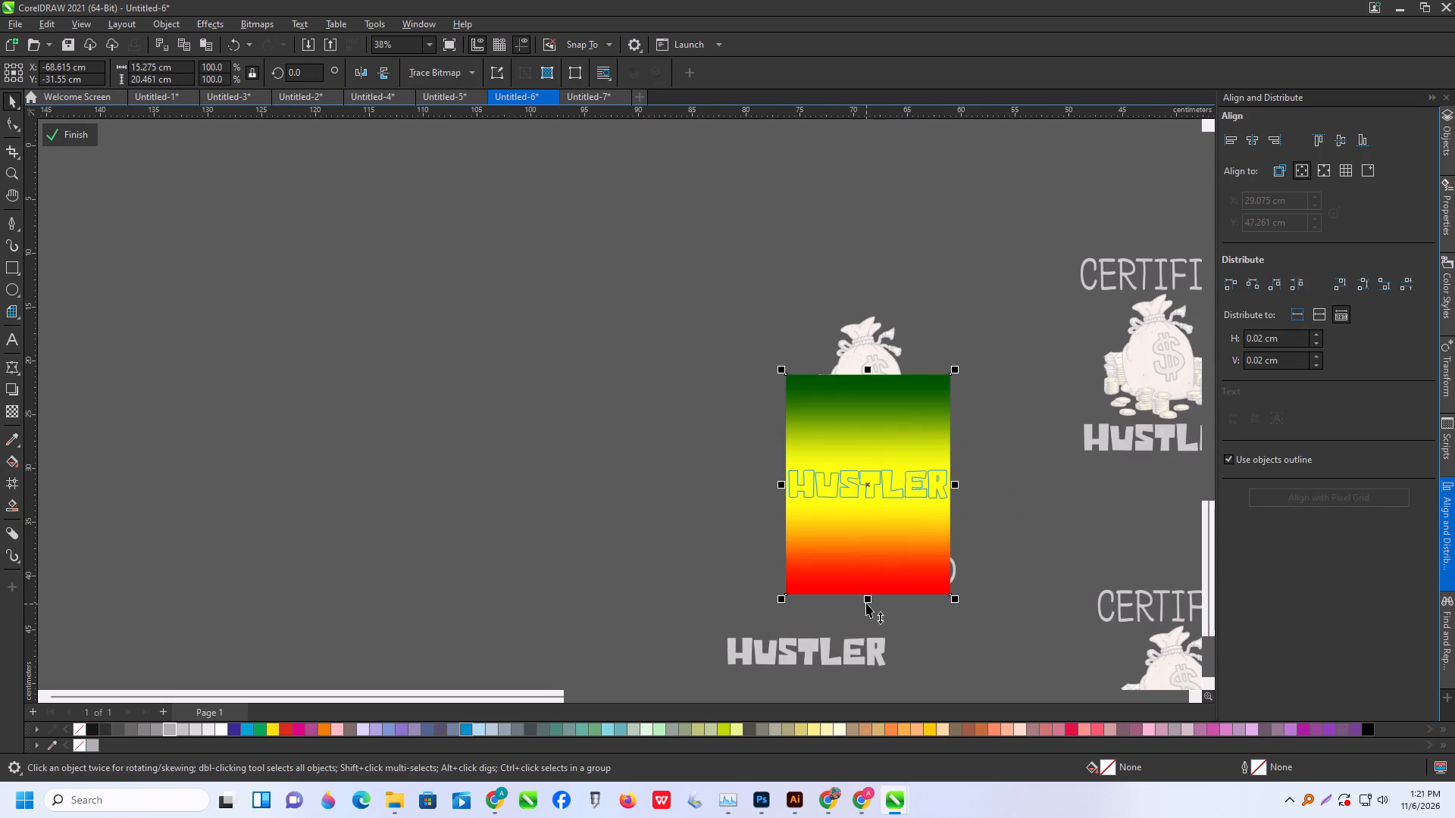
left_click_drag(866, 603, 864, 533, "shift")
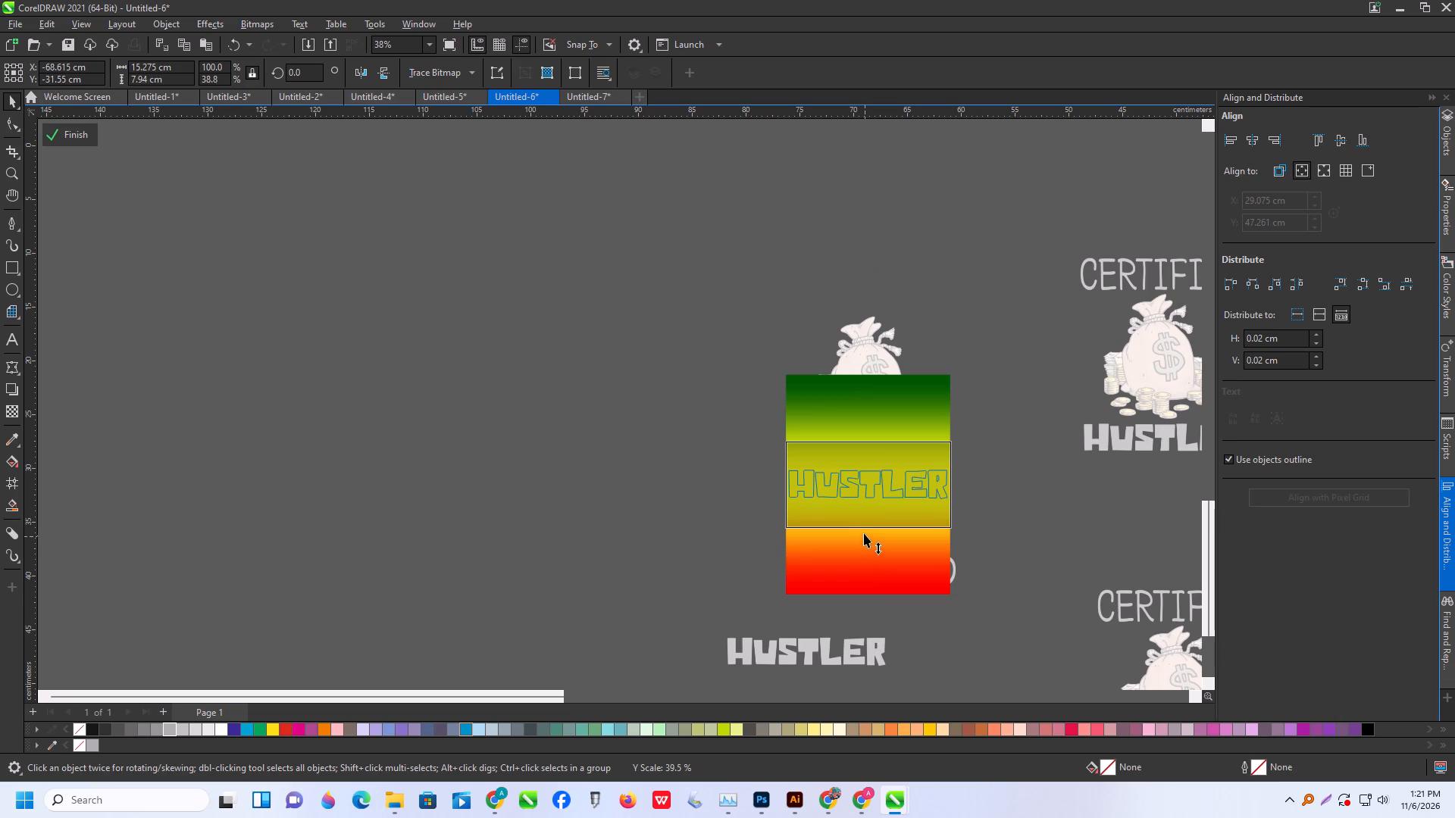
left_click_drag(864, 533, 857, 510, "shift")
scroll(871, 544, "up", 7)
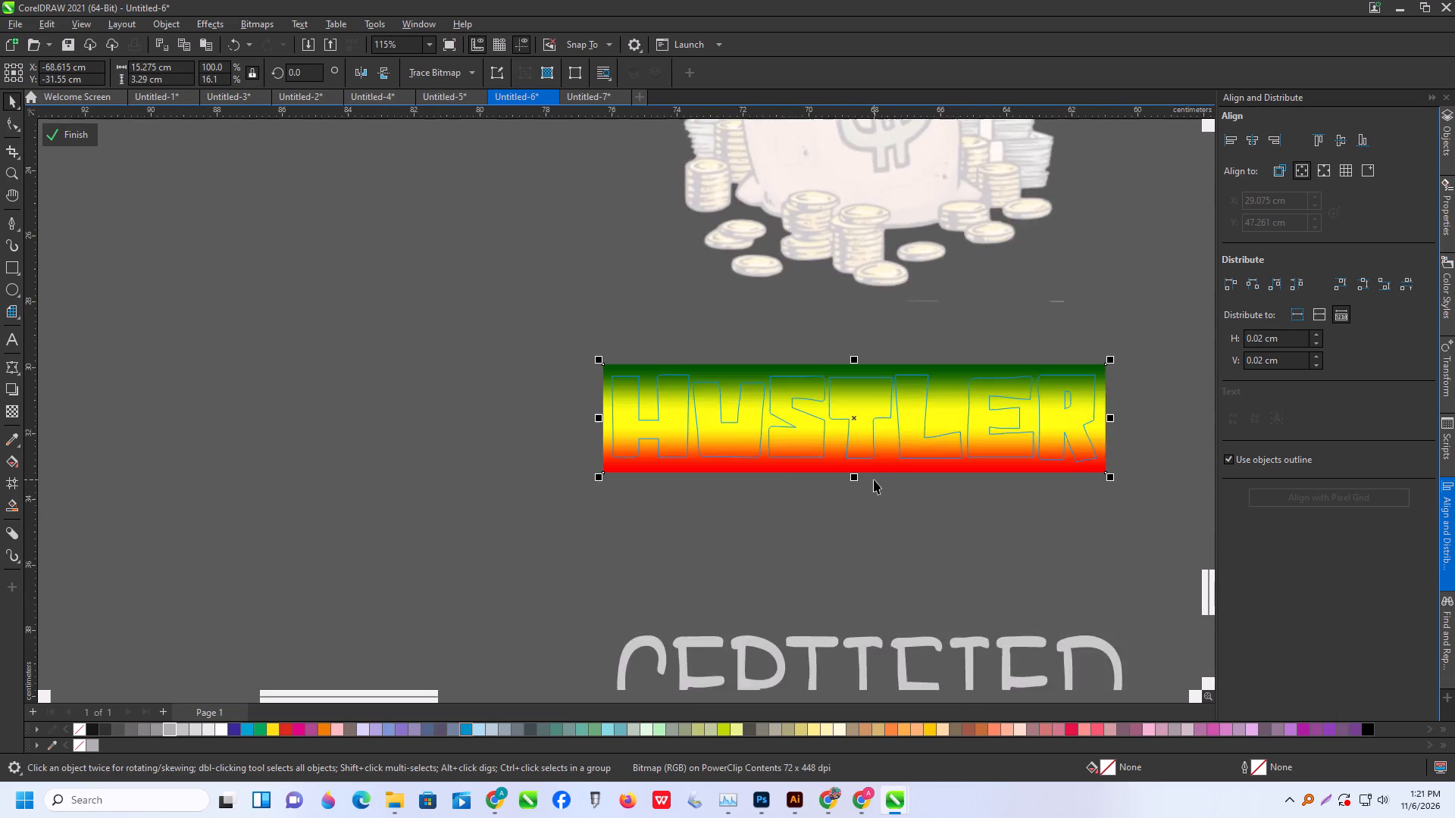
scroll(874, 479, "up", 4)
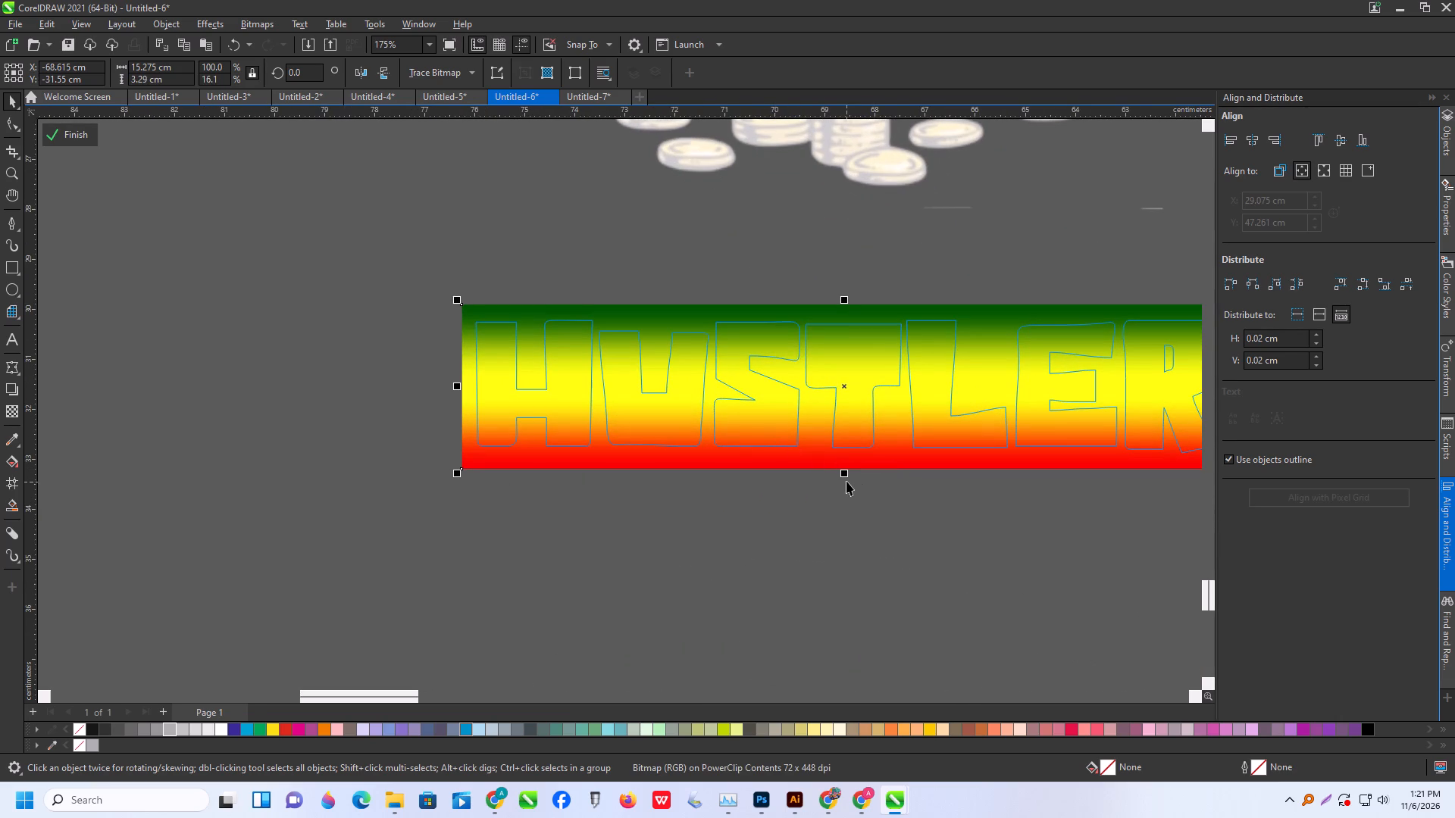
left_click_drag(845, 477, 843, 465, "shift")
left_click(74, 132)
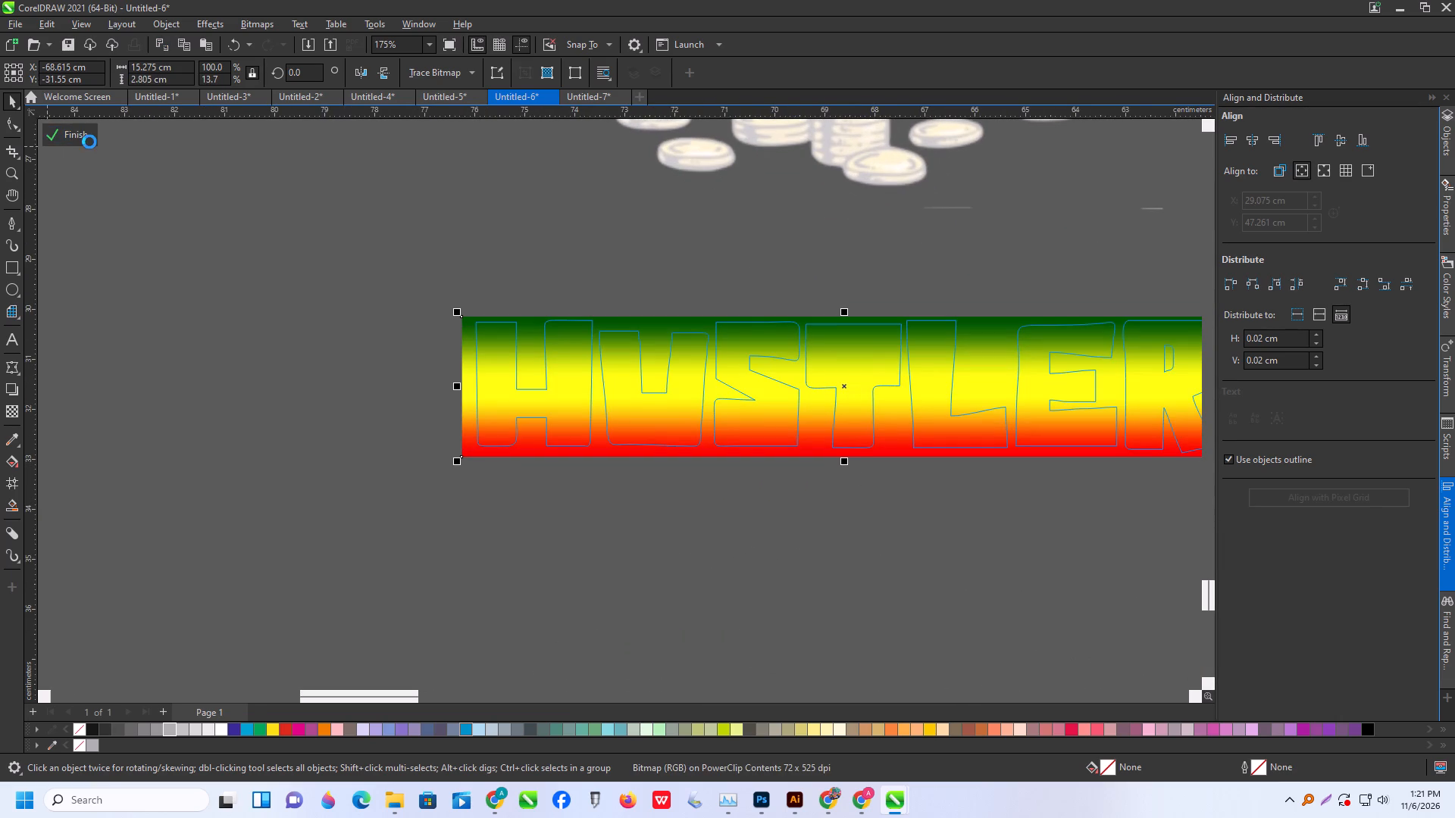
Move the gradient-filled HUSTLER lettering up to sit directly beneath the separate money bag.
scroll(382, 357, "down", 8)
scroll(683, 486, "down", 1)
left_click(730, 421)
scroll(590, 395, "up", 2)
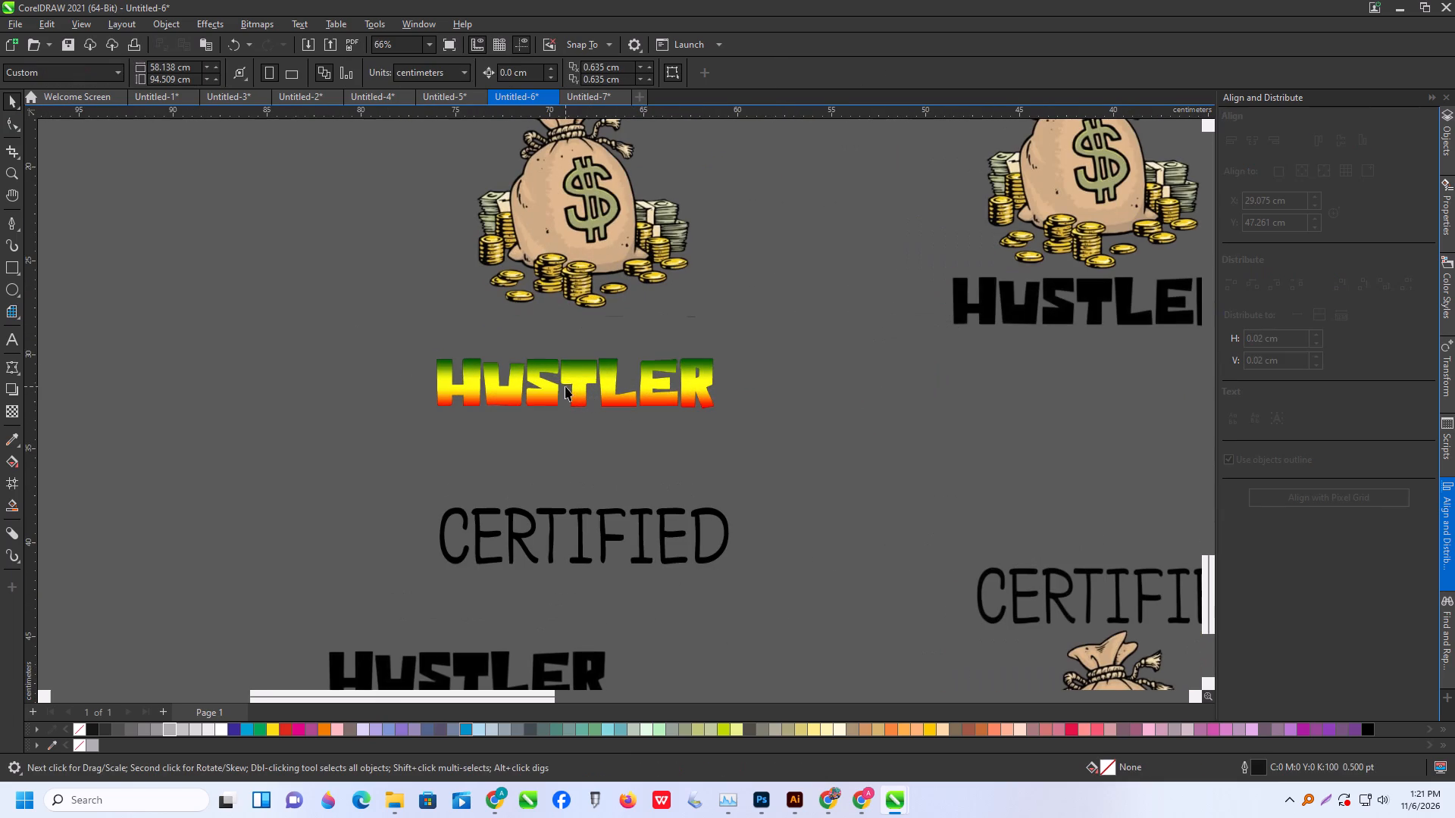
left_click_drag(564, 386, 573, 341)
Paste another copy of the rasta gradient image and move it off the sticker page, near the CERTIFIED HUSTLER parts.
scroll(724, 402, "down", 1)
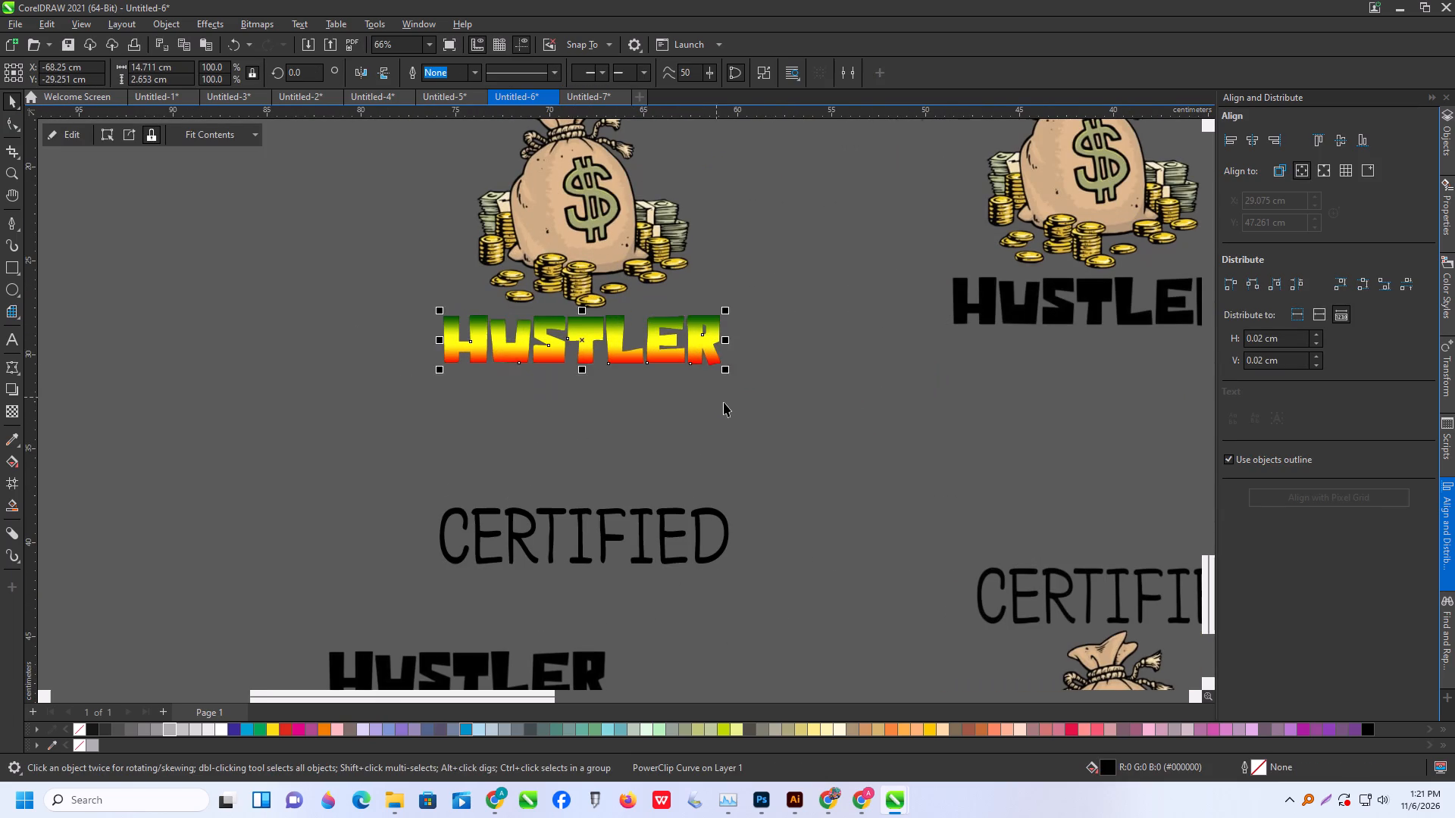
scroll(724, 402, "down", 5)
key("ctrl+v")
scroll(662, 318, "down", 10, "ctrl")
scroll(826, 395, "up", 1)
scroll(828, 396, "down", 1)
scroll(925, 241, "up", 3)
left_click_drag(933, 219, 499, 412)
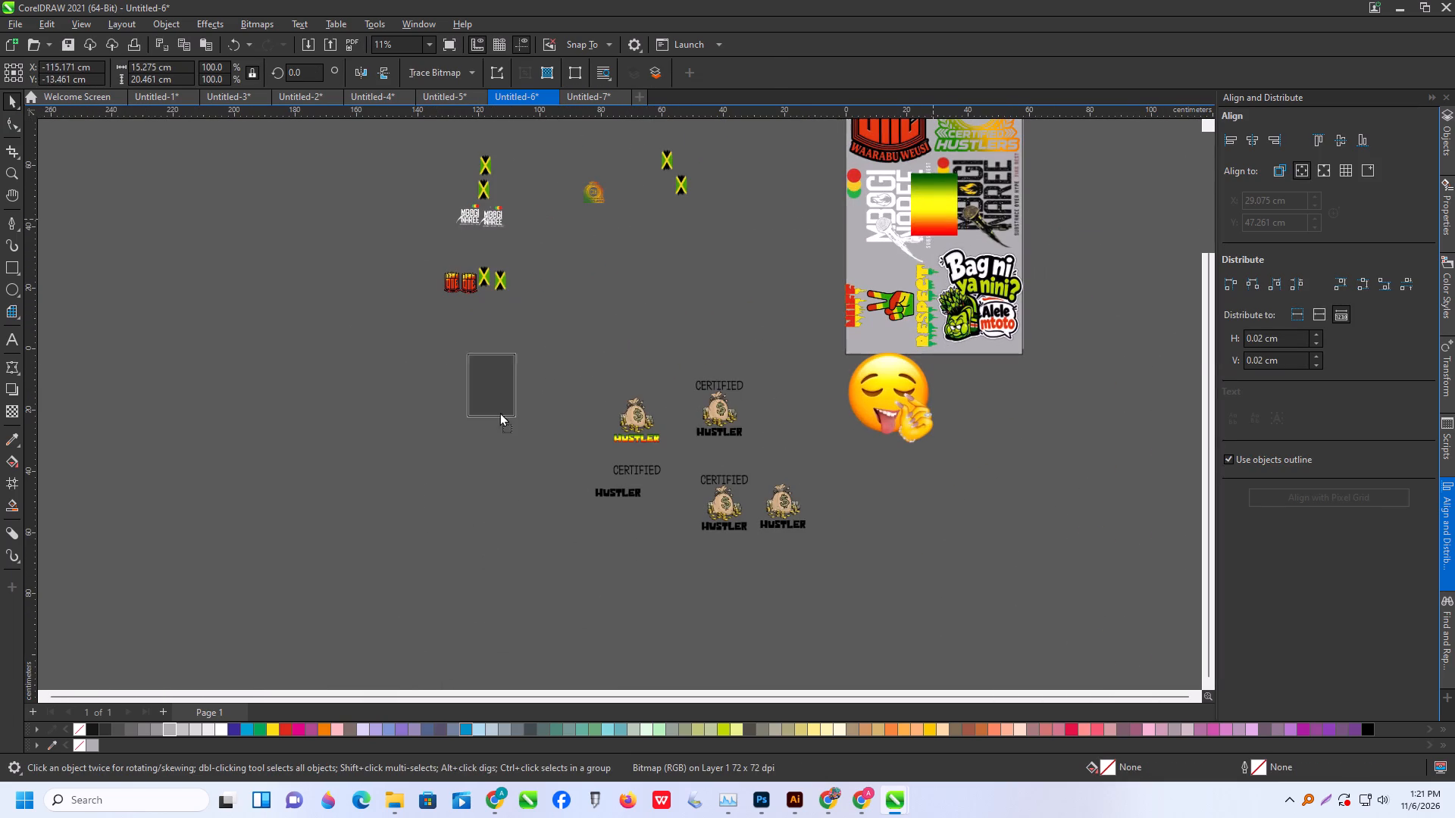
left_click_drag(499, 412, 501, 413)
PowerClip the pasted rasta gradient image inside the separate CERTIFIED lettering.
scroll(512, 432, "up", 8)
right_click(521, 395)
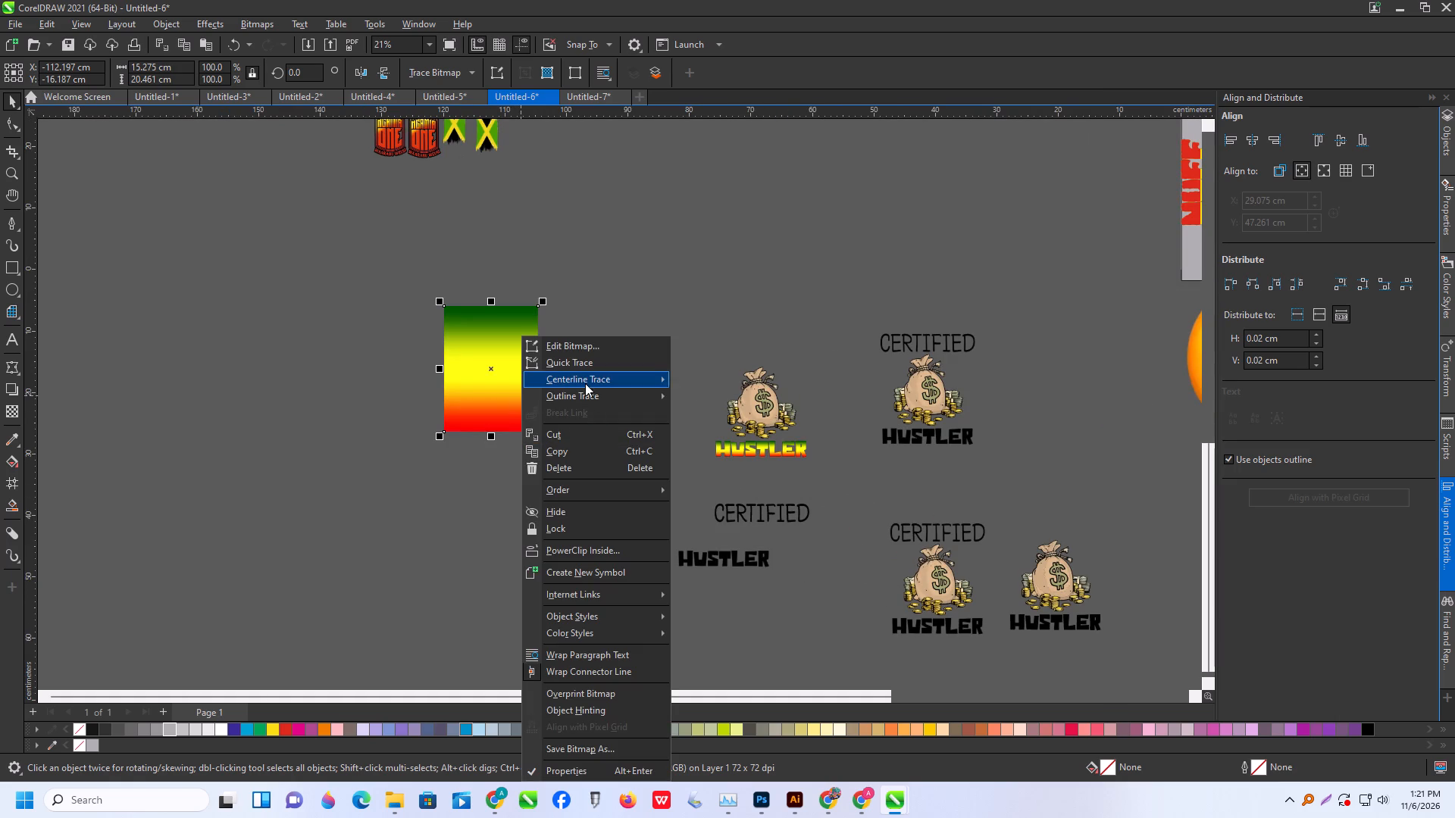
left_click(587, 548)
left_click(762, 510)
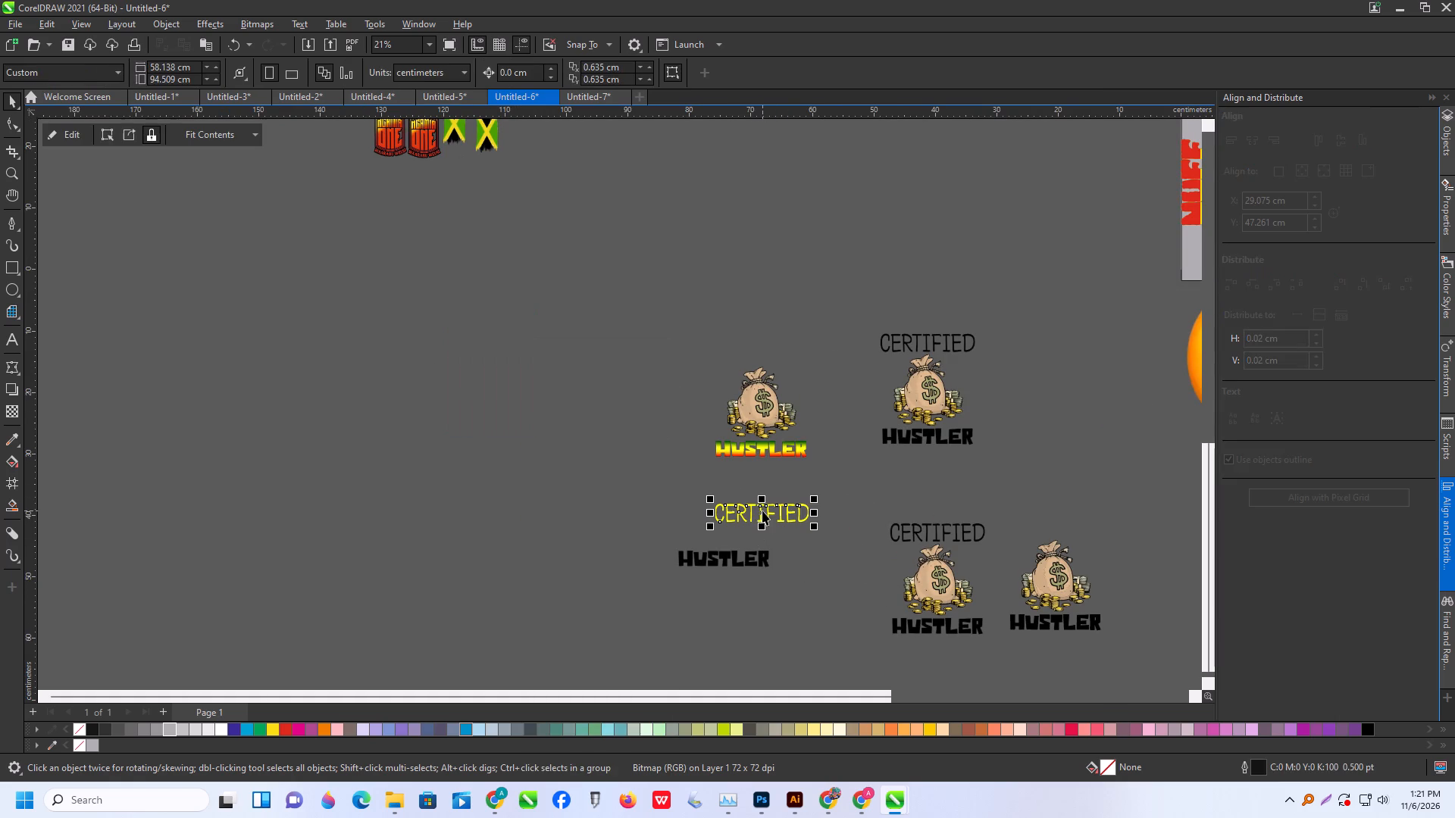
Edit the CERTIFIED PowerClip contents, squashing the gradient image to about 2.9 cm high around the letters.
left_click(70, 133)
scroll(815, 460, "up", 3)
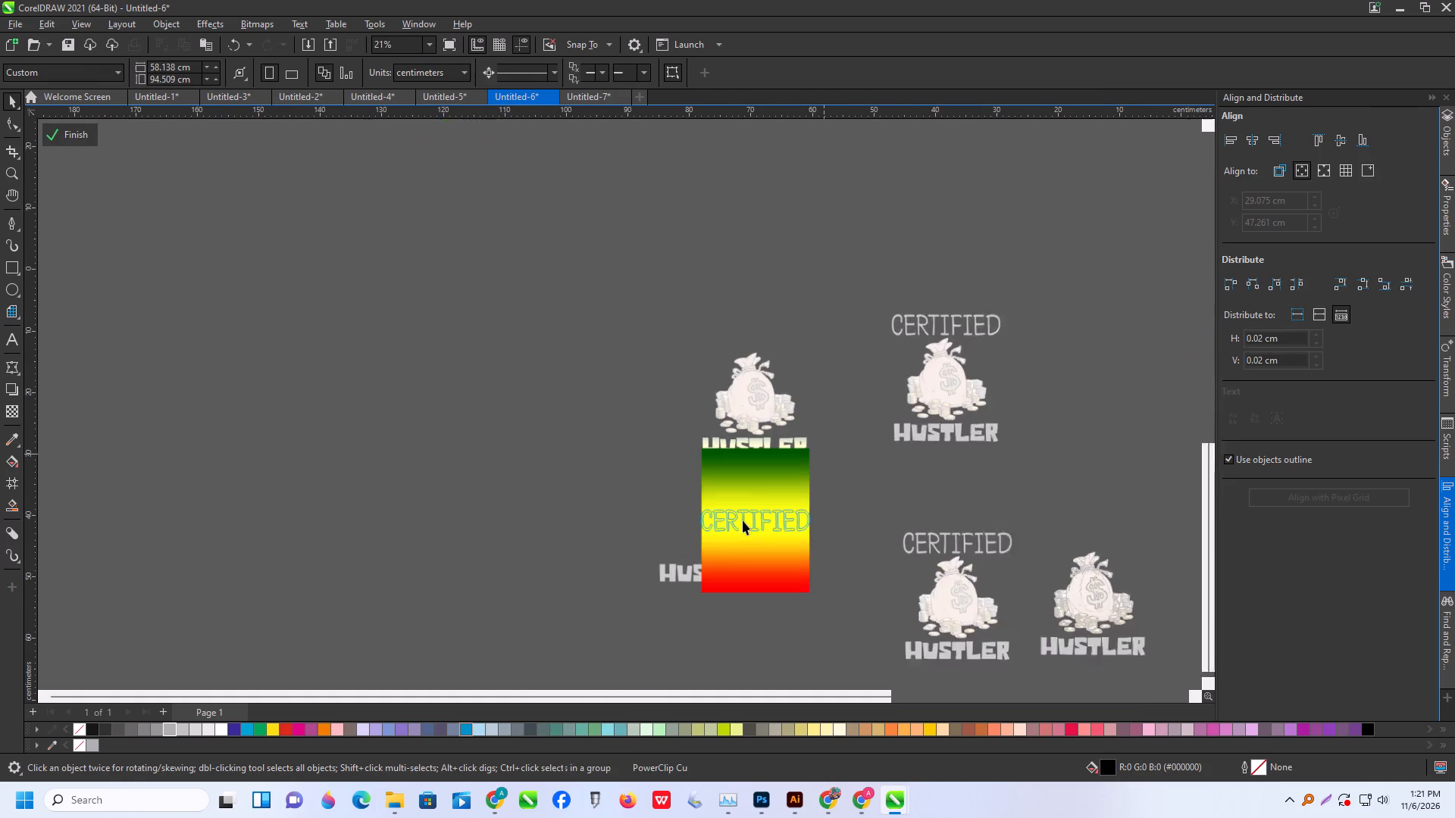
scroll(743, 520, "up", 2)
left_click(762, 571)
left_click_drag(762, 626, 766, 594, "shift")
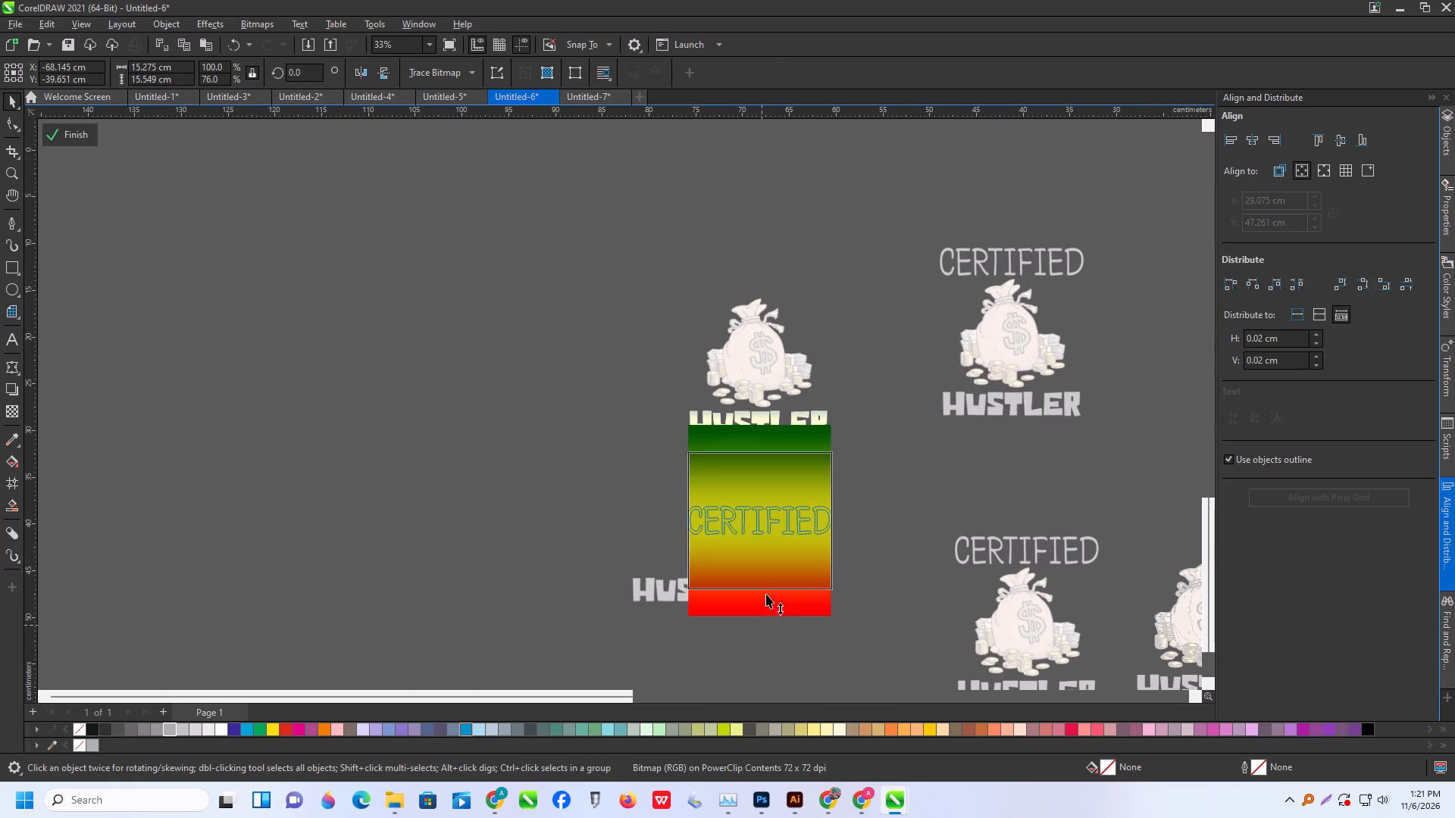
left_click_drag(766, 594, 755, 546, "shift")
scroll(753, 552, "up", 9)
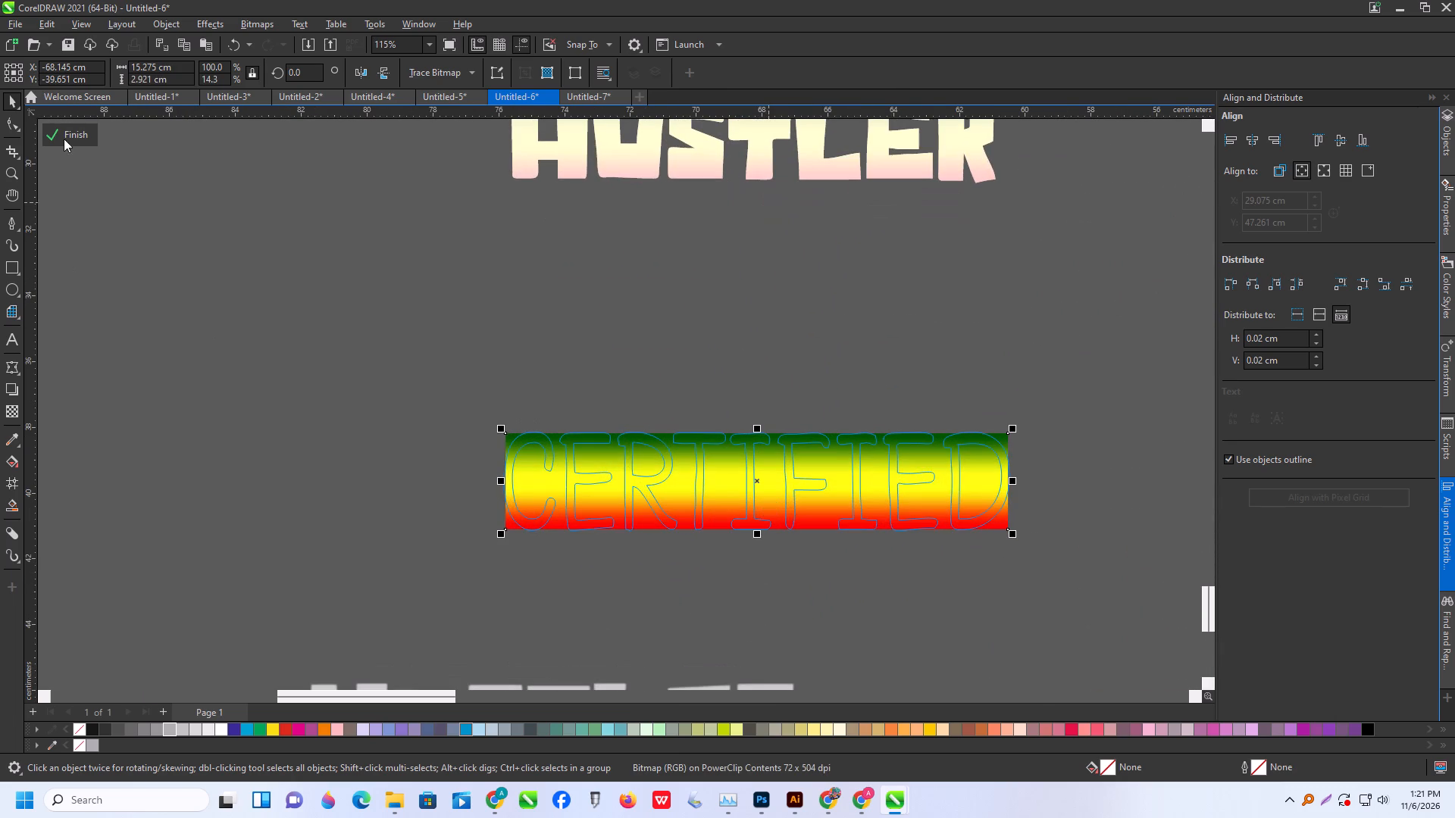
left_click(71, 126)
Reopen the CERTIFIED PowerClip contents and extend the gradient's top edge slightly, making it about 3.1 cm high.
scroll(549, 489, "down", 3)
scroll(687, 517, "up", 3)
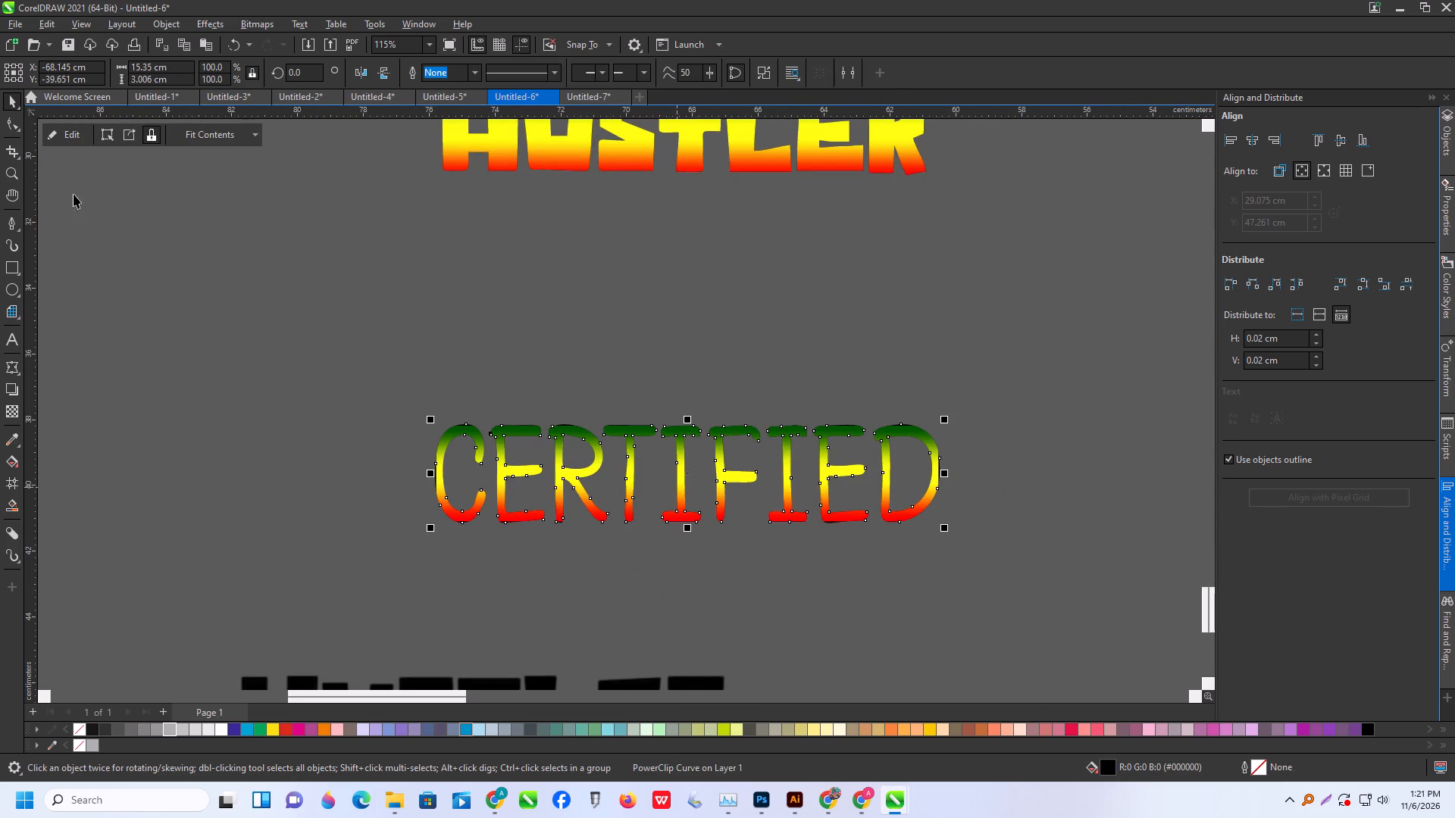
left_click(70, 130)
scroll(607, 432, "up", 3)
left_click(674, 486)
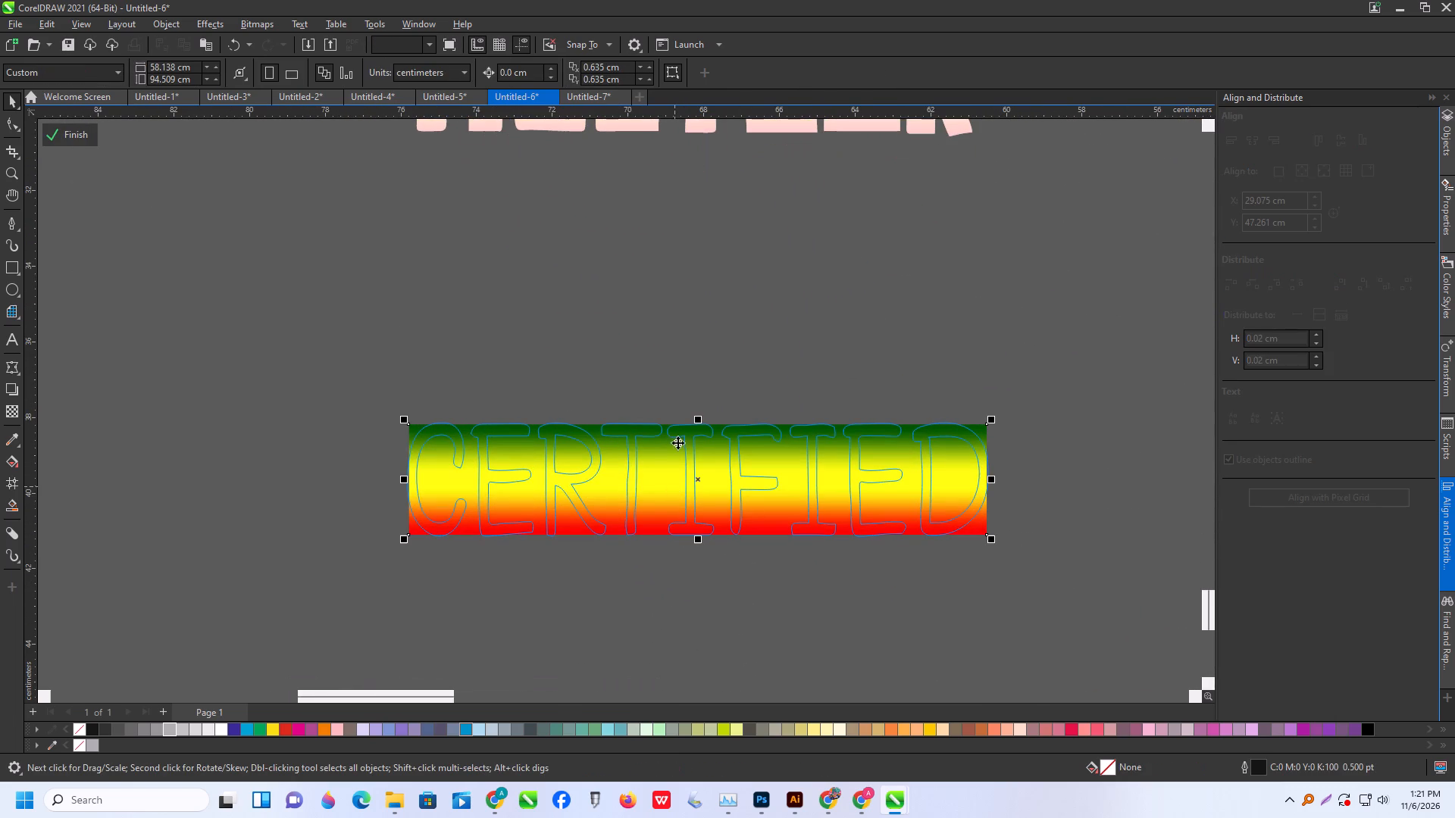
left_click_drag(701, 419, 702, 409)
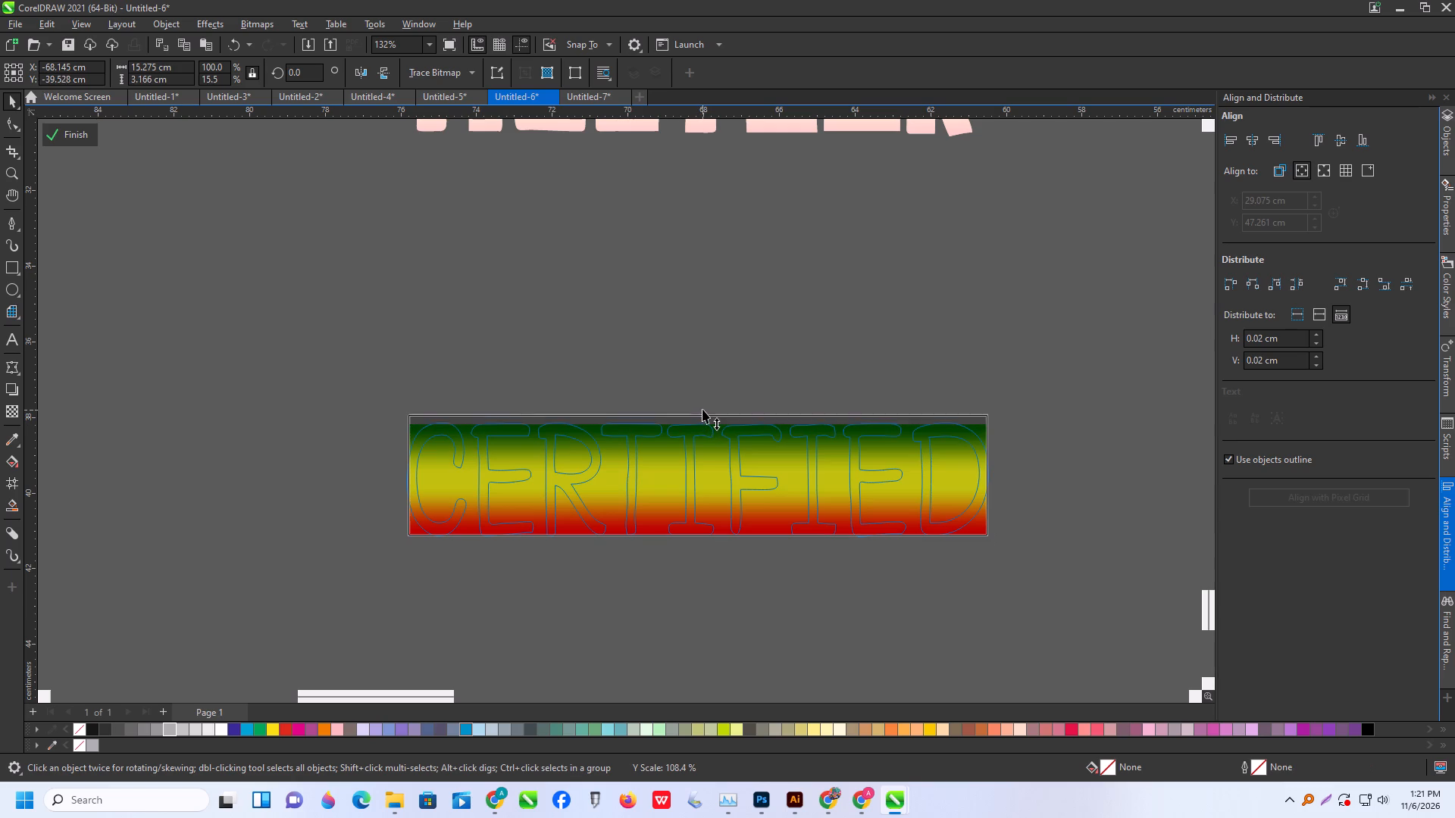
left_click_drag(702, 409, 702, 411)
left_click(83, 138)
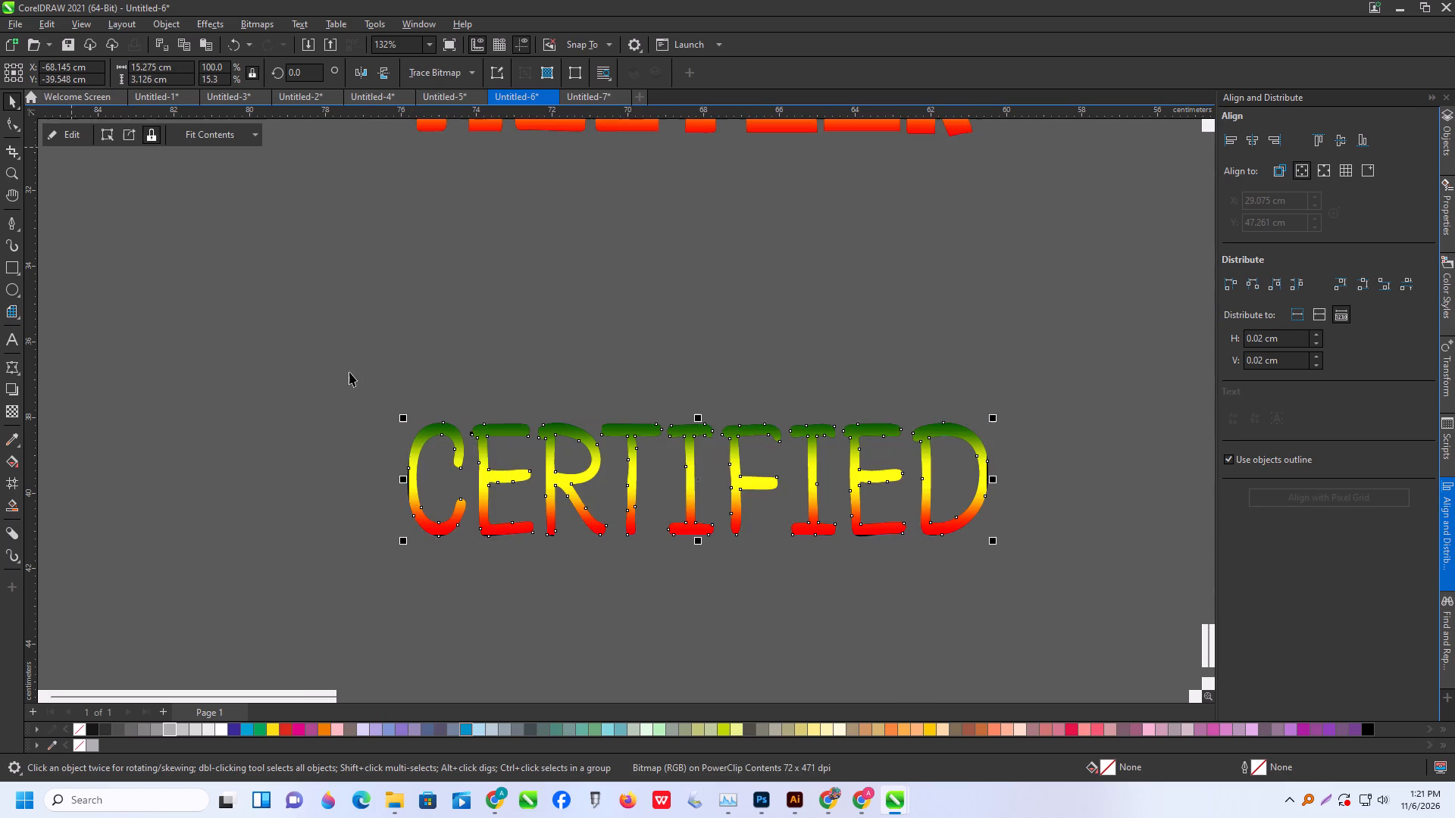
Move the gradient CERTIFIED lettering above the separate money bag and centre lettering, bag and HUSTLER on one vertical axis.
scroll(503, 473, "down", 11)
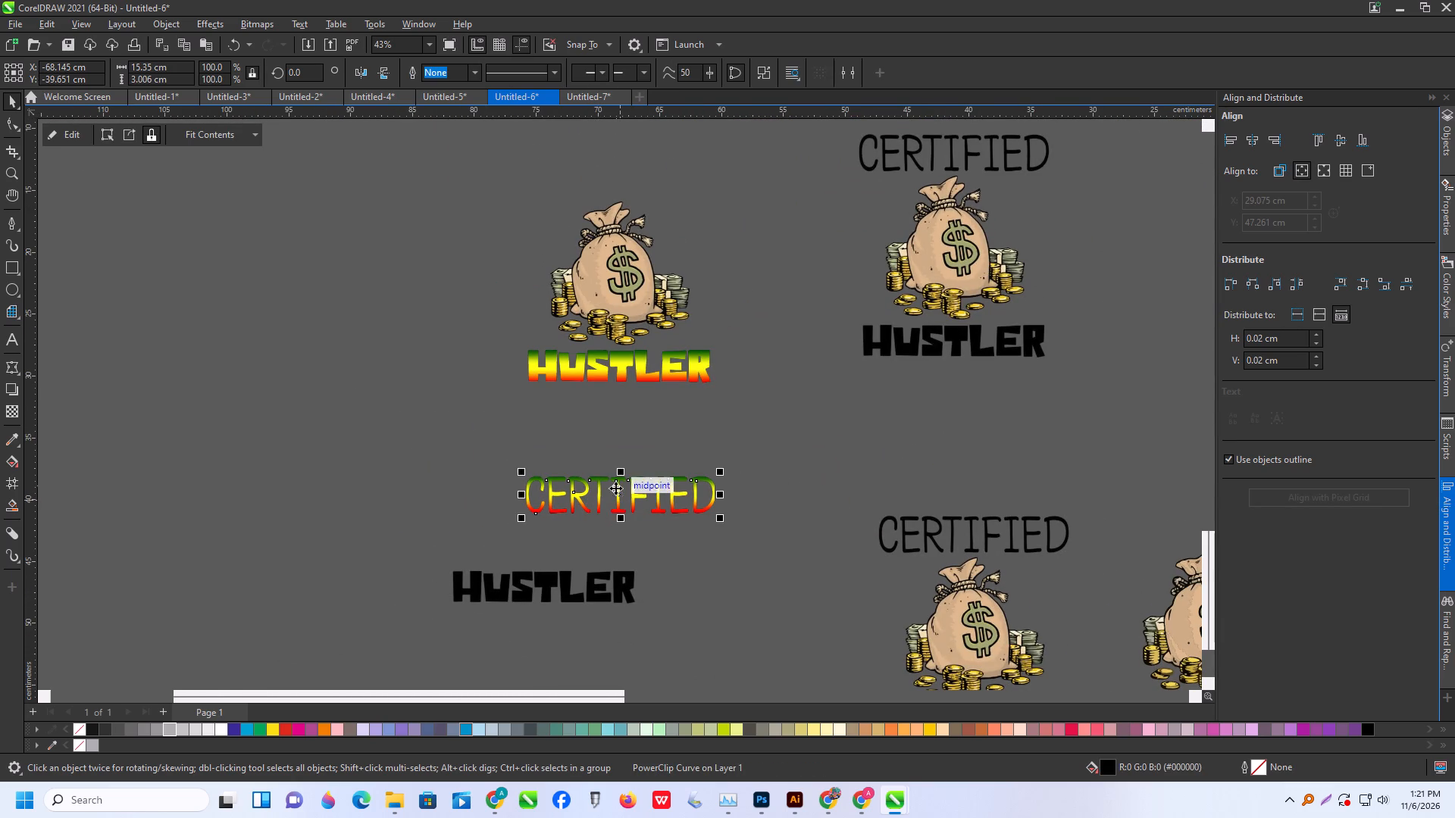
left_click_drag(615, 488, 622, 170)
scroll(490, 351, "down", 4)
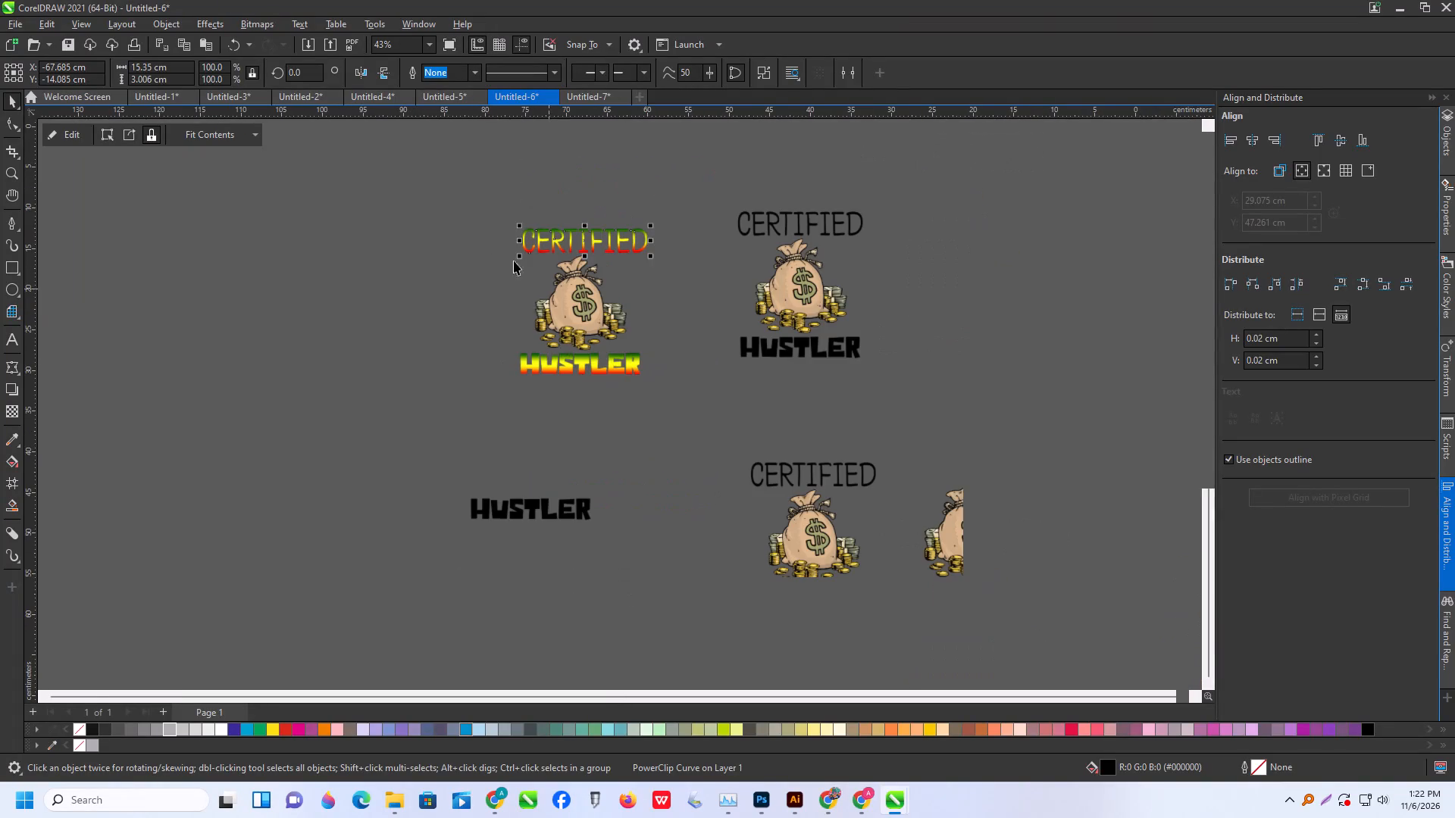
left_click_drag(421, 183, 713, 435)
key("c")
Move the rasta CERTIFIED HUSTLER artwork below the sticker page beside the emoji and enlarge it to about 20.4 × 23.9 cm.
scroll(696, 417, "down", 5)
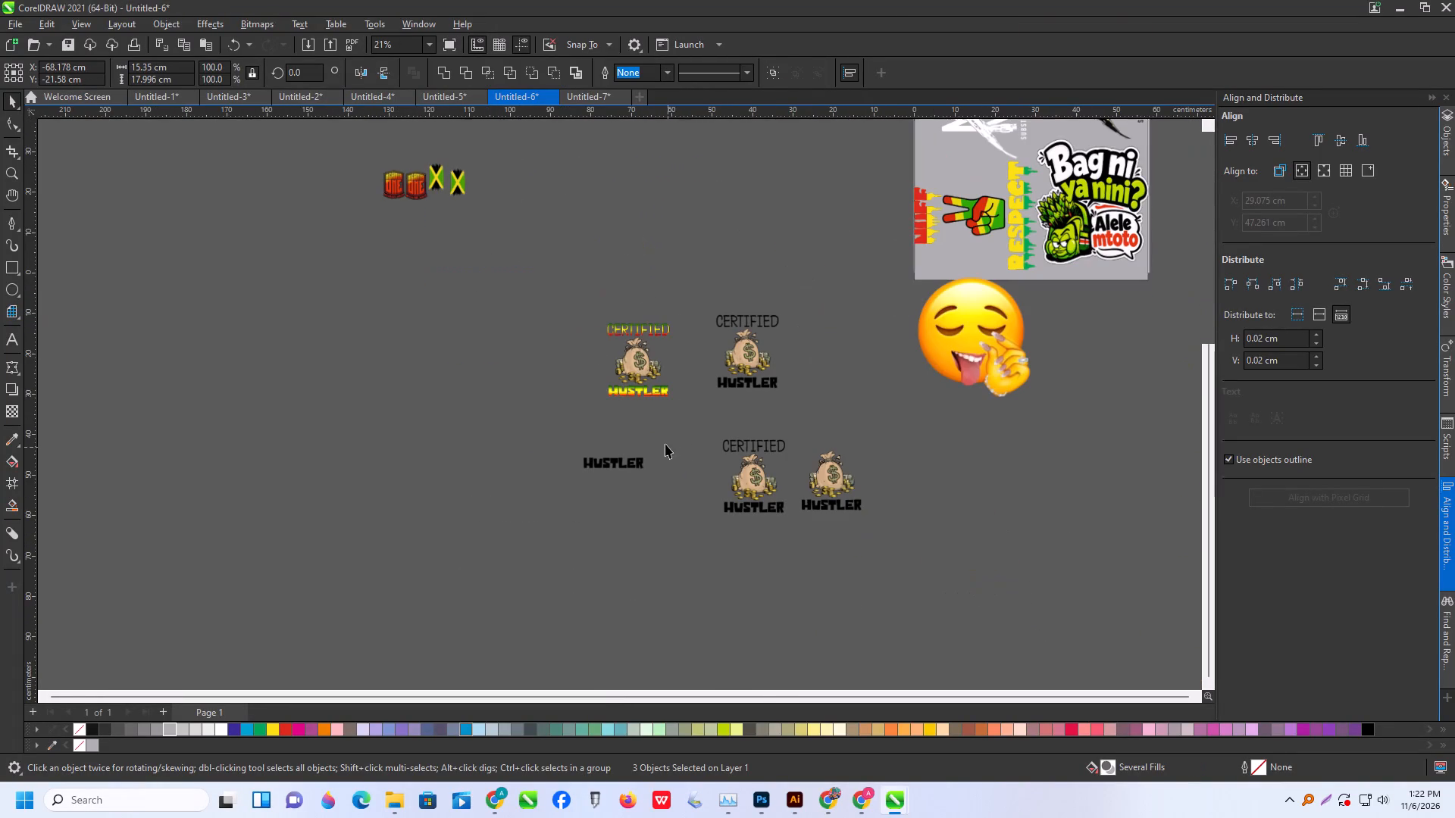
left_click_drag(636, 370, 1070, 331)
scroll(1099, 358, "up", 7)
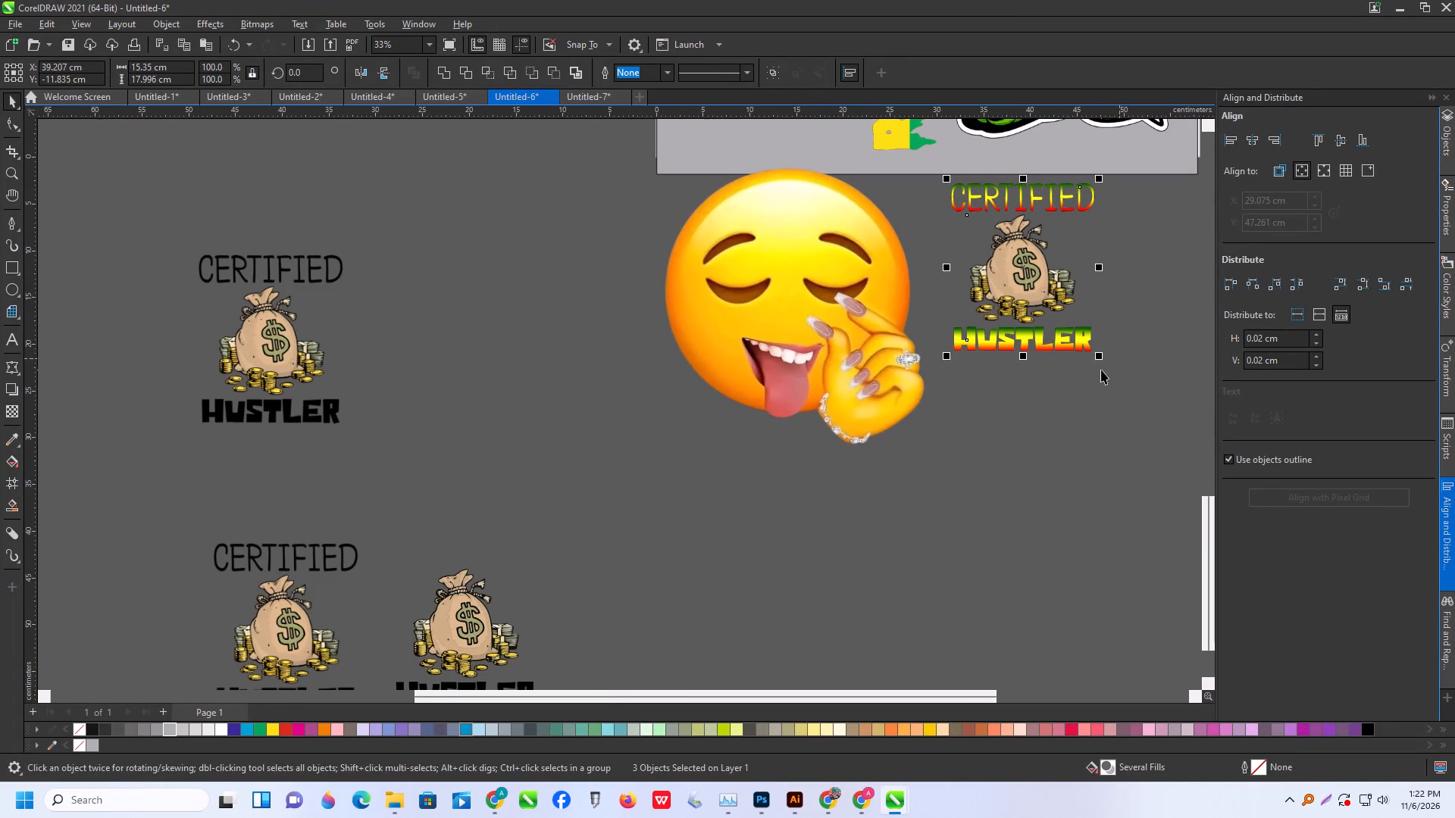
left_click_drag(1100, 359, 1147, 432)
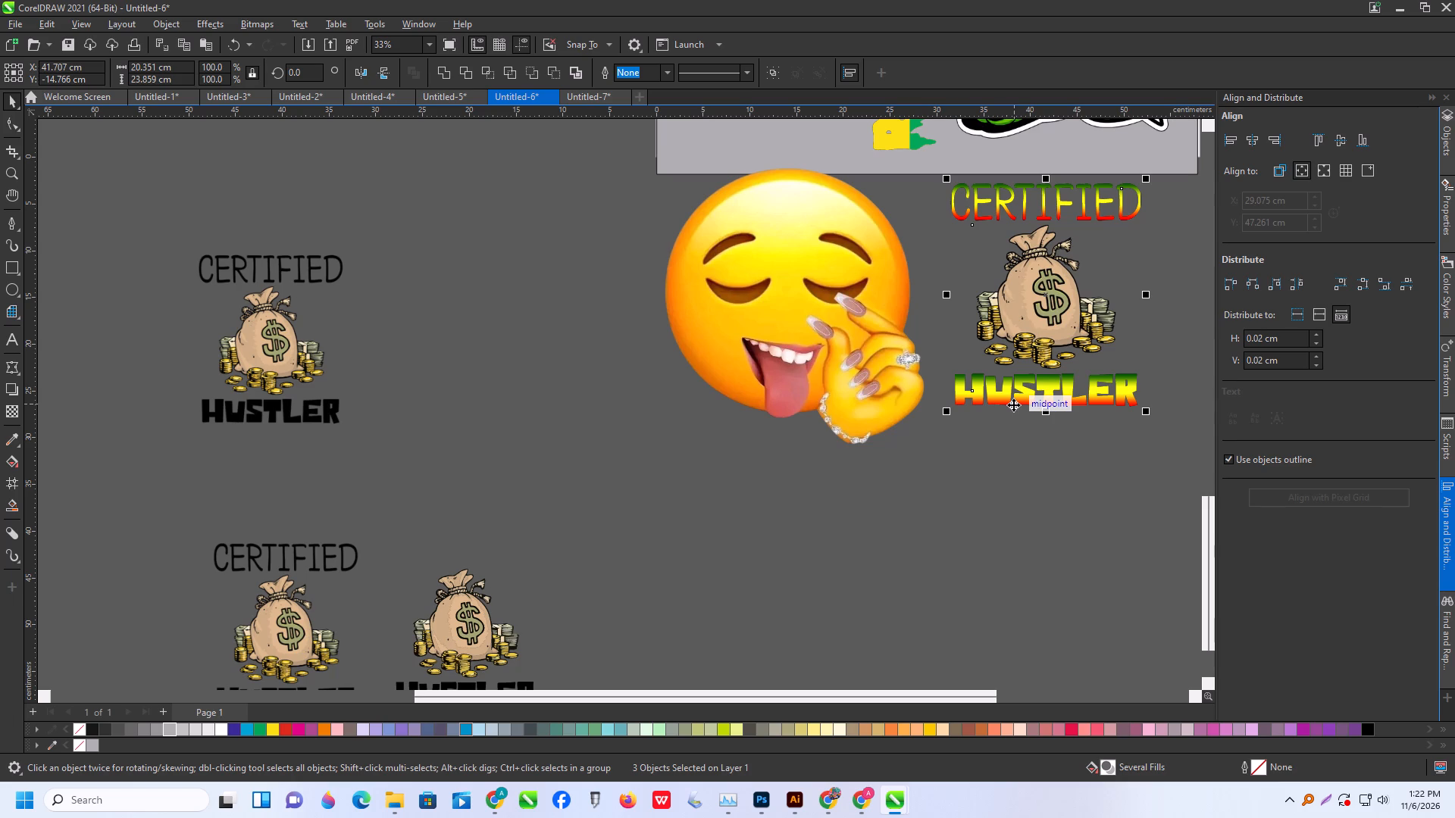
Examine the sticker page layout together with the emoji and CERTIFIED HUSTLER artwork below it.
scroll(965, 420, "down", 2)
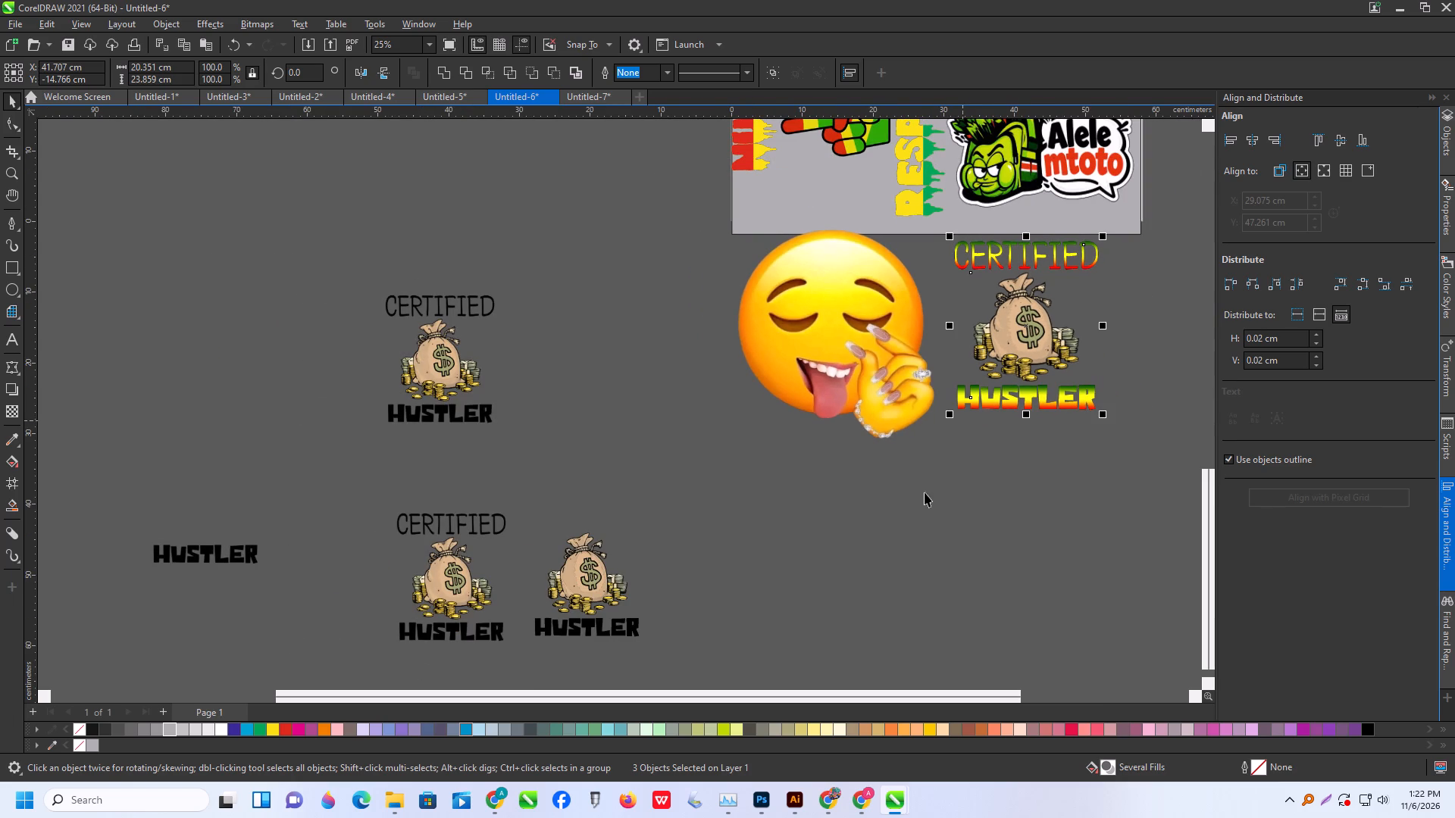
scroll(830, 555, "down", 8)
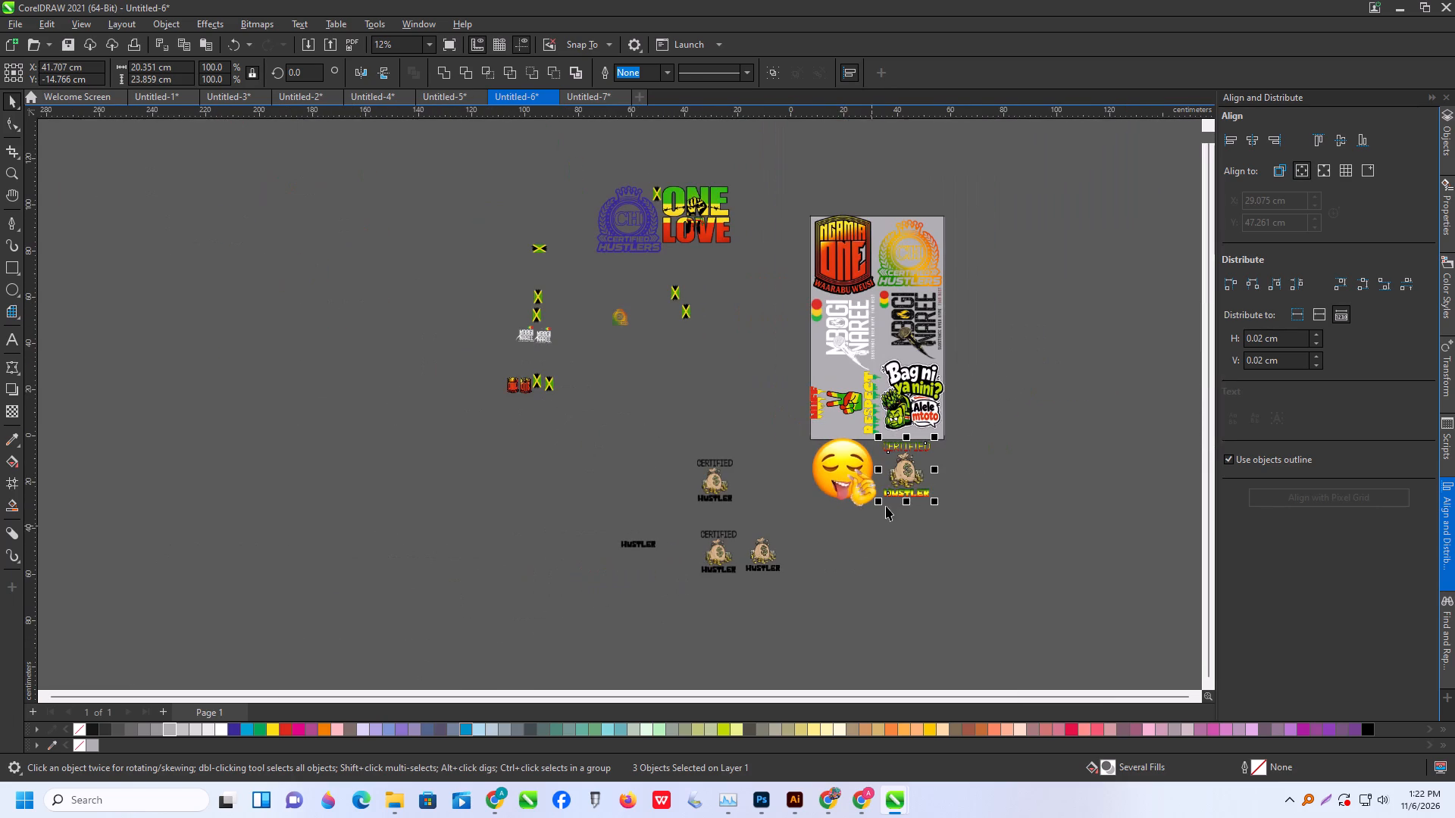
scroll(917, 408, "up", 2)
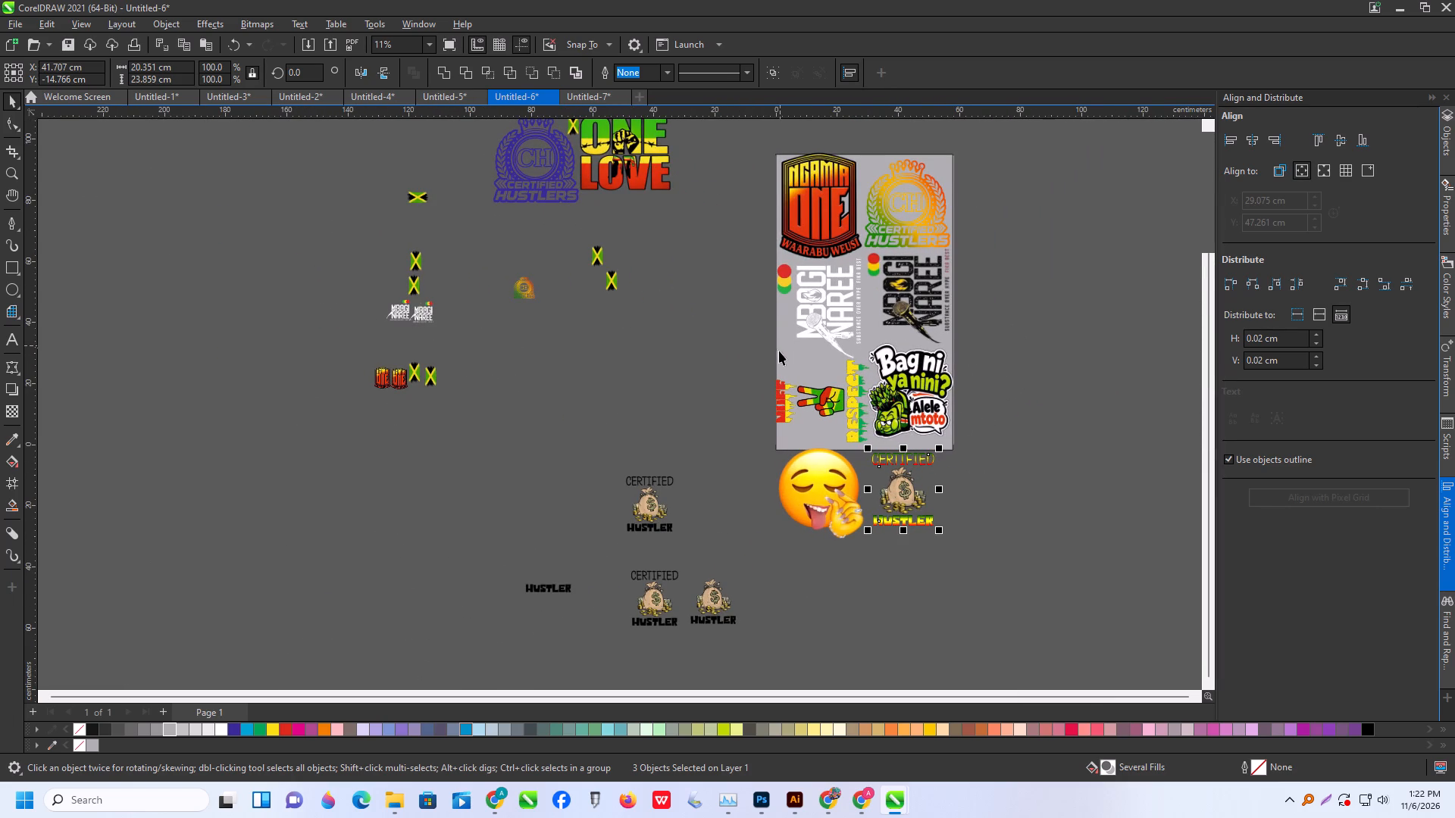
scroll(812, 407, "up", 5)
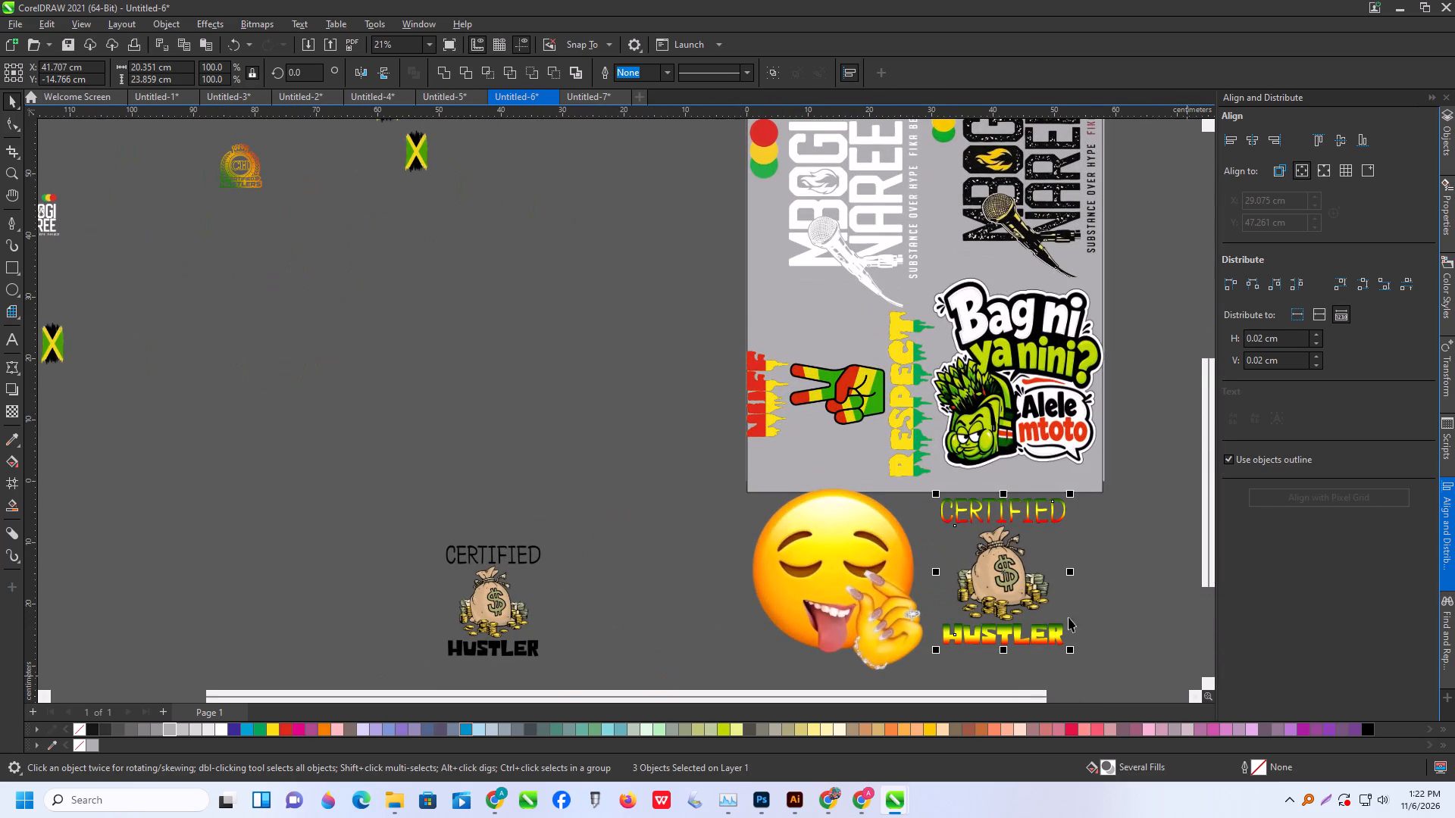
scroll(515, 462, "down", 4)
scroll(819, 492, "up", 7)
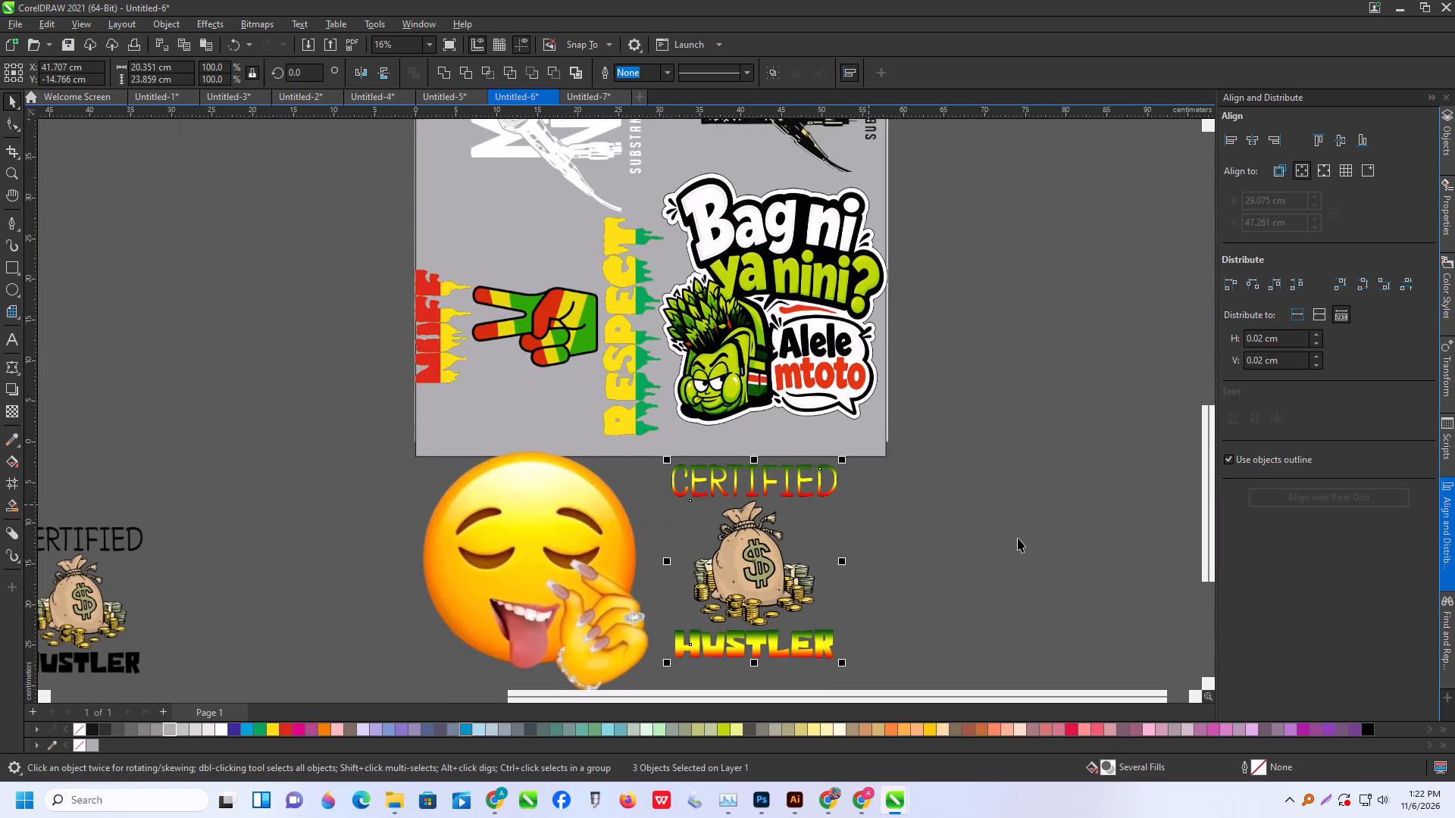
left_click(1018, 538)
scroll(709, 526, "up", 1)
scroll(818, 485, "down", 4)
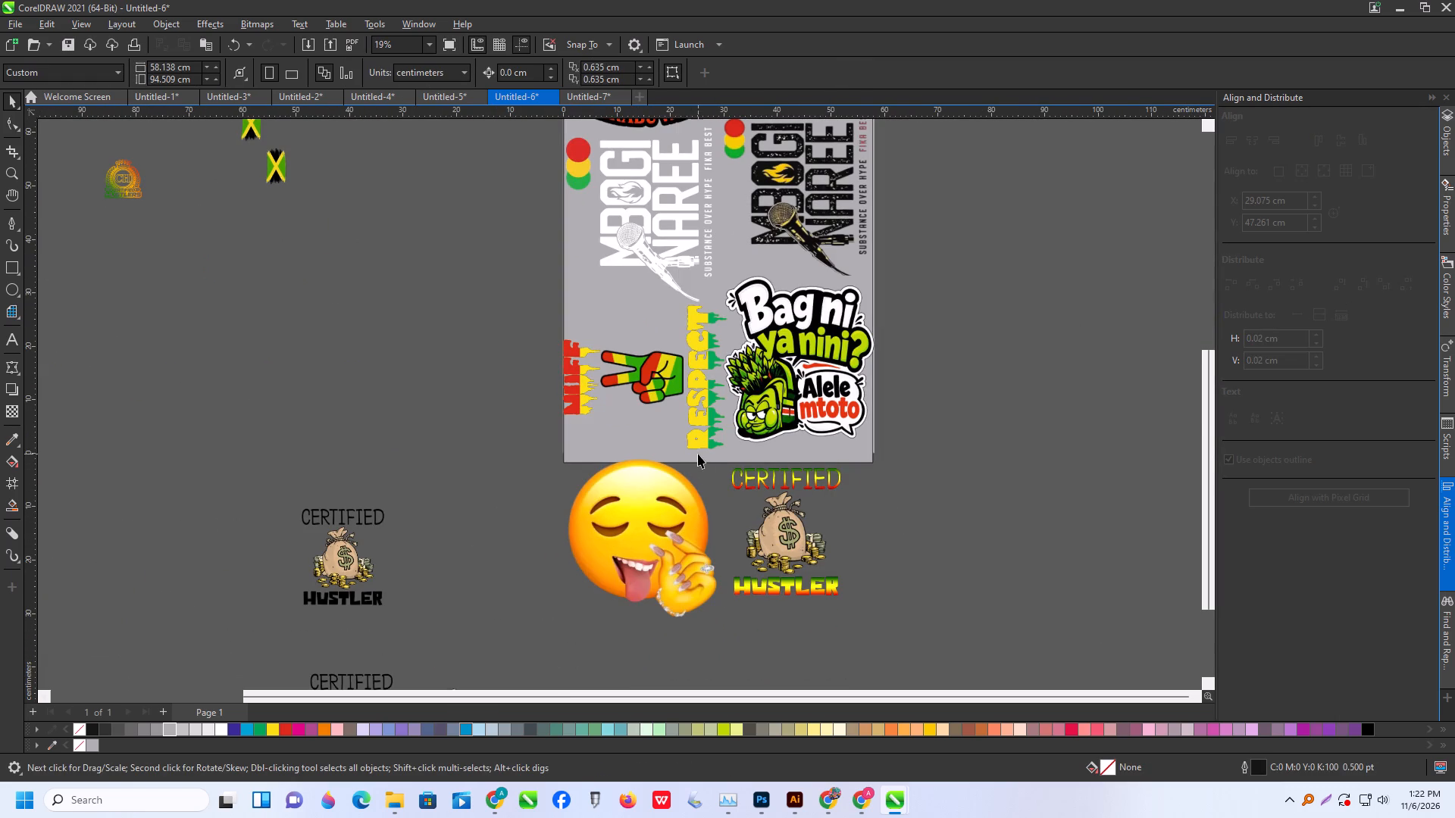
Paste a further copy of the rasta gradient image and move it off the page into the empty area alongside.
key("ctrl+v")
left_click_drag(736, 197, 1031, 242)
scroll(943, 618, "up", 3)
left_click(968, 524)
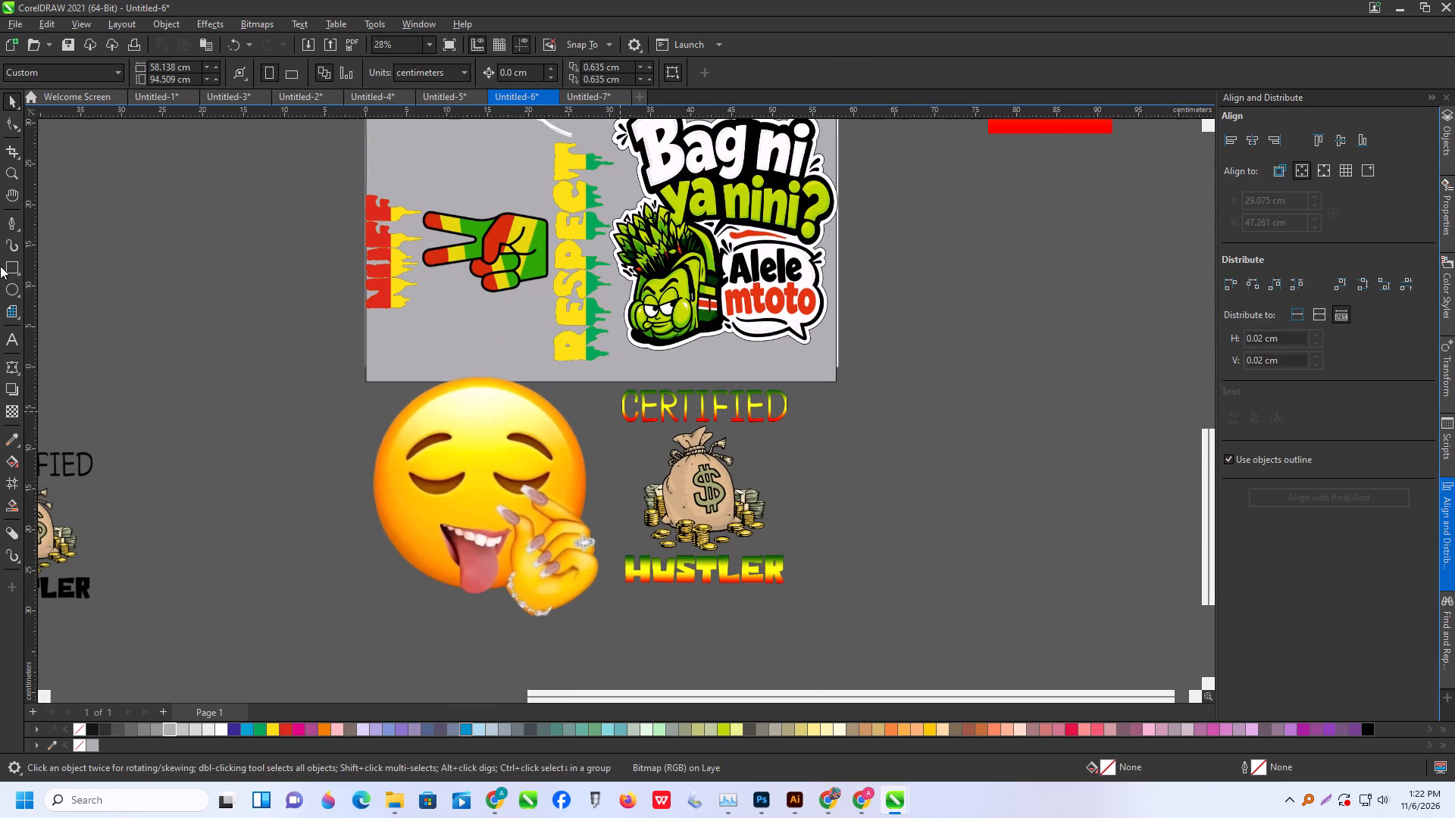
Add the artistic text "certified" in Arial 24 pt in the empty area beside the rasta CERTIFIED HUSTLER artwork.
left_click(11, 345)
scroll(871, 423, "up", 2)
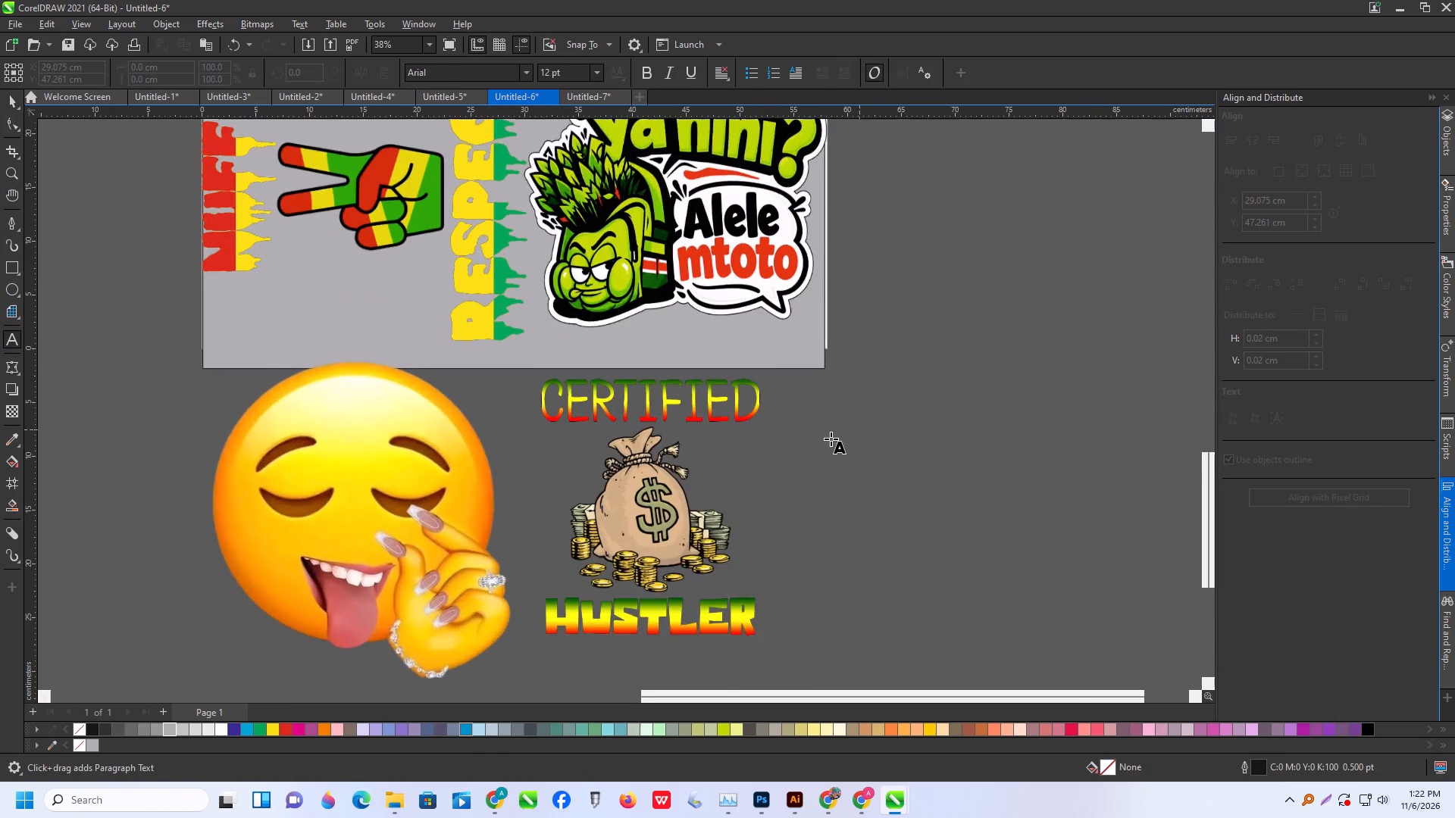
scroll(834, 451, "up", 2)
left_click(856, 403)
key("c")
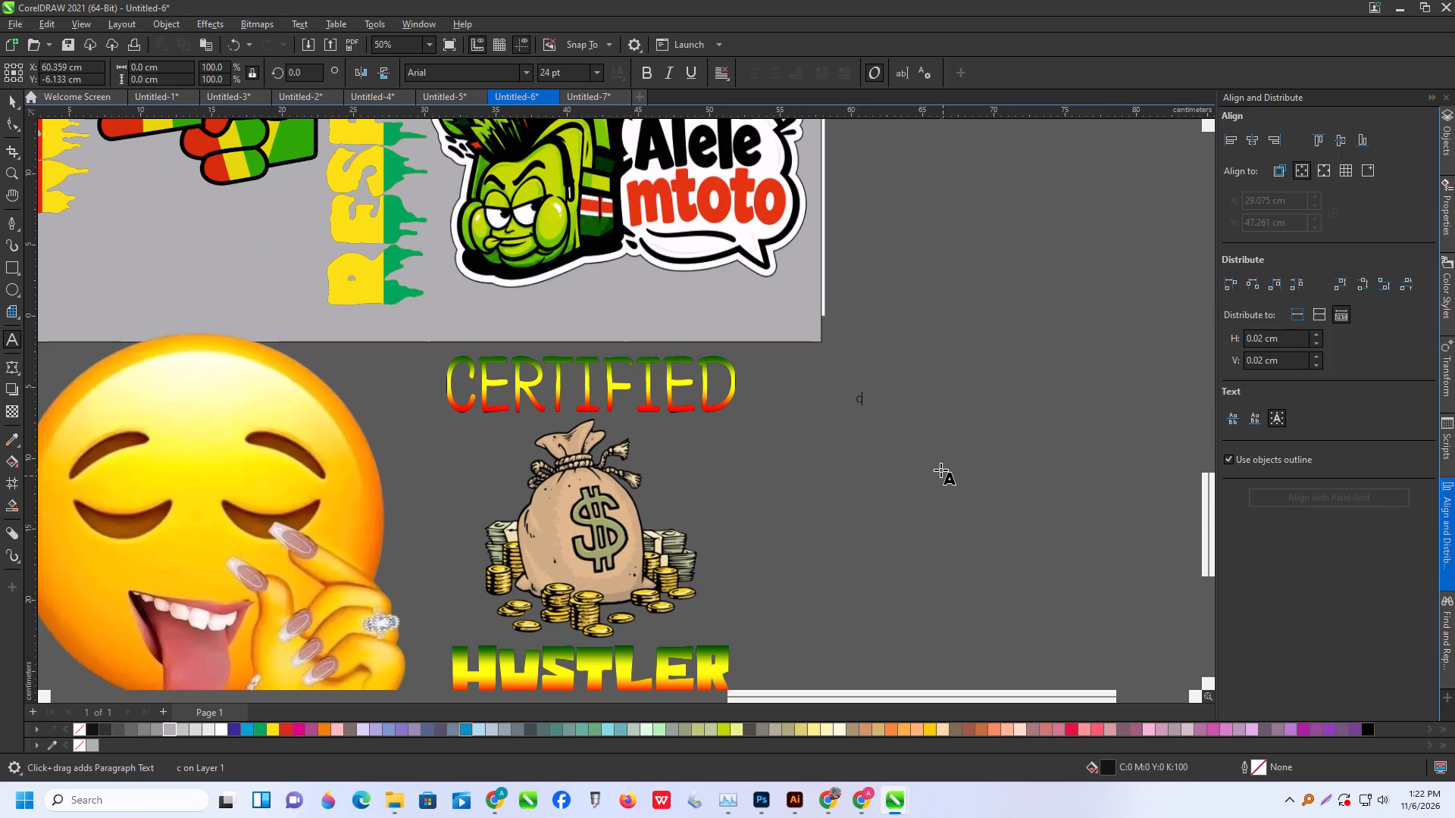
type("er")
type("ti")
key("f")
key("i")
type("ed")
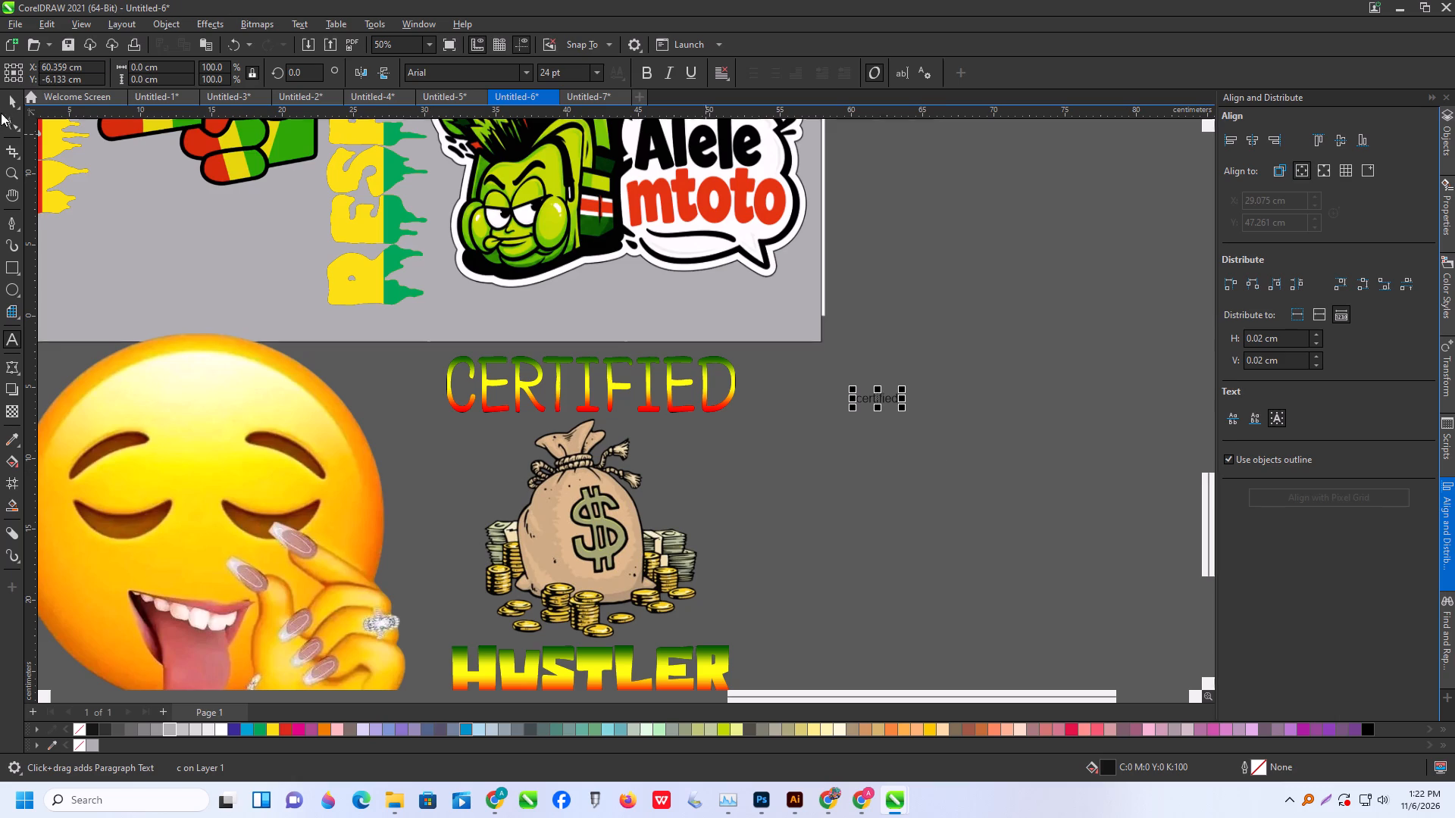
left_click(10, 97)
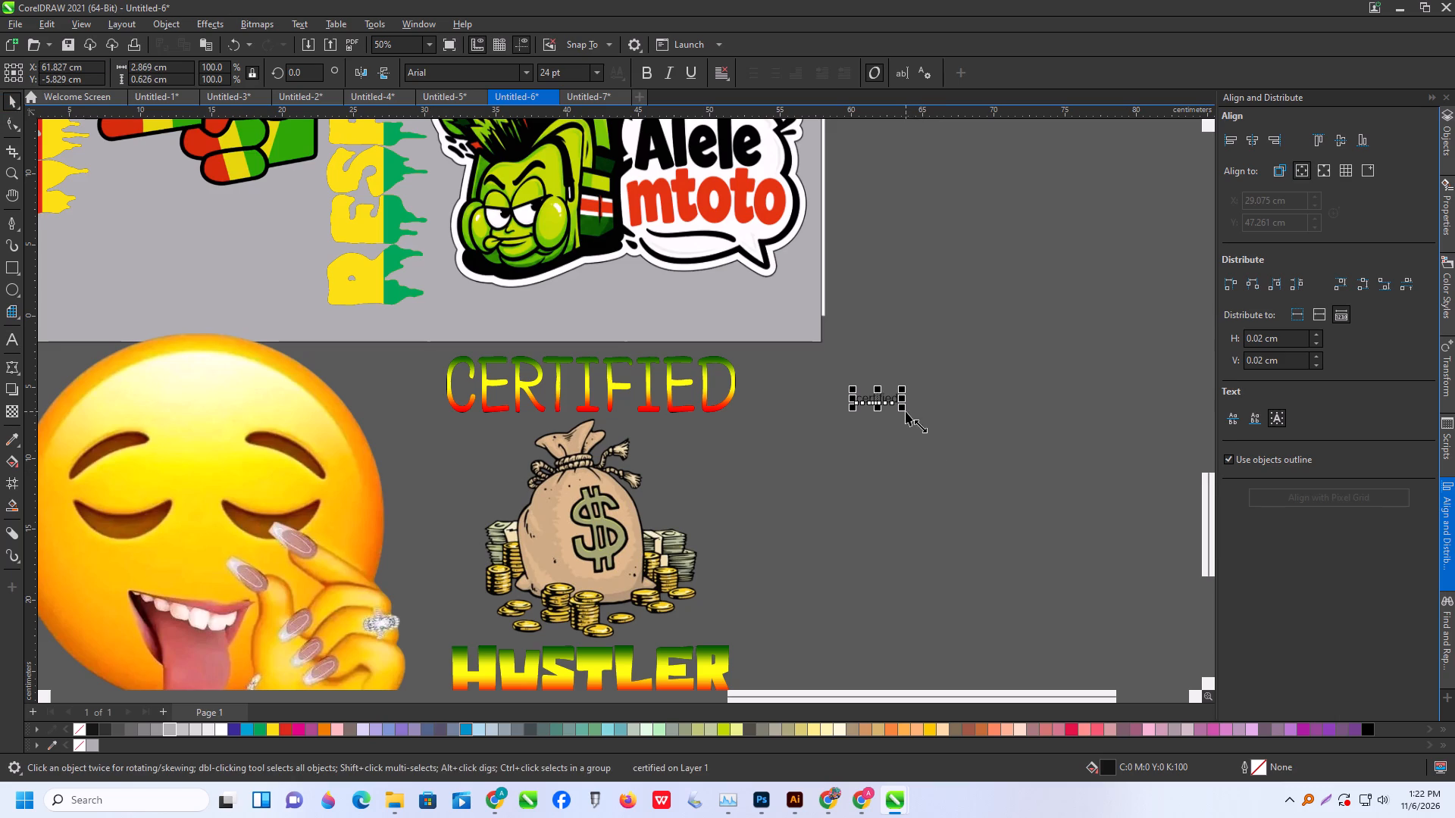
Enlarge the "certified" text to about 25.1 × 5.5 cm and set its font to Double Feature.
left_click_drag(906, 411, 1064, 517)
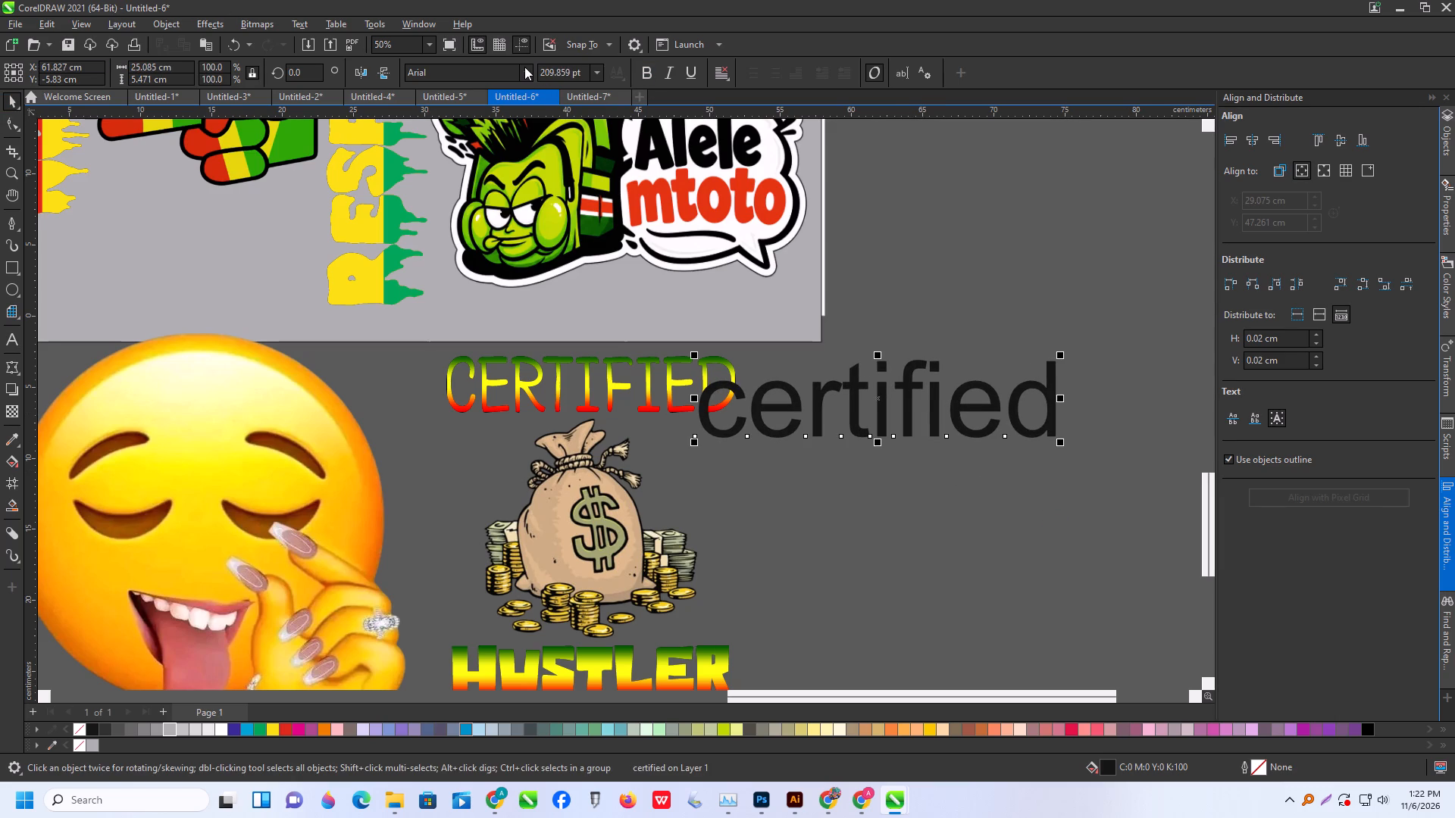
left_click(524, 67)
type("doub")
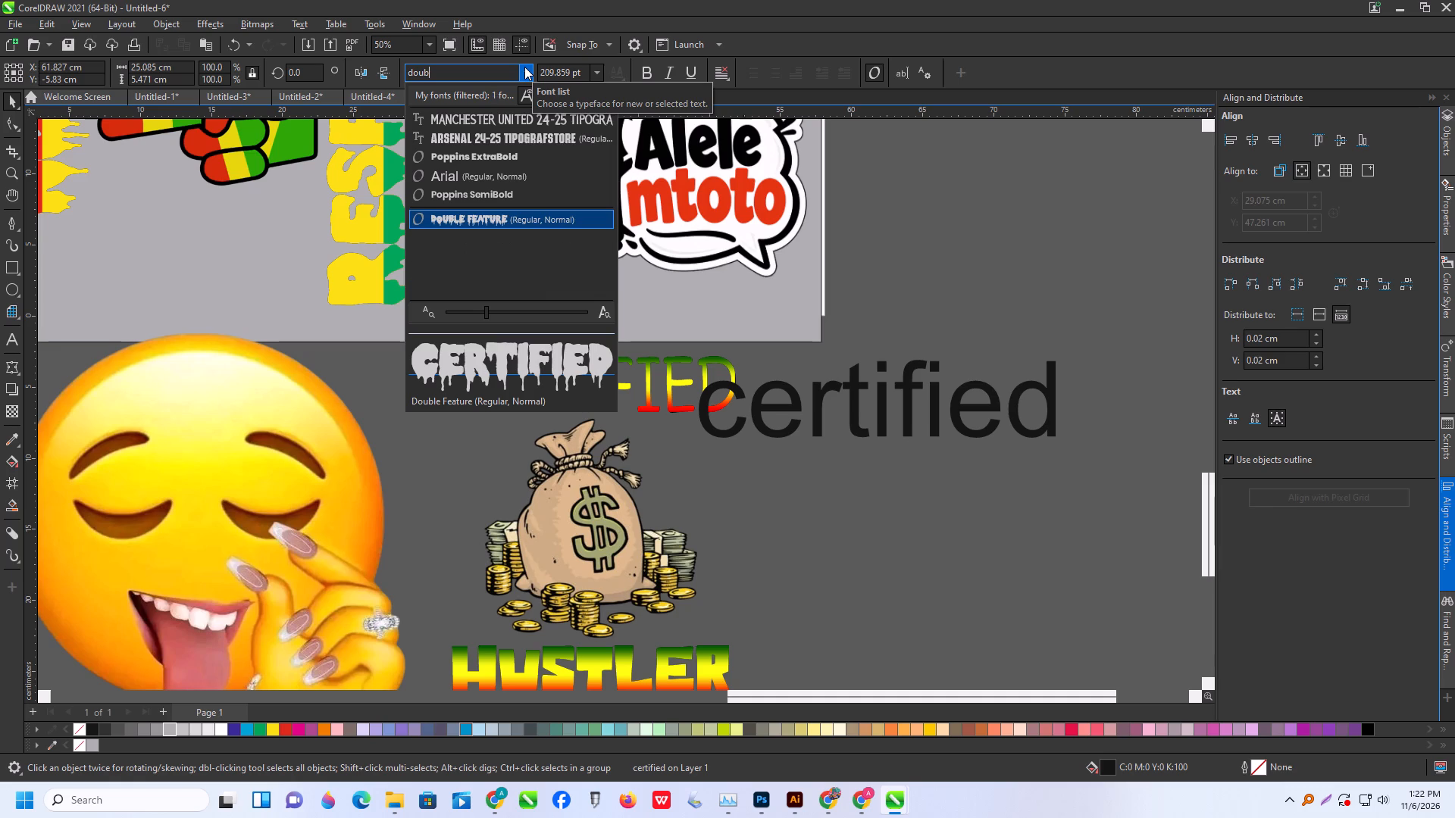
key("Return")
Move the dripping CERTIFIED text clear of the finished artwork and bring the rasta gradient image down above it.
scroll(699, 299, "down", 7)
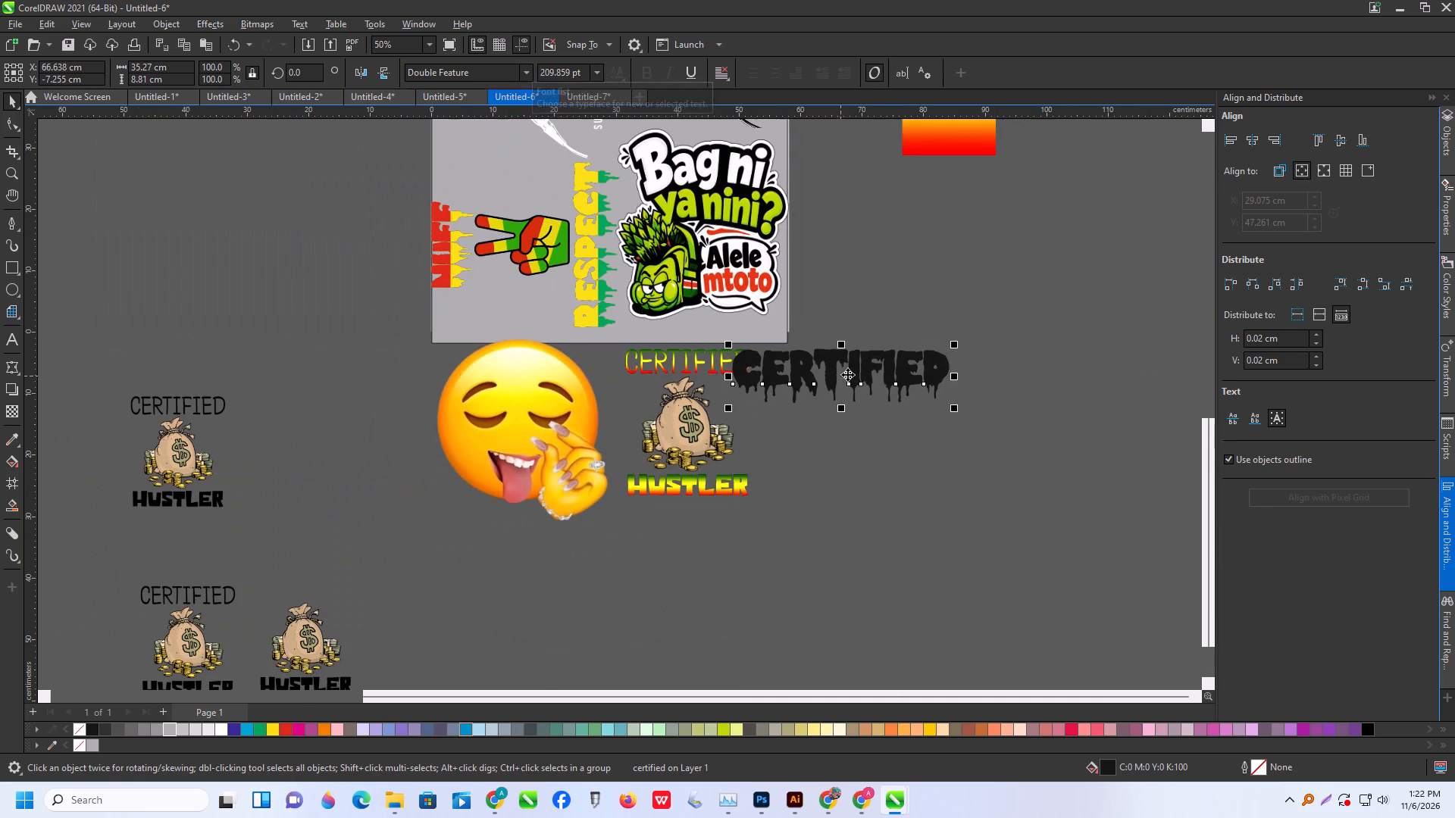
left_click_drag(834, 374, 943, 388)
left_click_drag(968, 129, 1002, 253)
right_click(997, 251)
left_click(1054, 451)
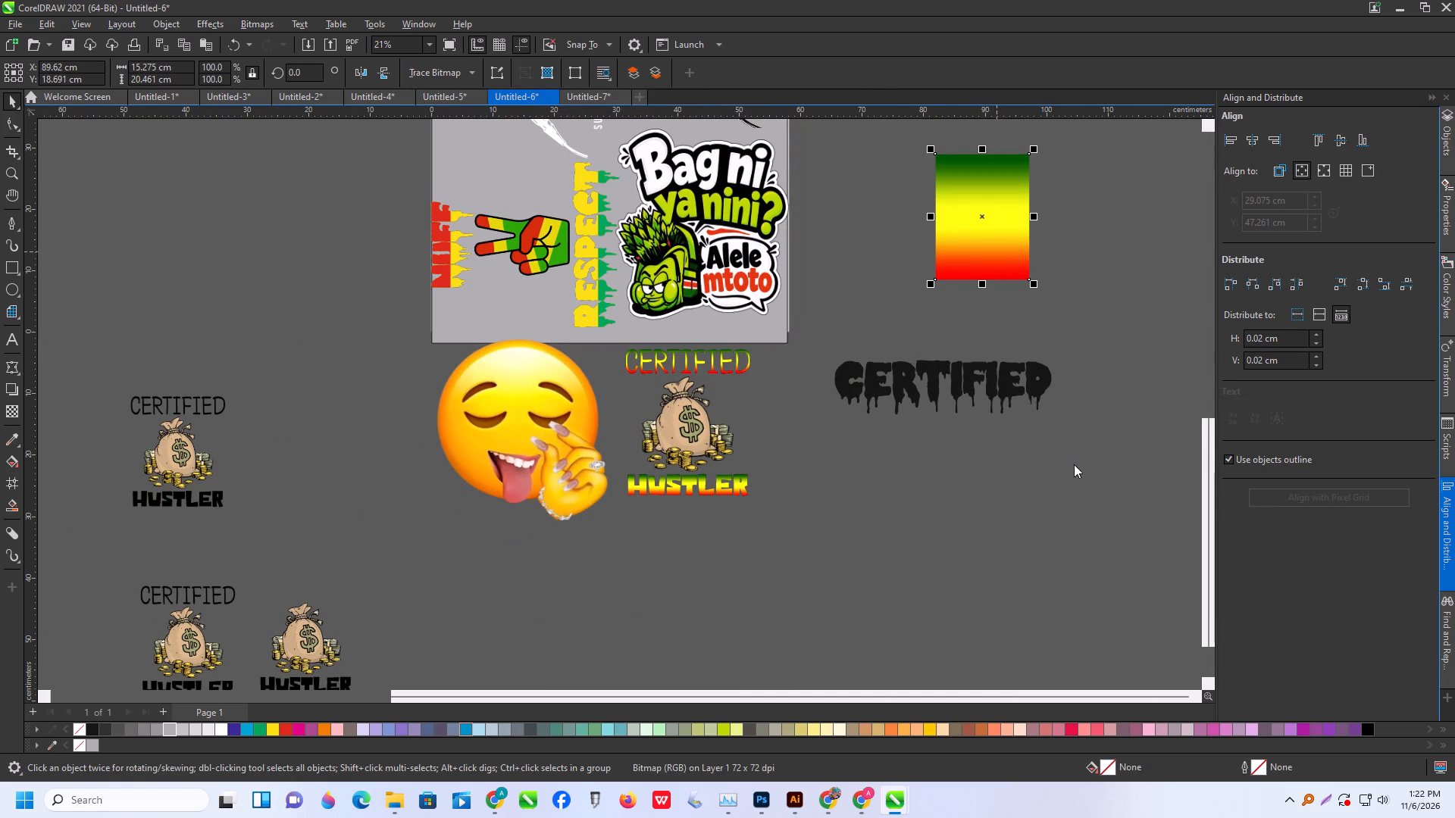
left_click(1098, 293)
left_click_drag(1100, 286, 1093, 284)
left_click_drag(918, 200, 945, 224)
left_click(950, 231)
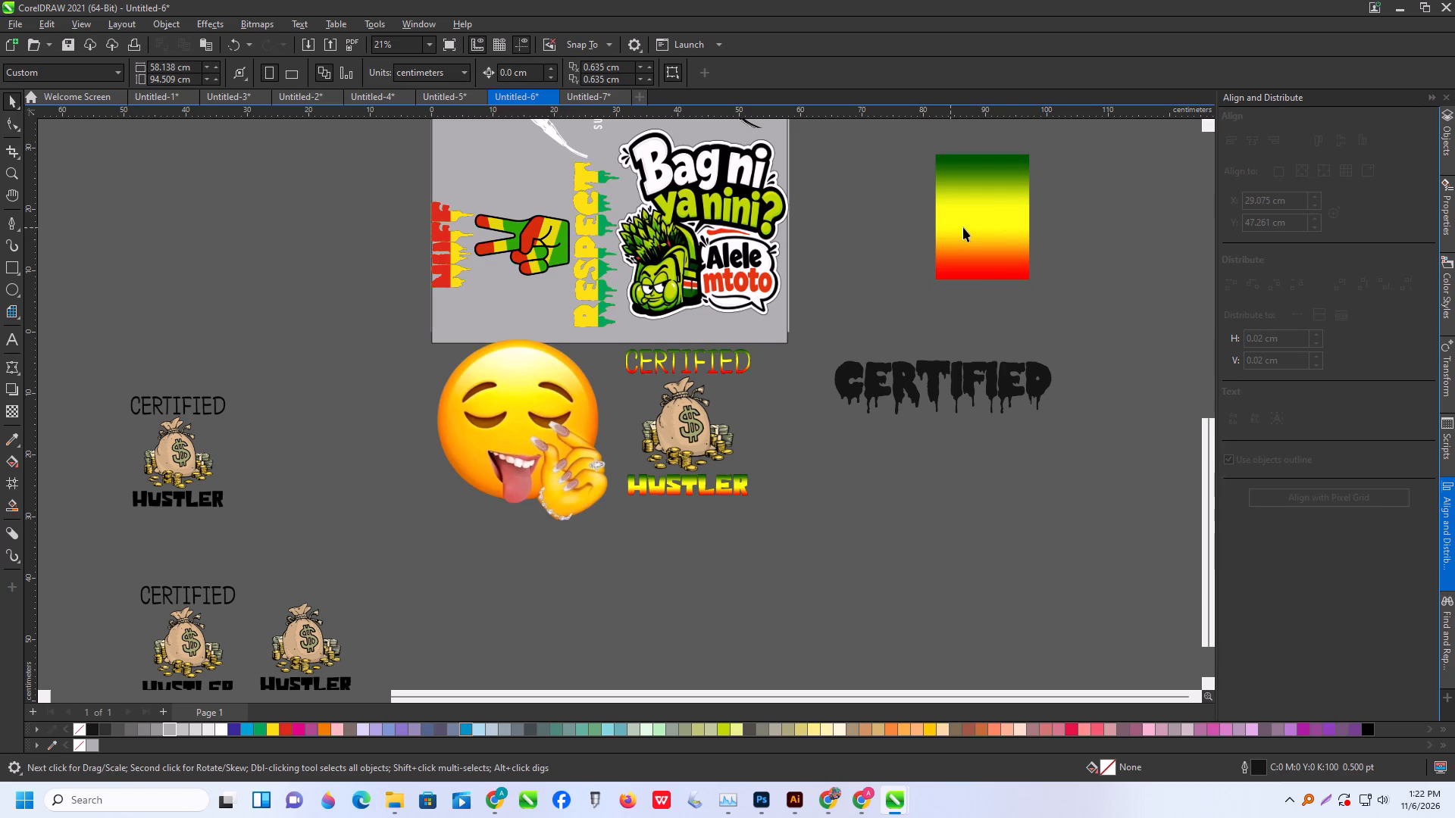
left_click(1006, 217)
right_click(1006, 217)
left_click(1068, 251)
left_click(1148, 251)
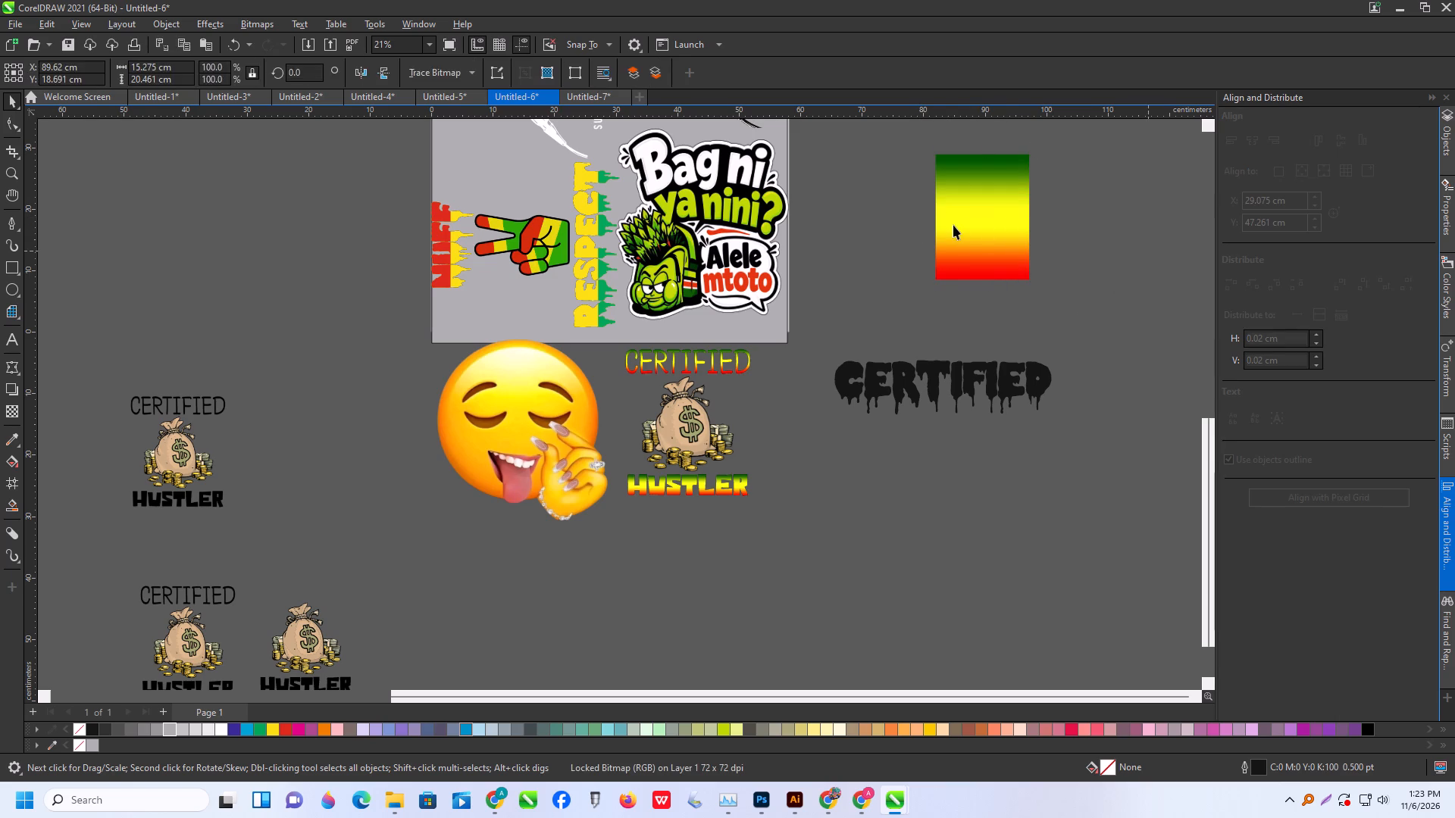
PowerClip the rasta gradient image inside the dripping CERTIFIED text.
left_click(953, 225)
right_click(957, 225)
left_click(1025, 443)
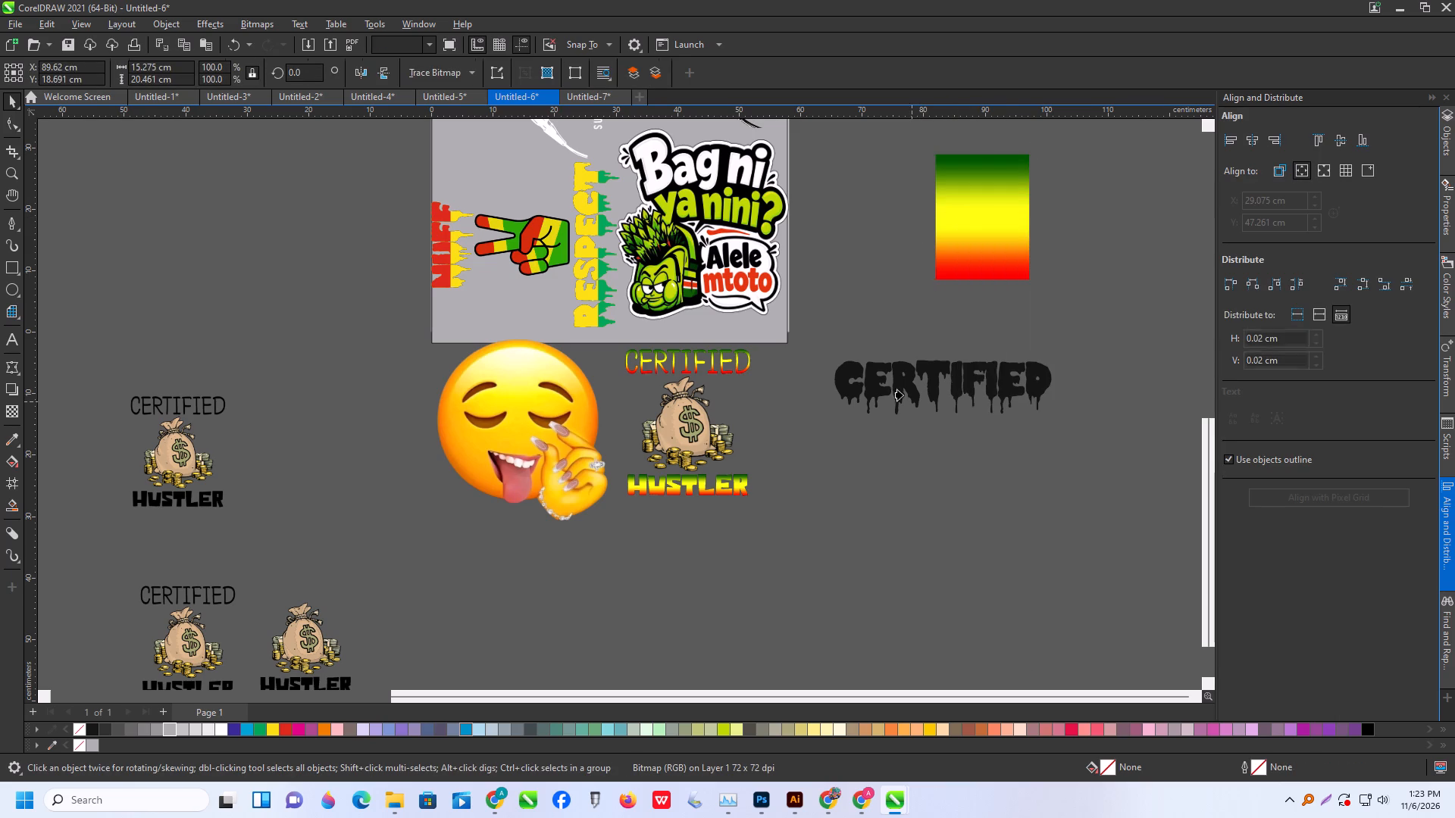
left_click(906, 394)
Edit the PowerClip contents, resizing the gradient to about 37.6 × 9.5 cm so it covers the whole CERTIFIED lettering, and finish editing.
left_click(74, 137)
scroll(1025, 398, "up", 2)
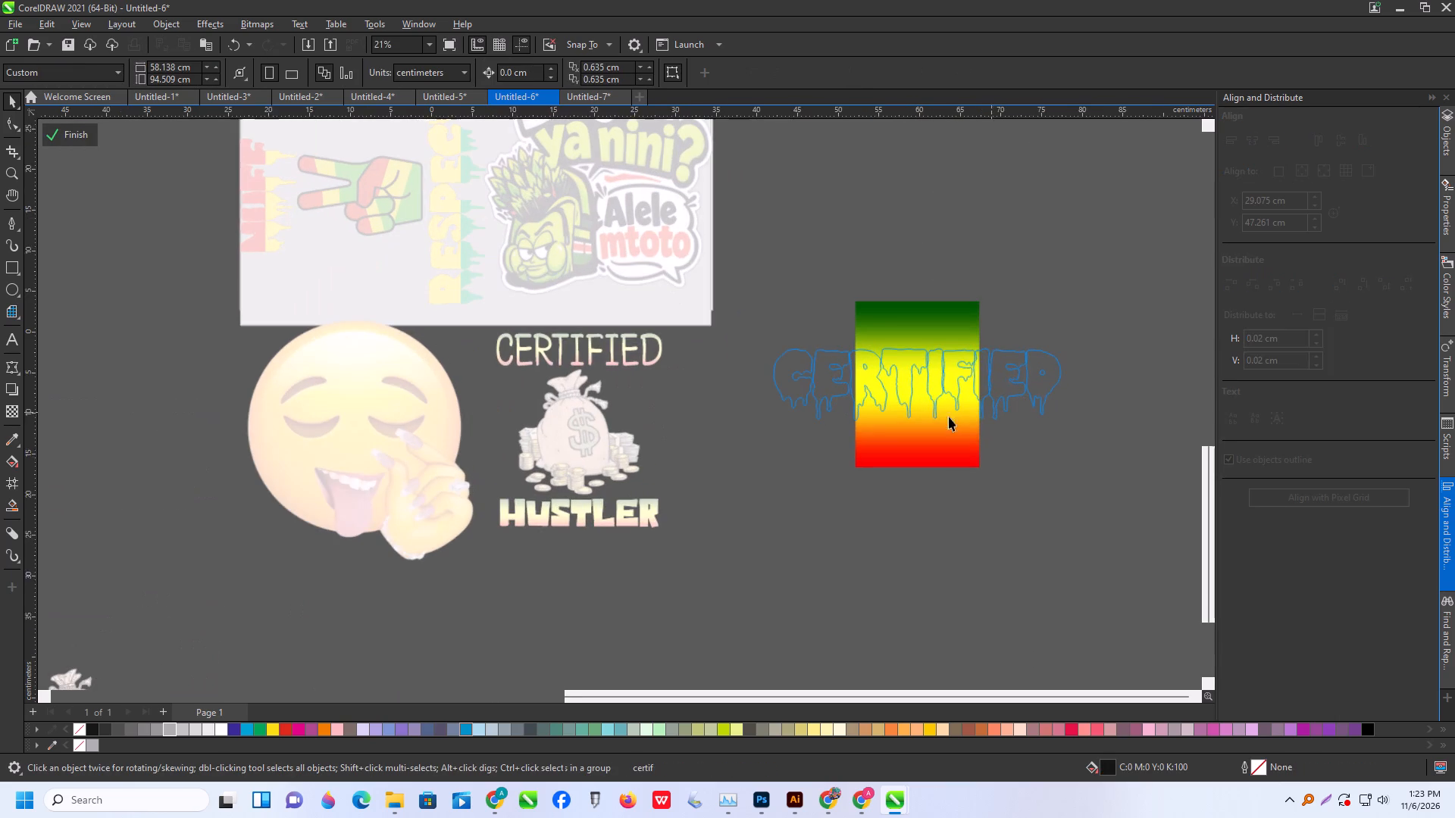
left_click(934, 423)
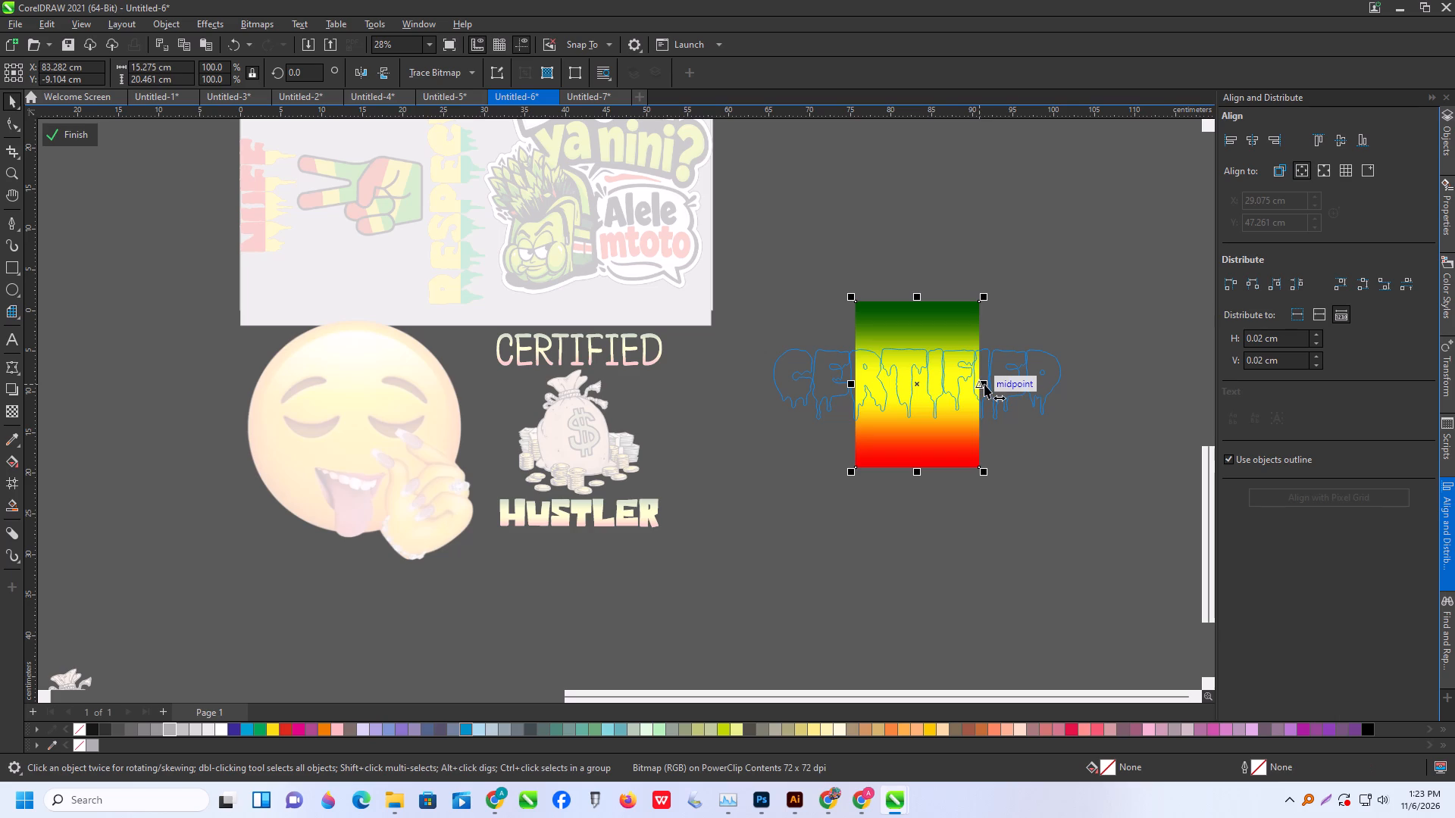
left_click_drag(984, 384, 1075, 386, "shift")
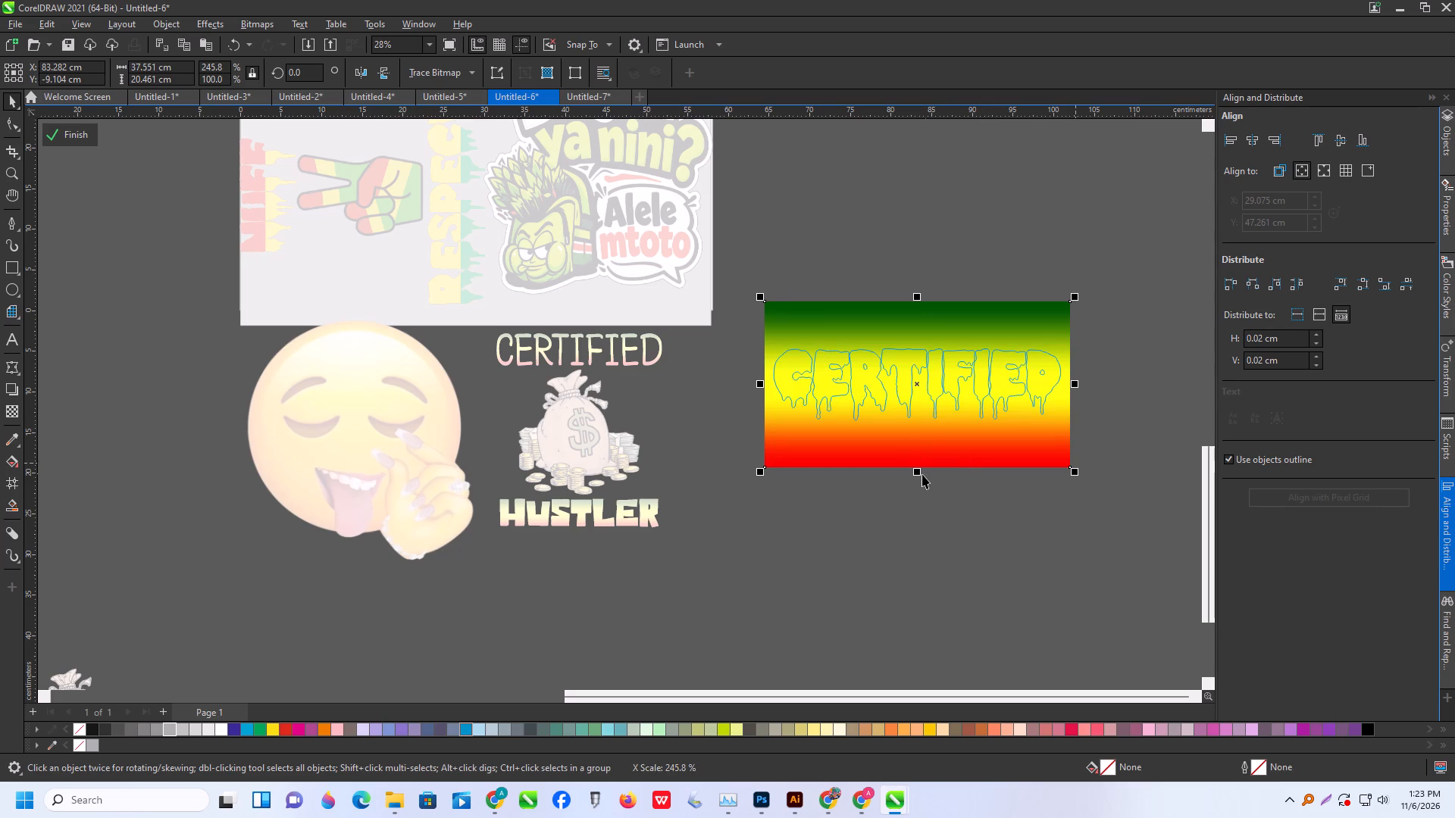
left_click_drag(918, 476, 921, 439, "shift")
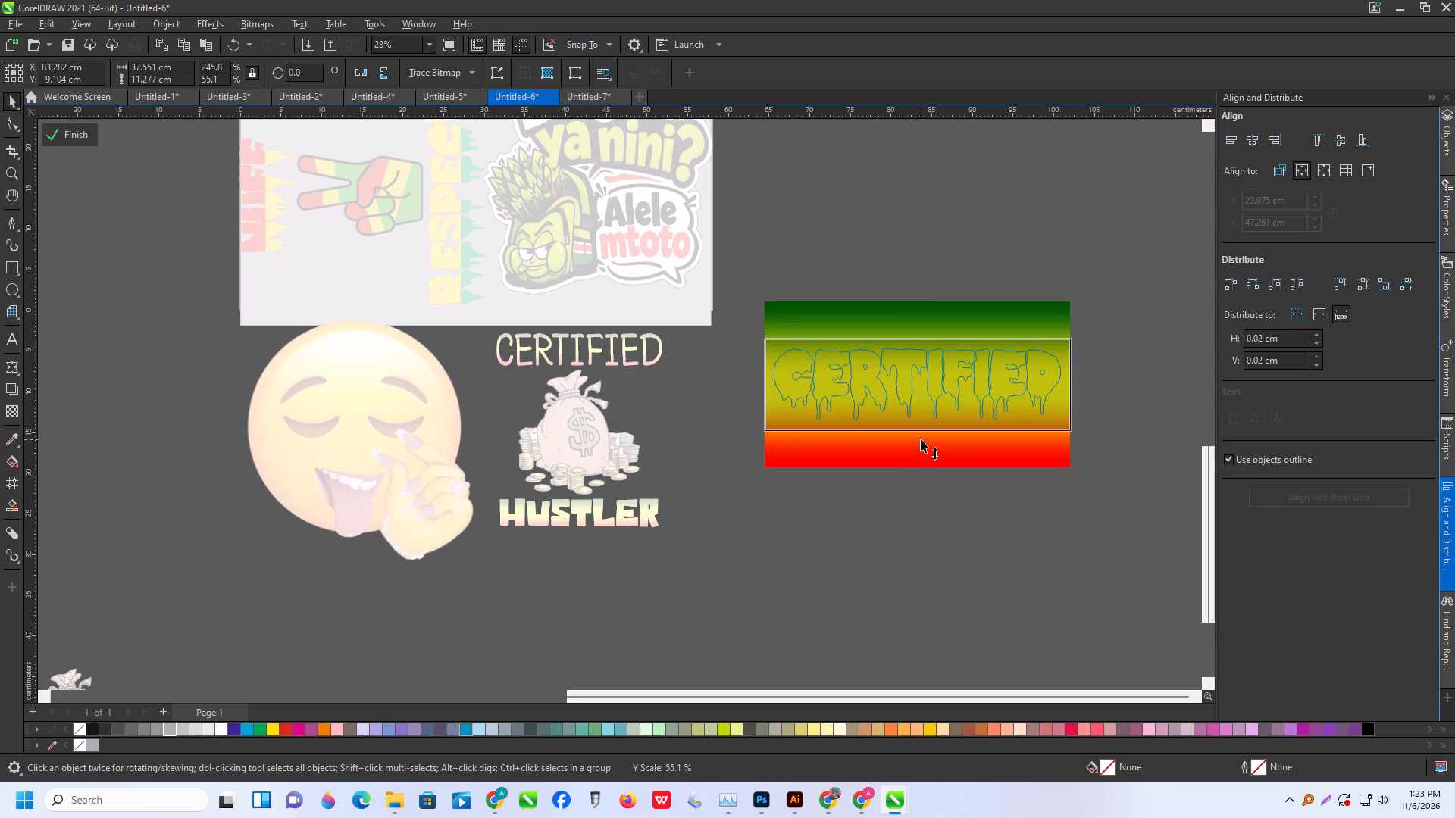
left_click_drag(921, 439, 920, 433, "shift")
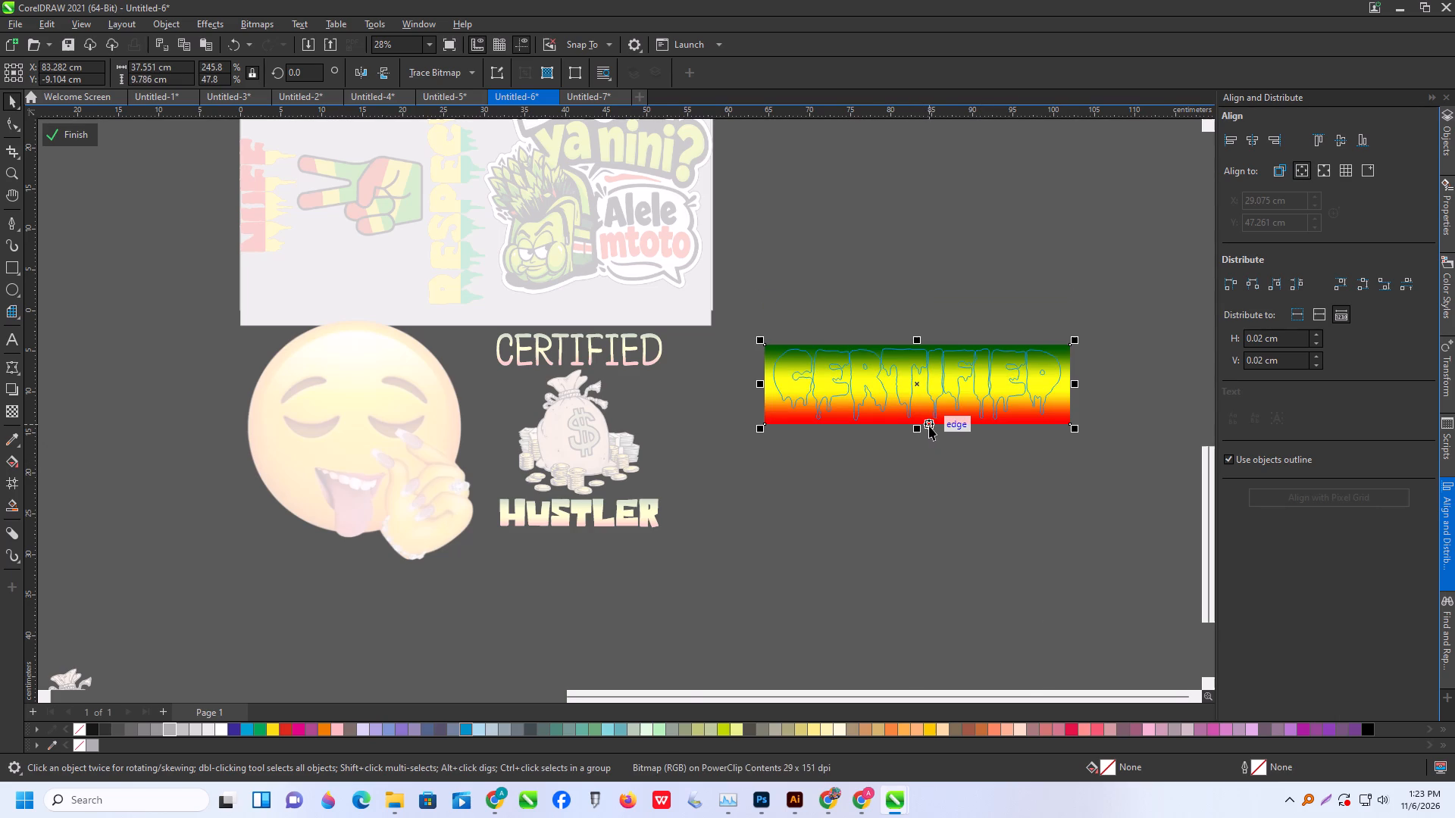
scroll(929, 426, "up", 6)
left_click_drag(910, 425, 917, 419)
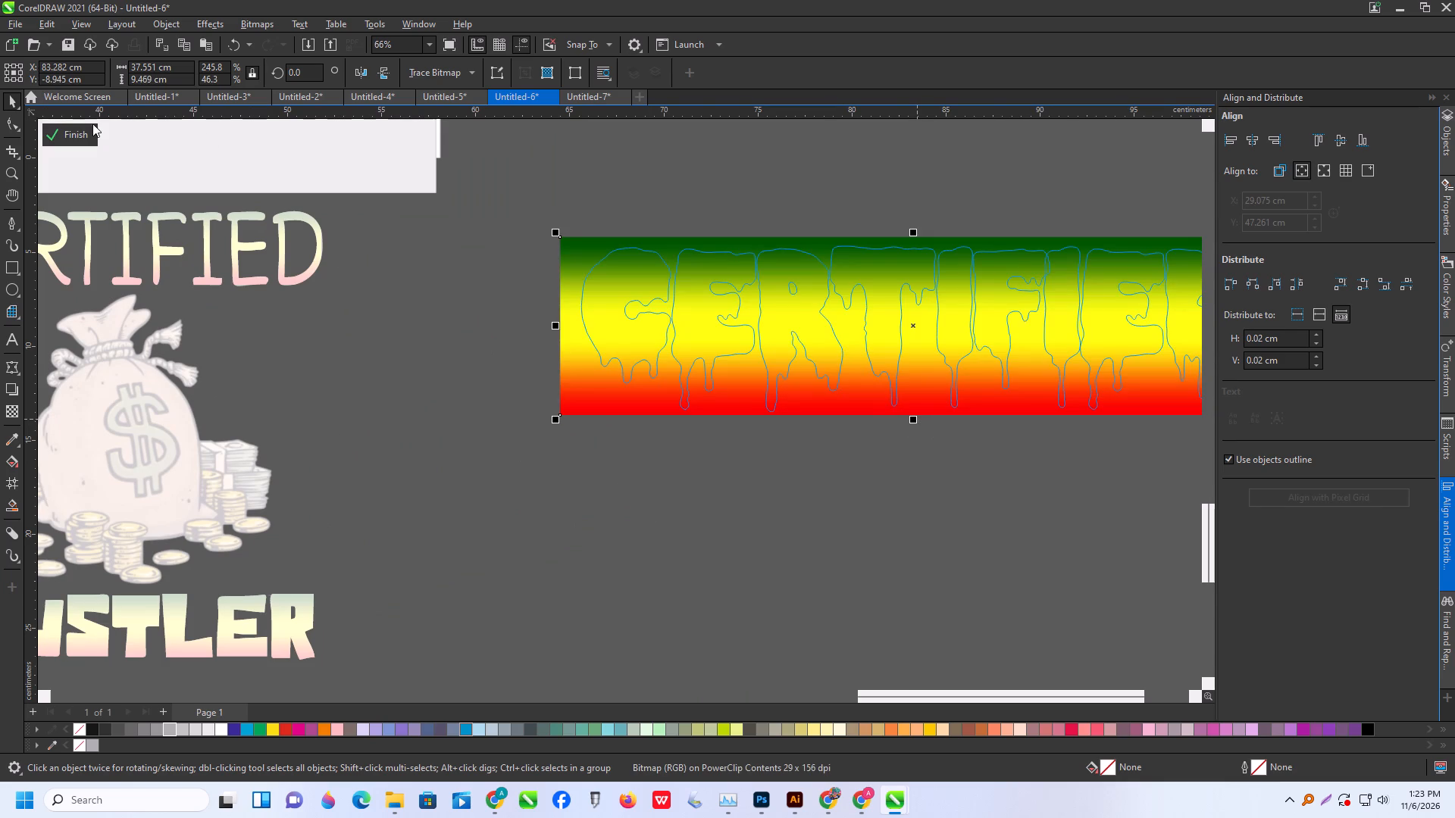
left_click(85, 135)
scroll(539, 322, "down", 6)
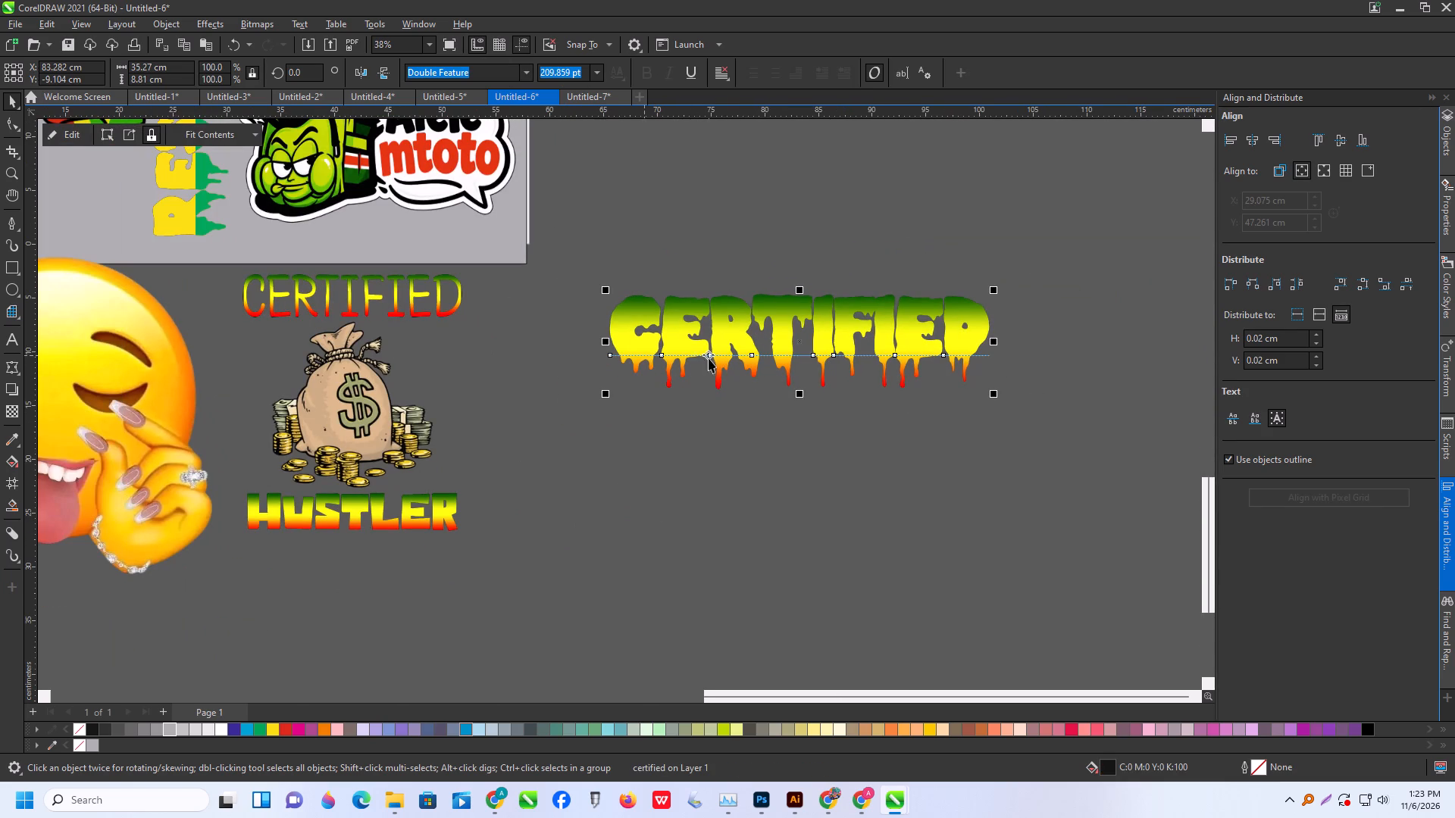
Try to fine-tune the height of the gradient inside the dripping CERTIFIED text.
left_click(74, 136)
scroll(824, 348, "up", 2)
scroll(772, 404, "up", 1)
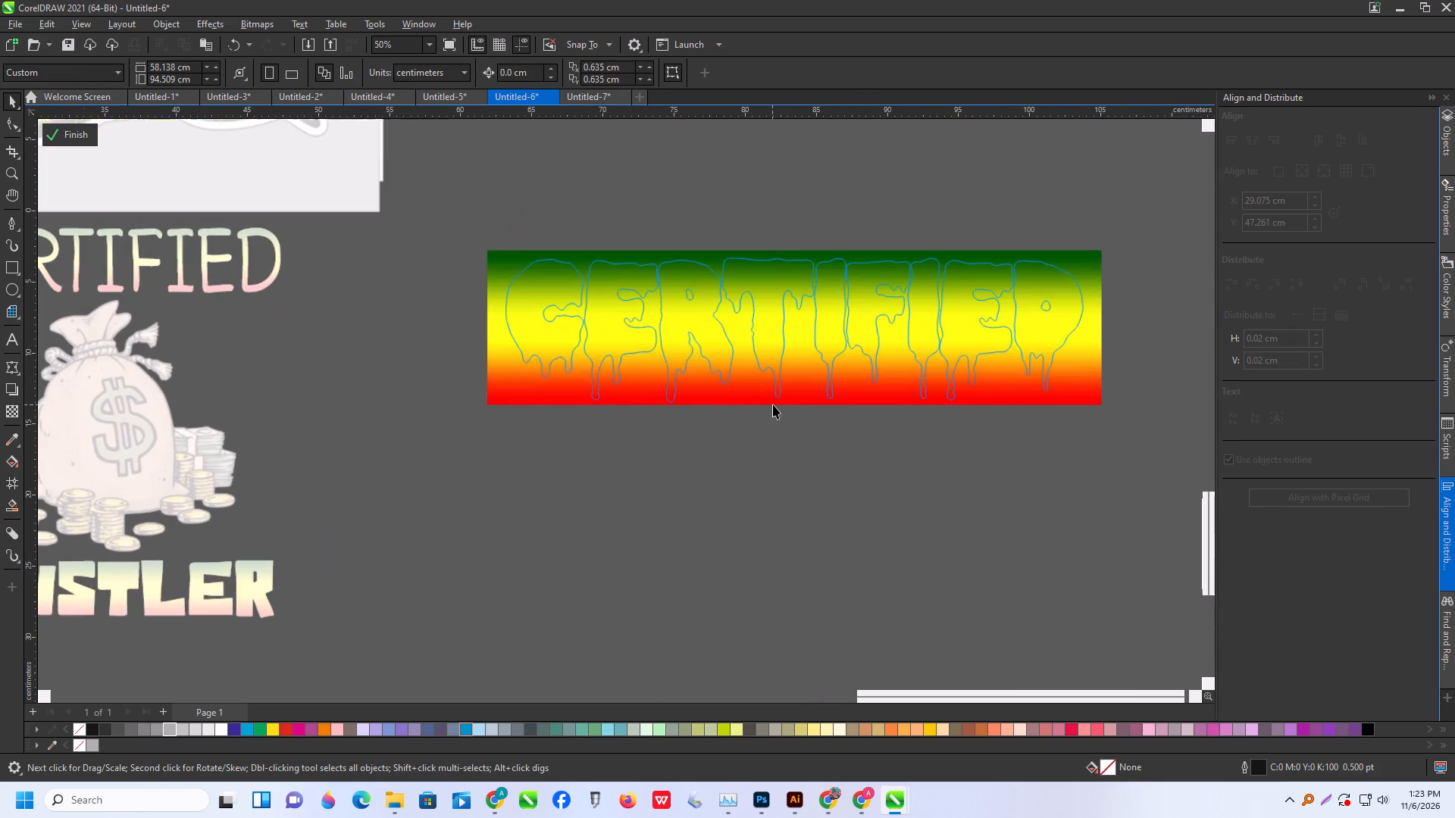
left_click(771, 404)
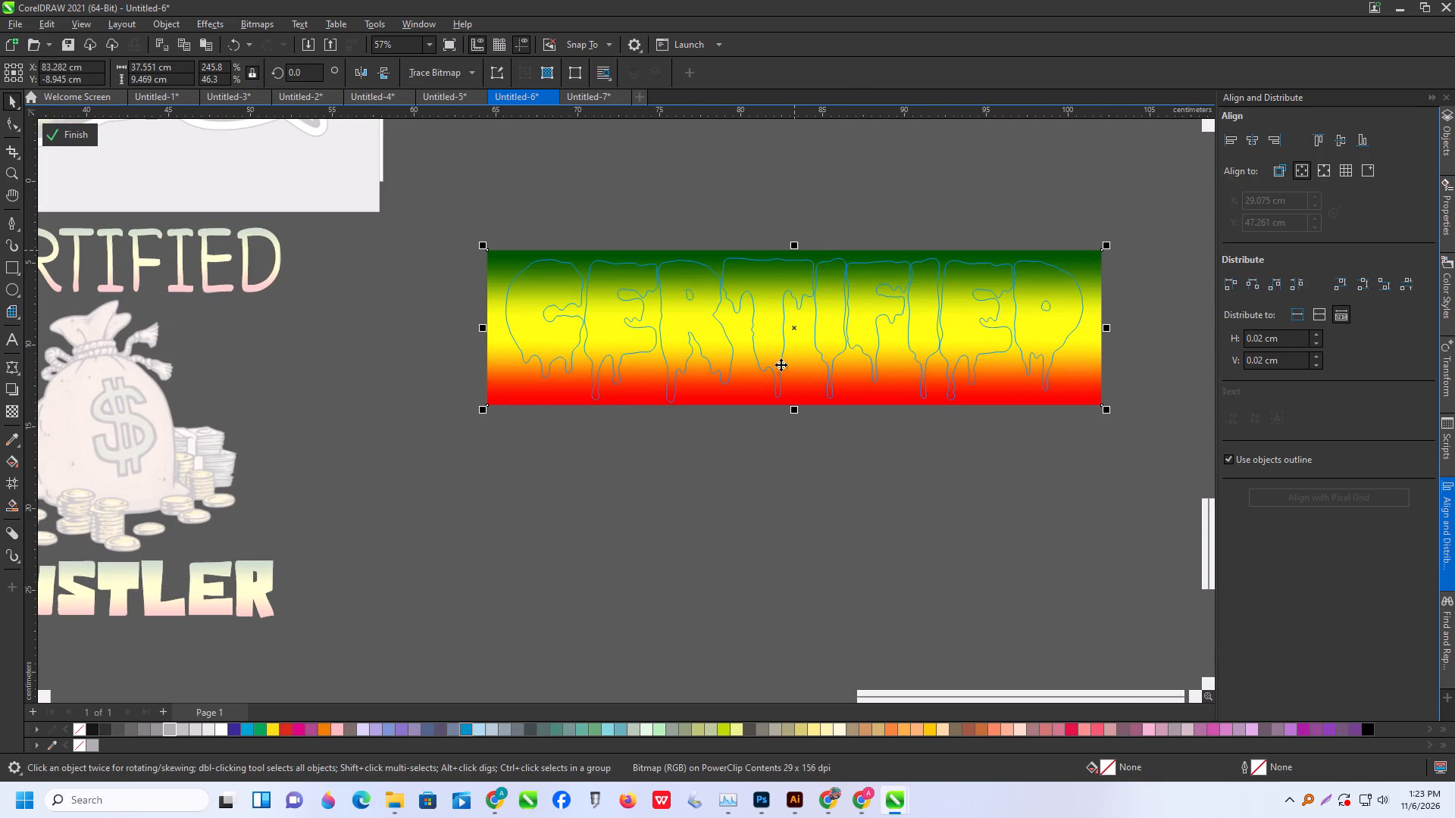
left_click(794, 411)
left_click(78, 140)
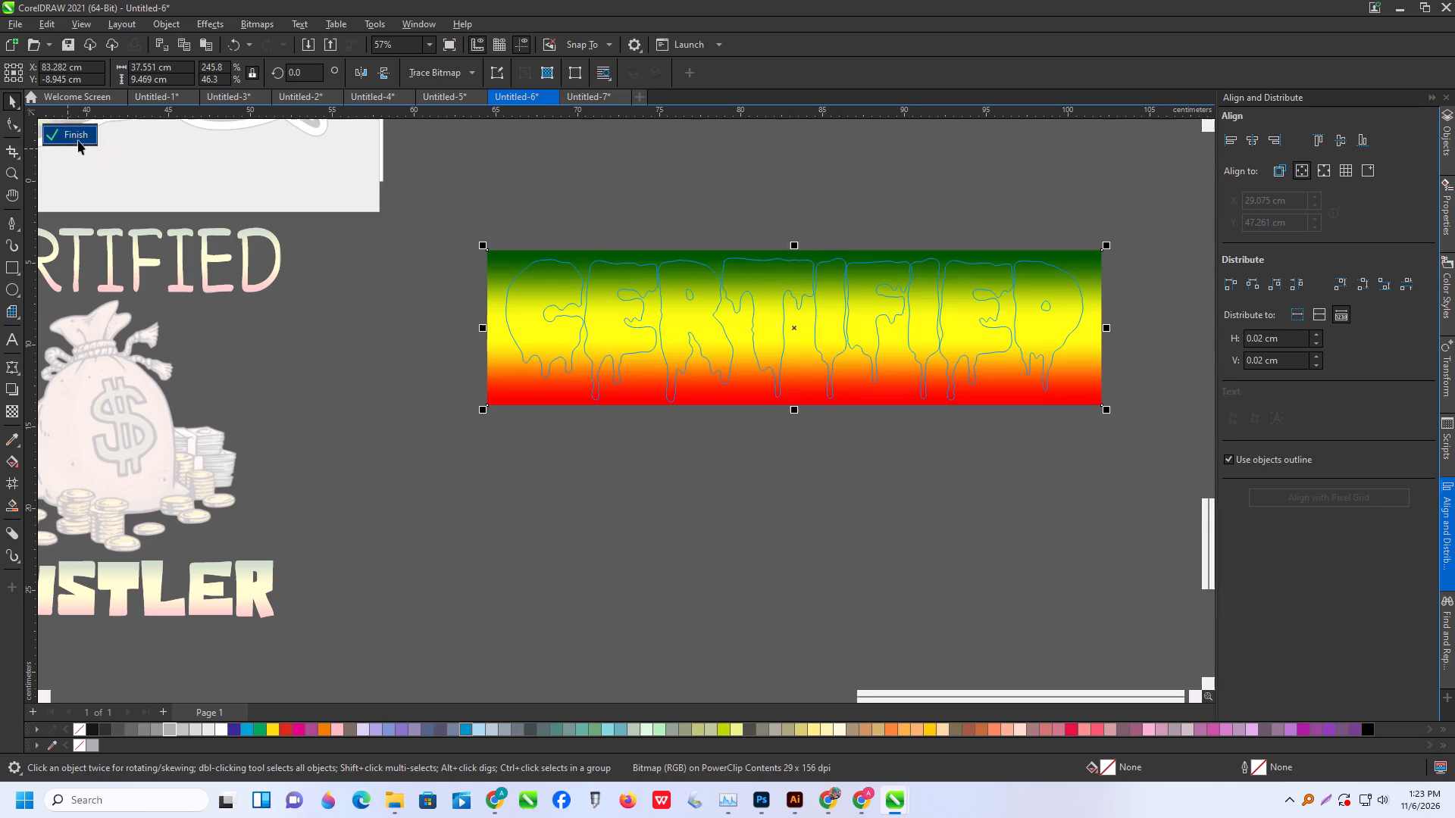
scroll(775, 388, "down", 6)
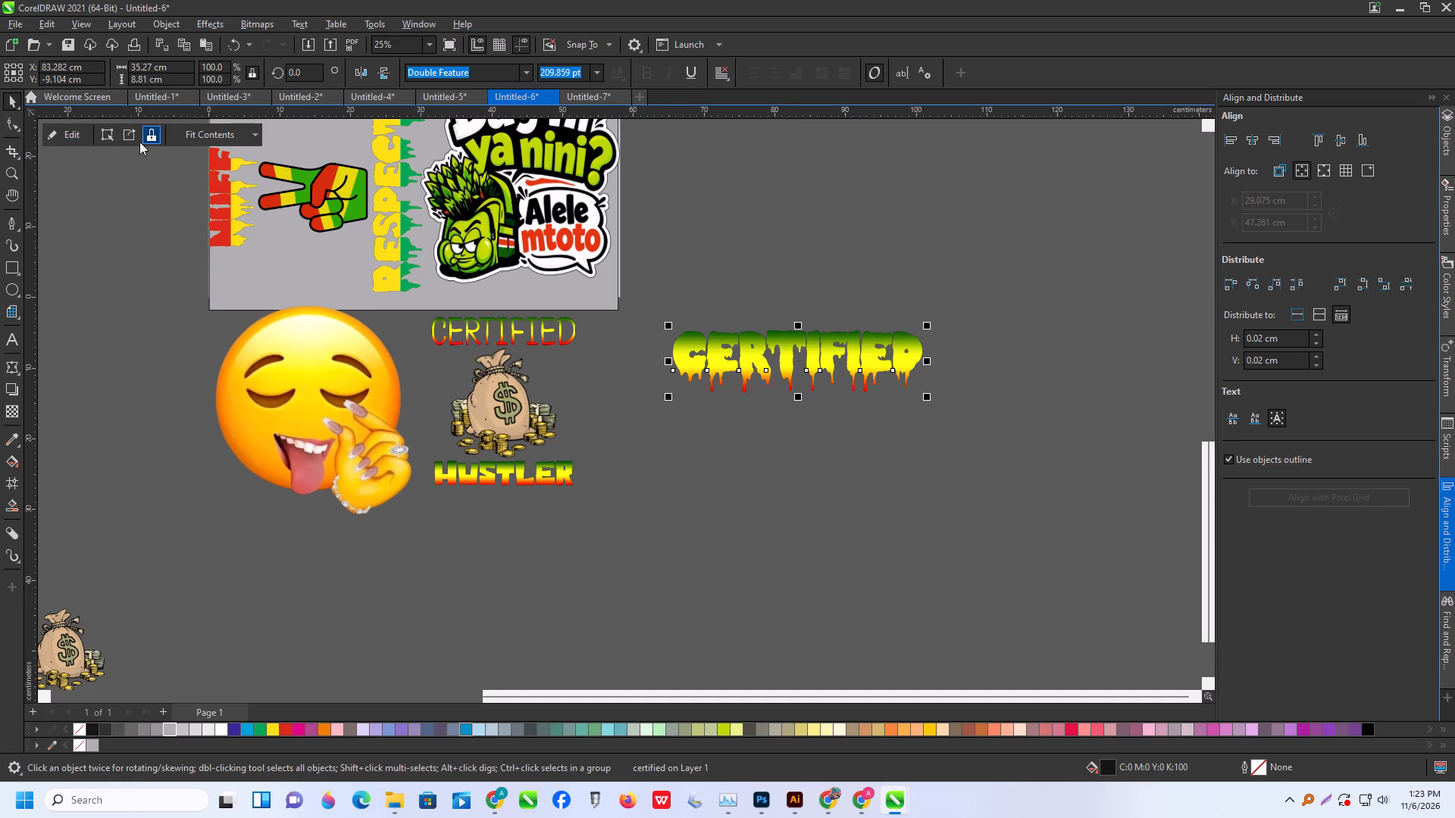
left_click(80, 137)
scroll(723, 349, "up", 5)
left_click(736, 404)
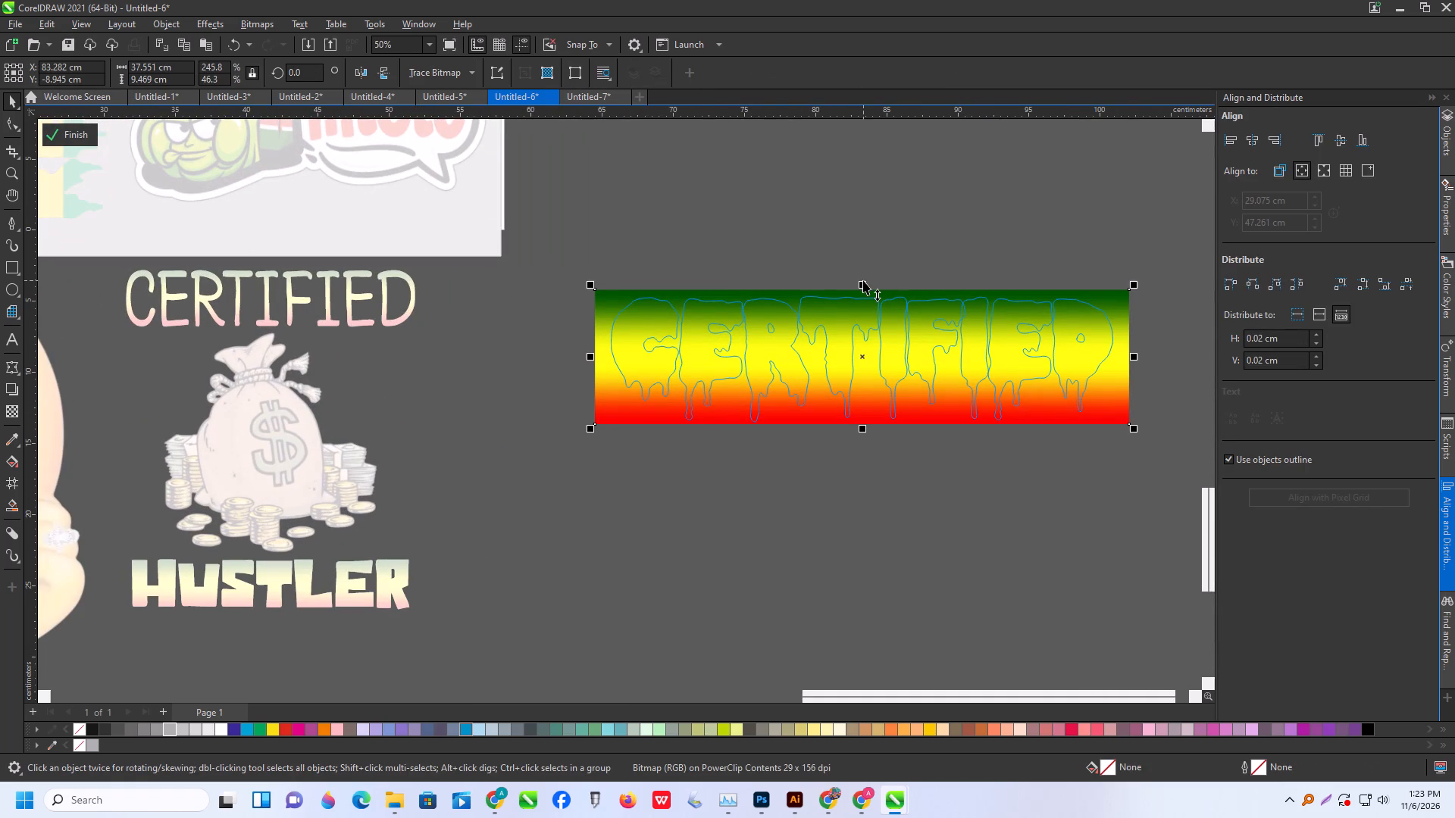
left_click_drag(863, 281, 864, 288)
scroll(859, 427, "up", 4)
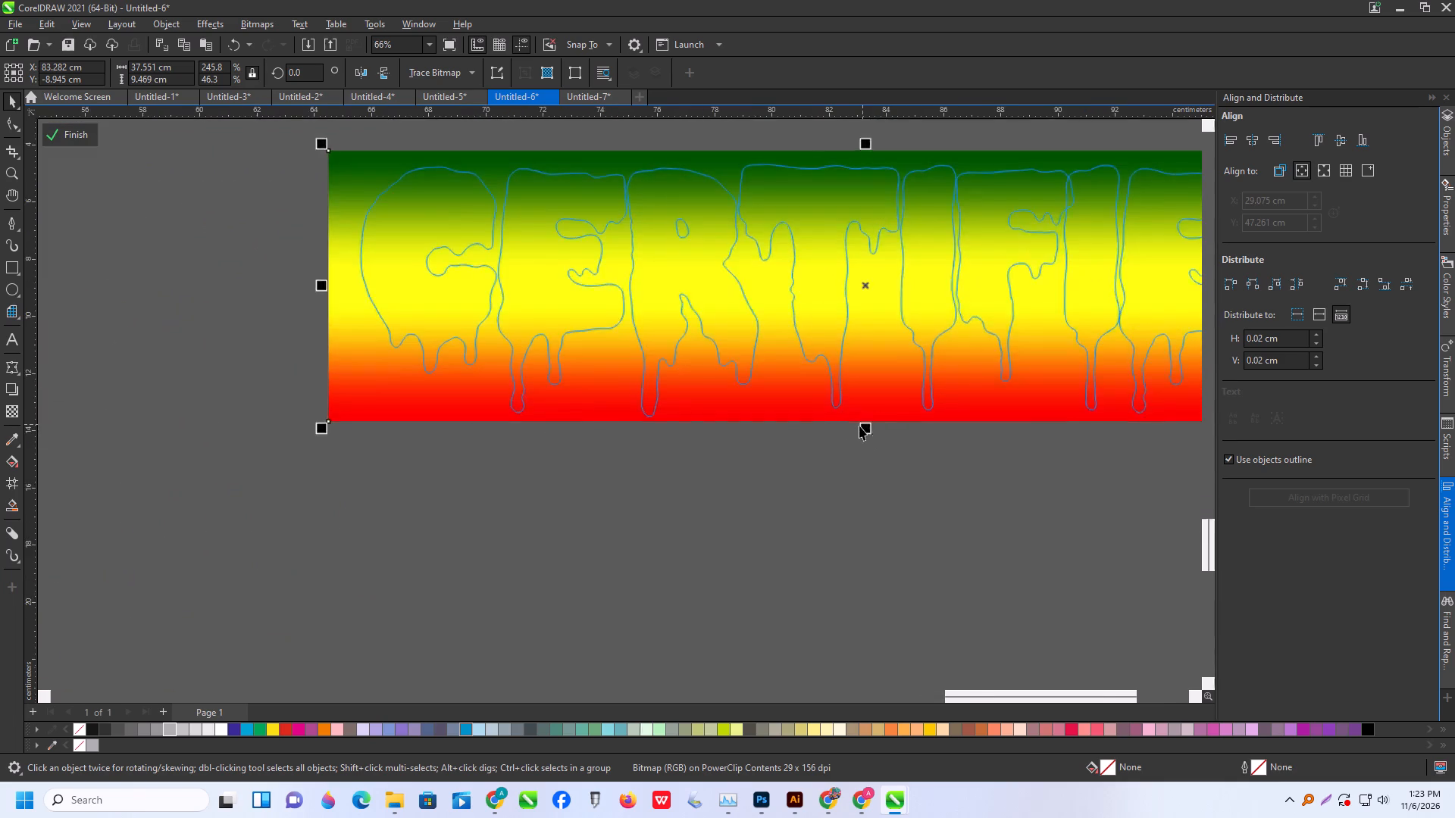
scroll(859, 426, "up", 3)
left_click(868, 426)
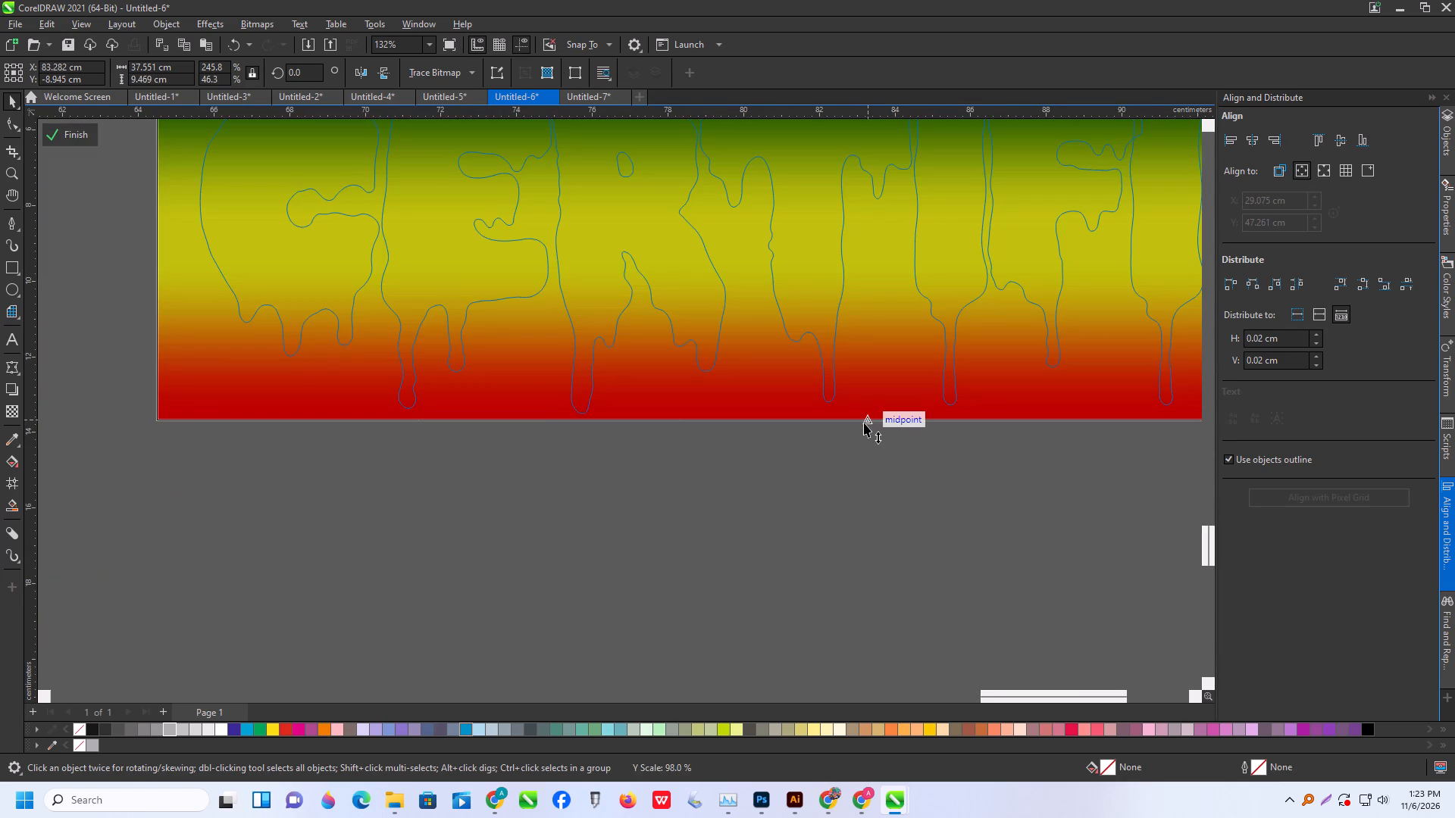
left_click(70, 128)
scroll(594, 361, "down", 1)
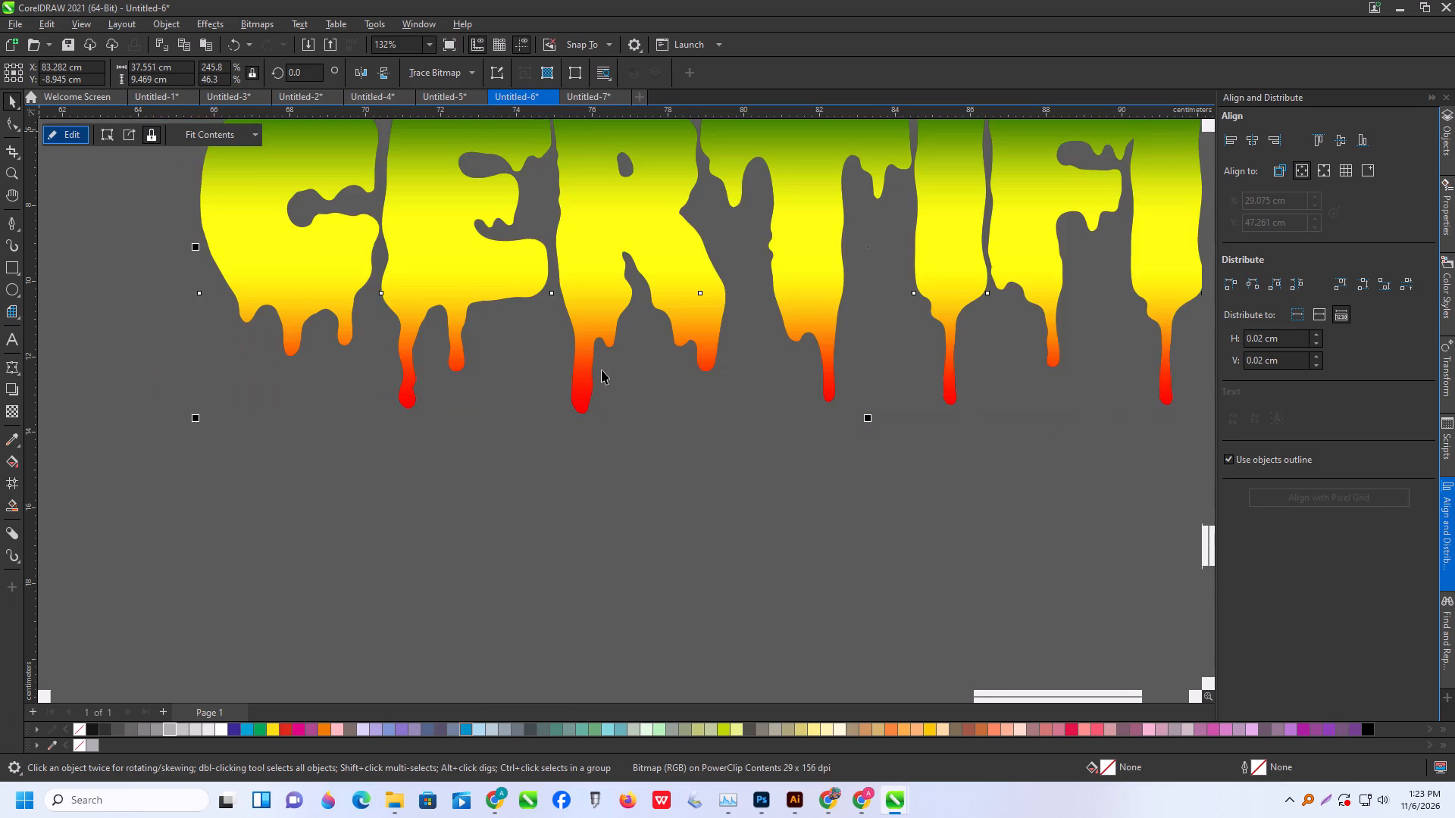
Examine the gradient-filled dripping CERTIFIED lettering beside the original CERTIFIED HUSTLER artwork.
scroll(602, 370, "down", 12)
scroll(621, 360, "up", 1)
scroll(624, 360, "down", 1)
scroll(638, 361, "up", 1)
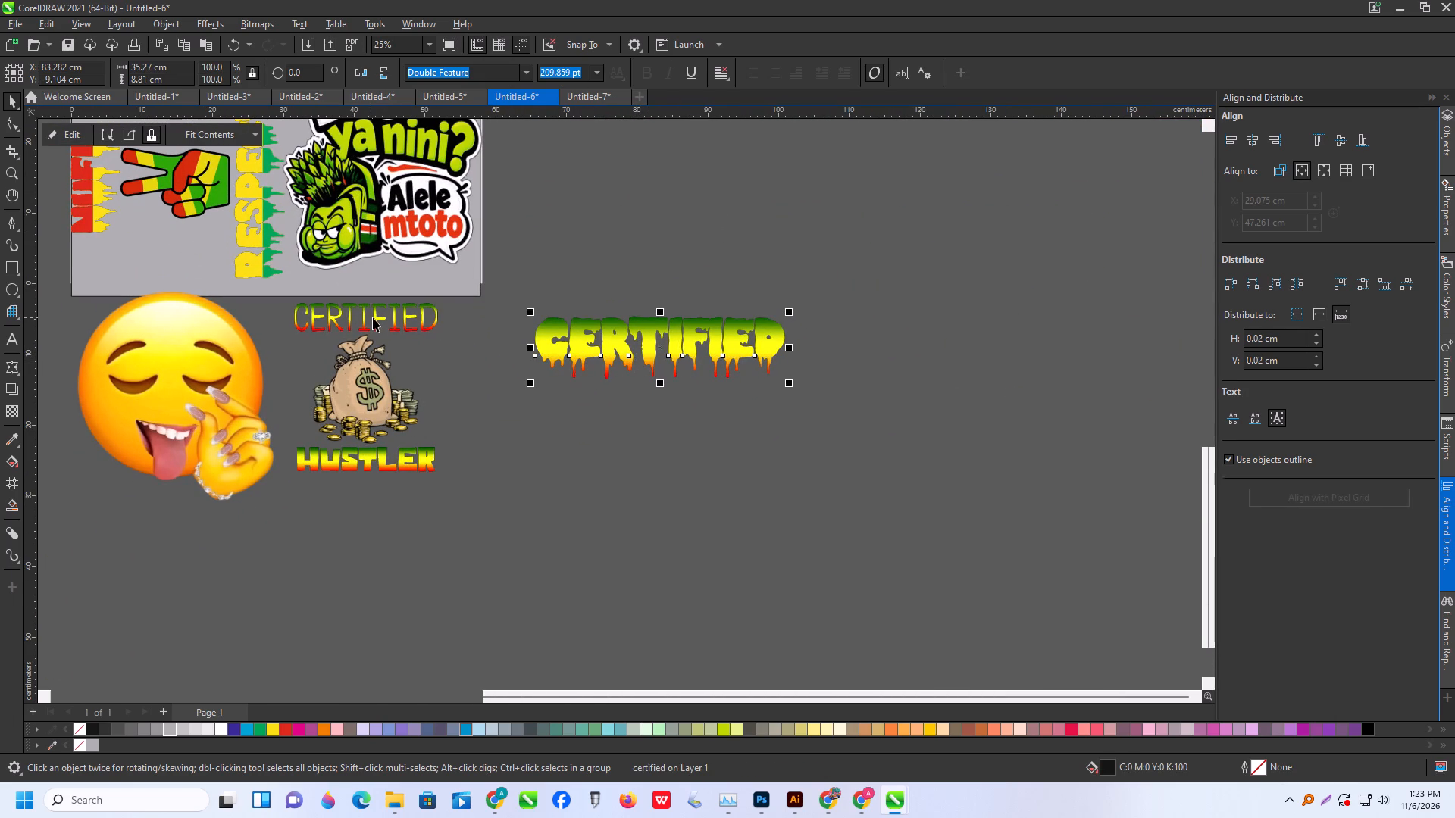
scroll(558, 368, "up", 2)
scroll(650, 377, "up", 2)
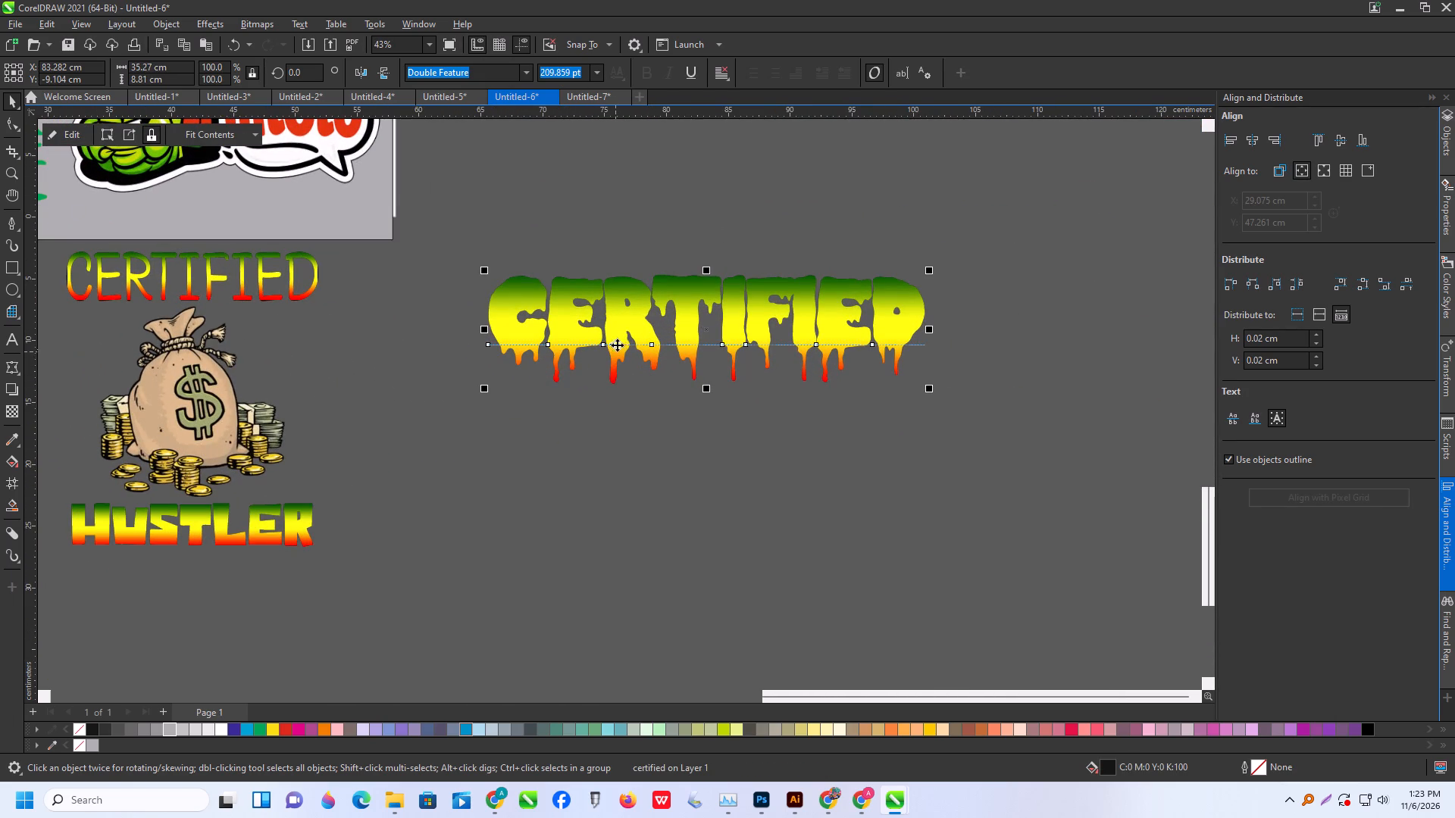
left_click(618, 342)
left_click(665, 460)
left_click(637, 333)
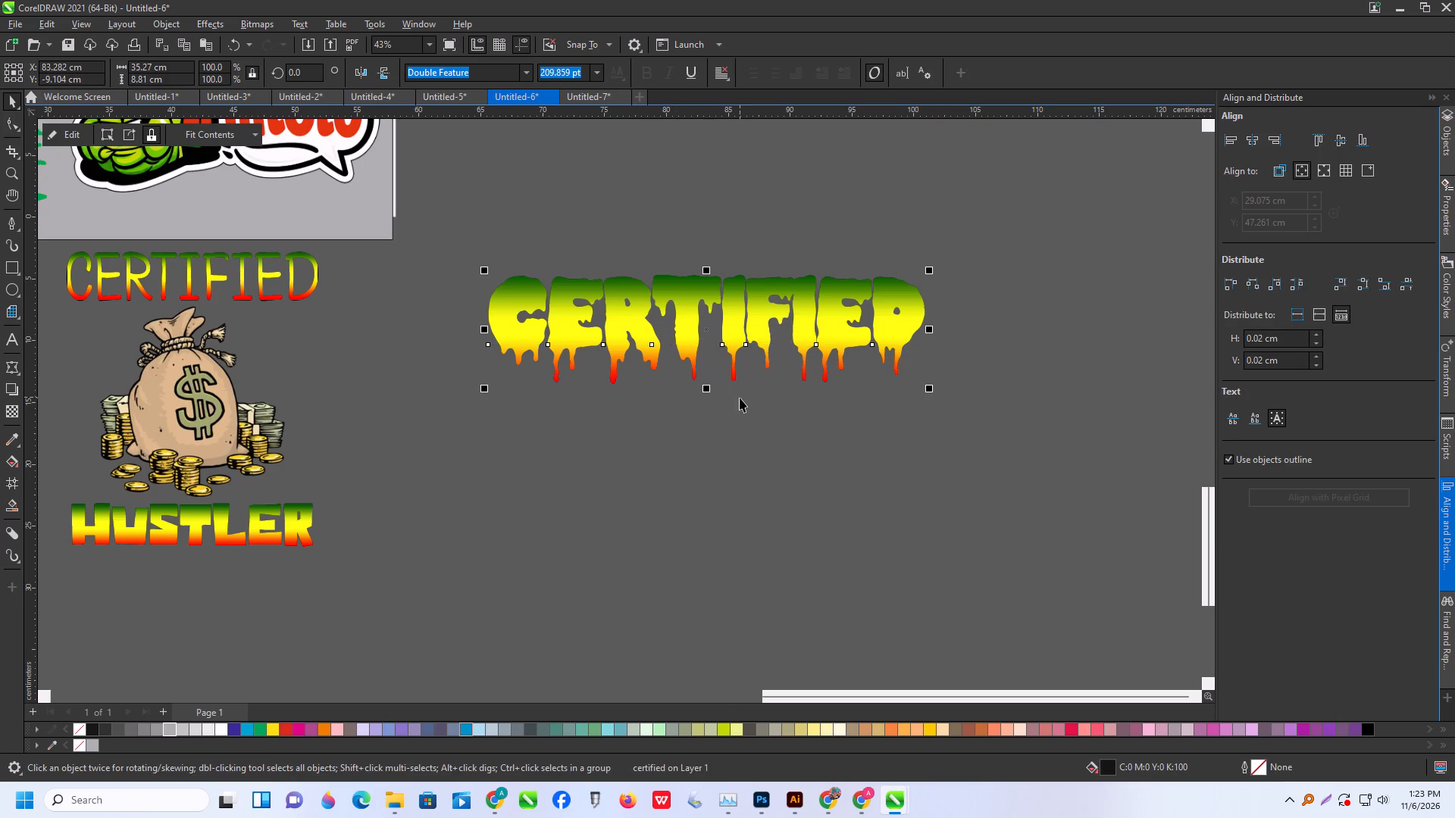
left_click(740, 398)
left_click(600, 311)
left_click(640, 333)
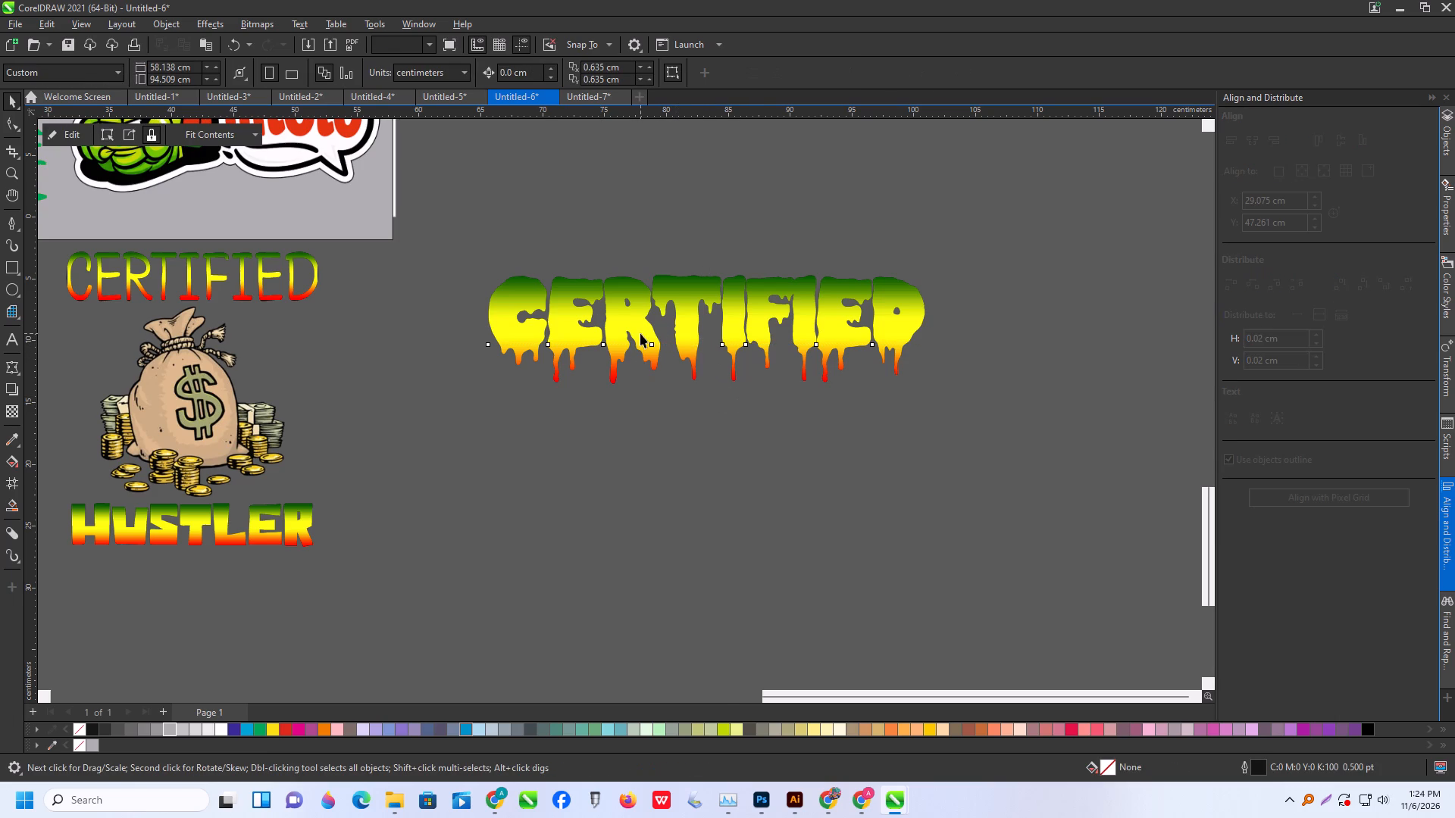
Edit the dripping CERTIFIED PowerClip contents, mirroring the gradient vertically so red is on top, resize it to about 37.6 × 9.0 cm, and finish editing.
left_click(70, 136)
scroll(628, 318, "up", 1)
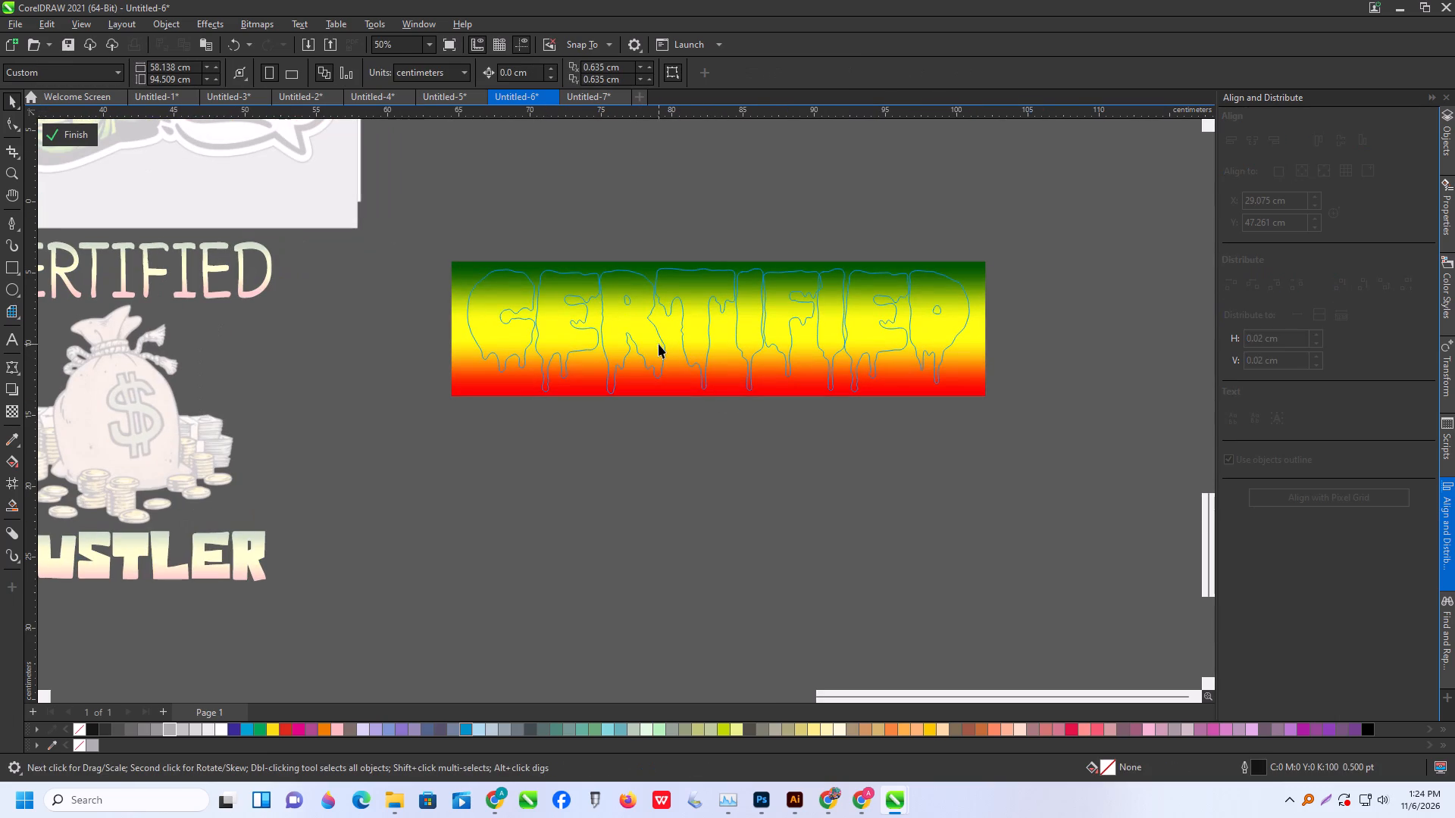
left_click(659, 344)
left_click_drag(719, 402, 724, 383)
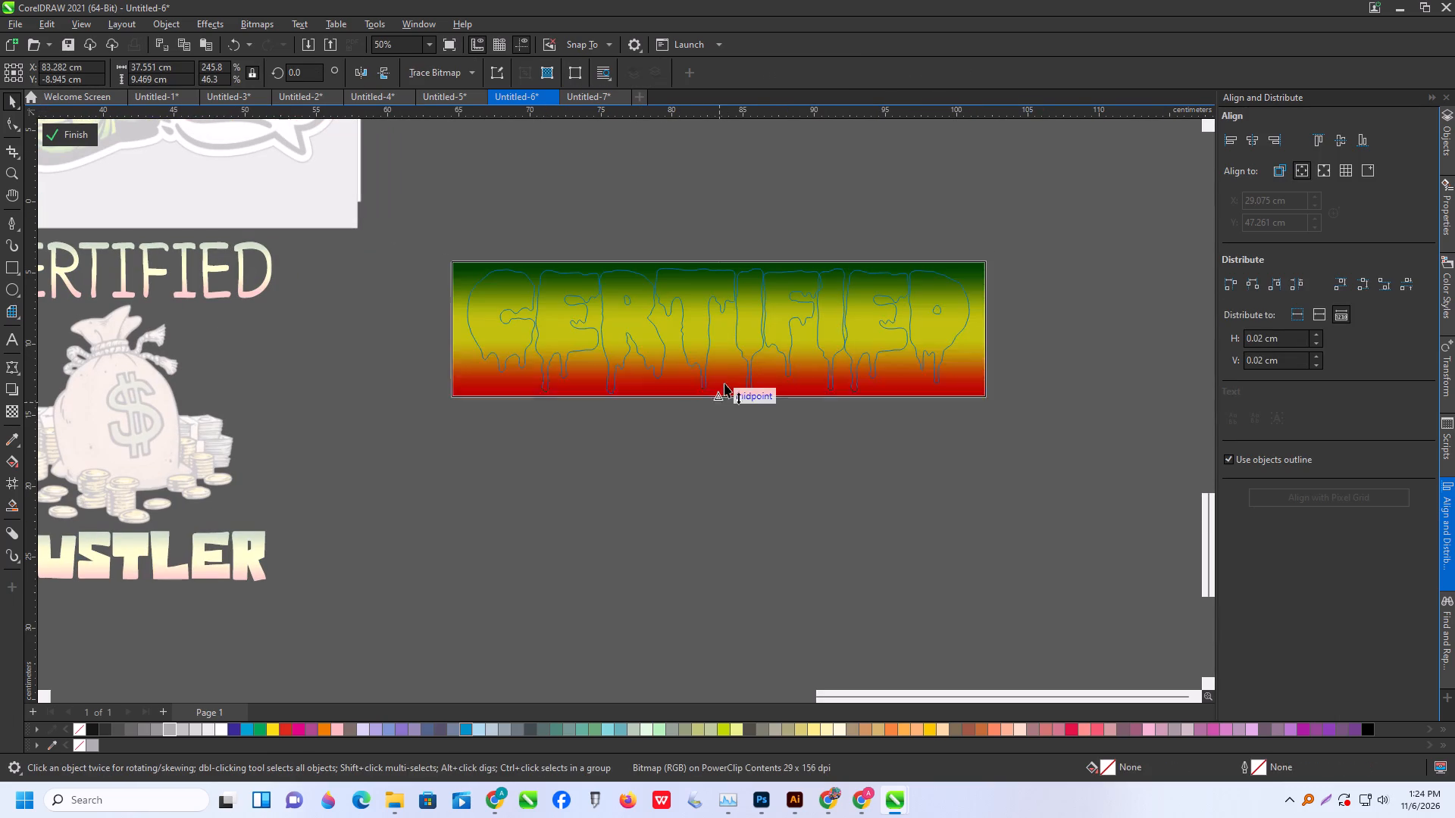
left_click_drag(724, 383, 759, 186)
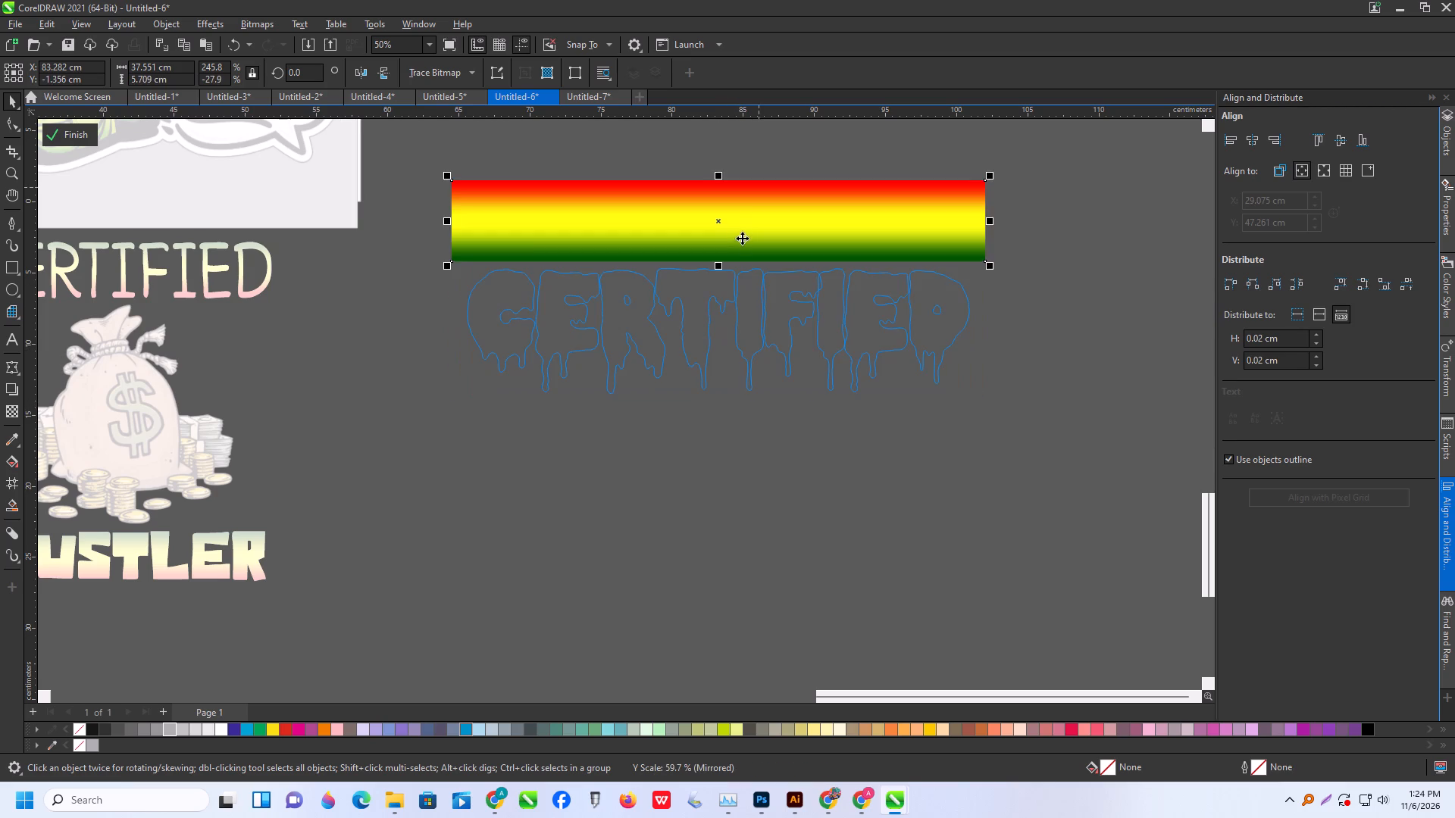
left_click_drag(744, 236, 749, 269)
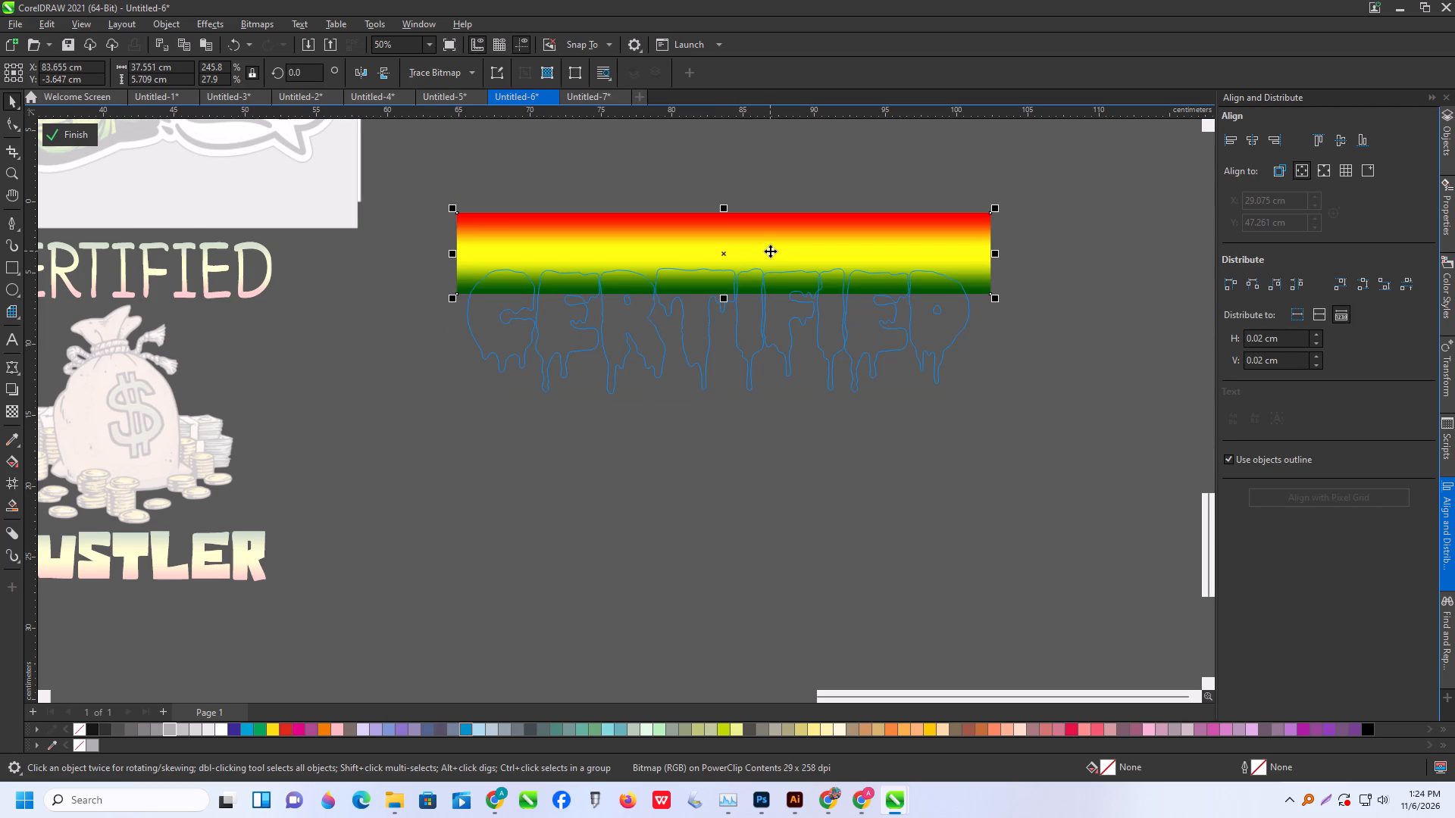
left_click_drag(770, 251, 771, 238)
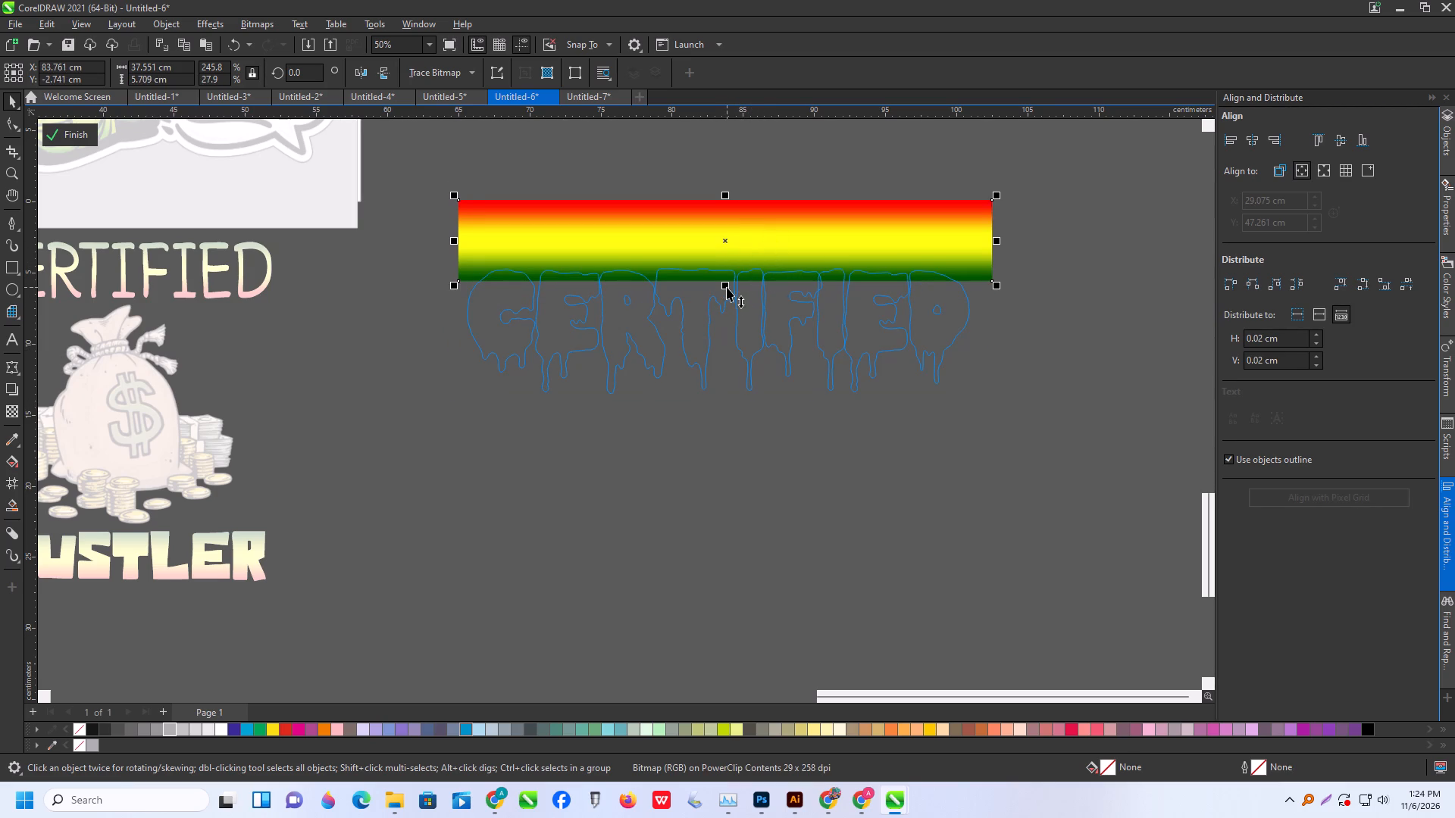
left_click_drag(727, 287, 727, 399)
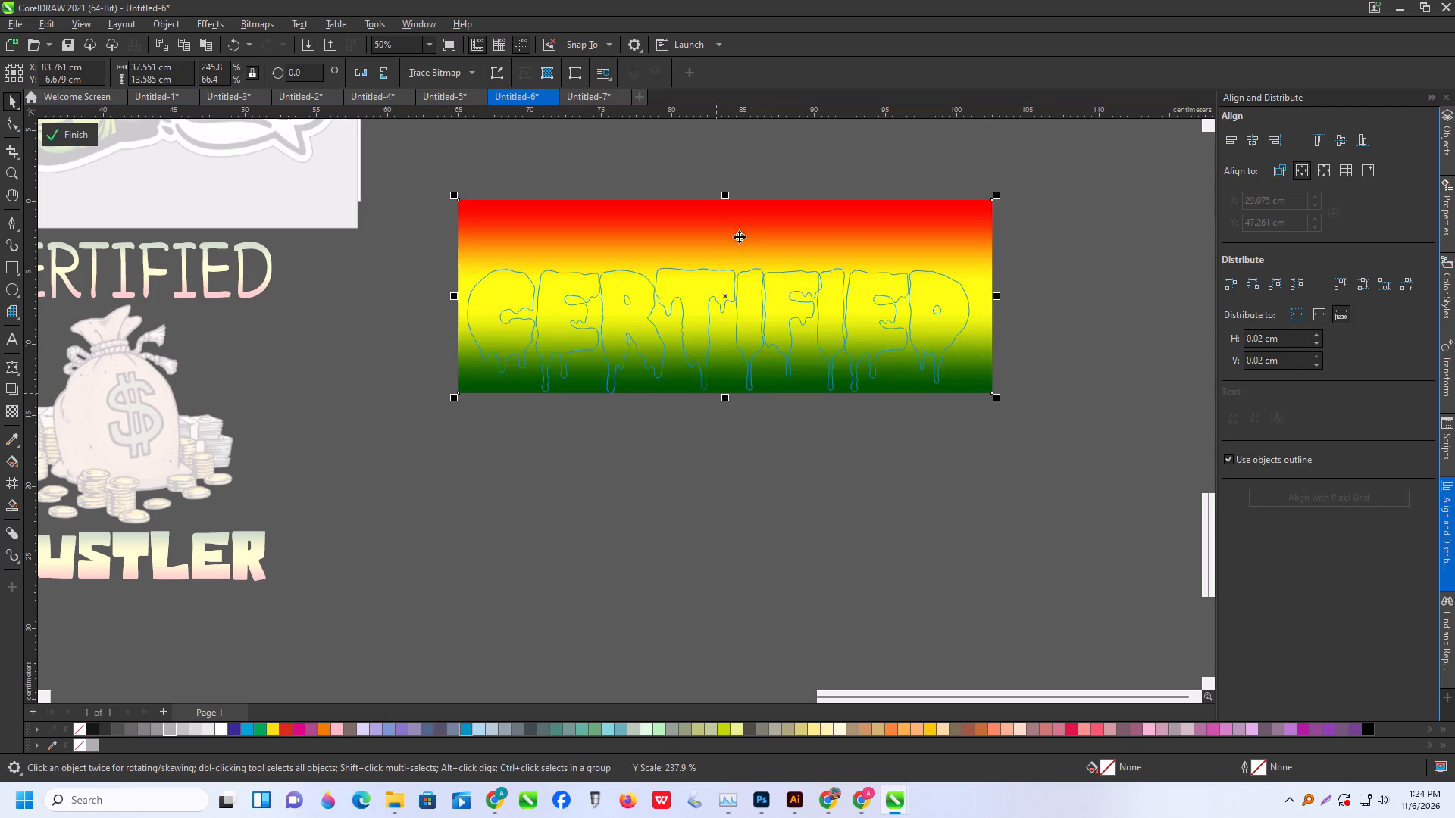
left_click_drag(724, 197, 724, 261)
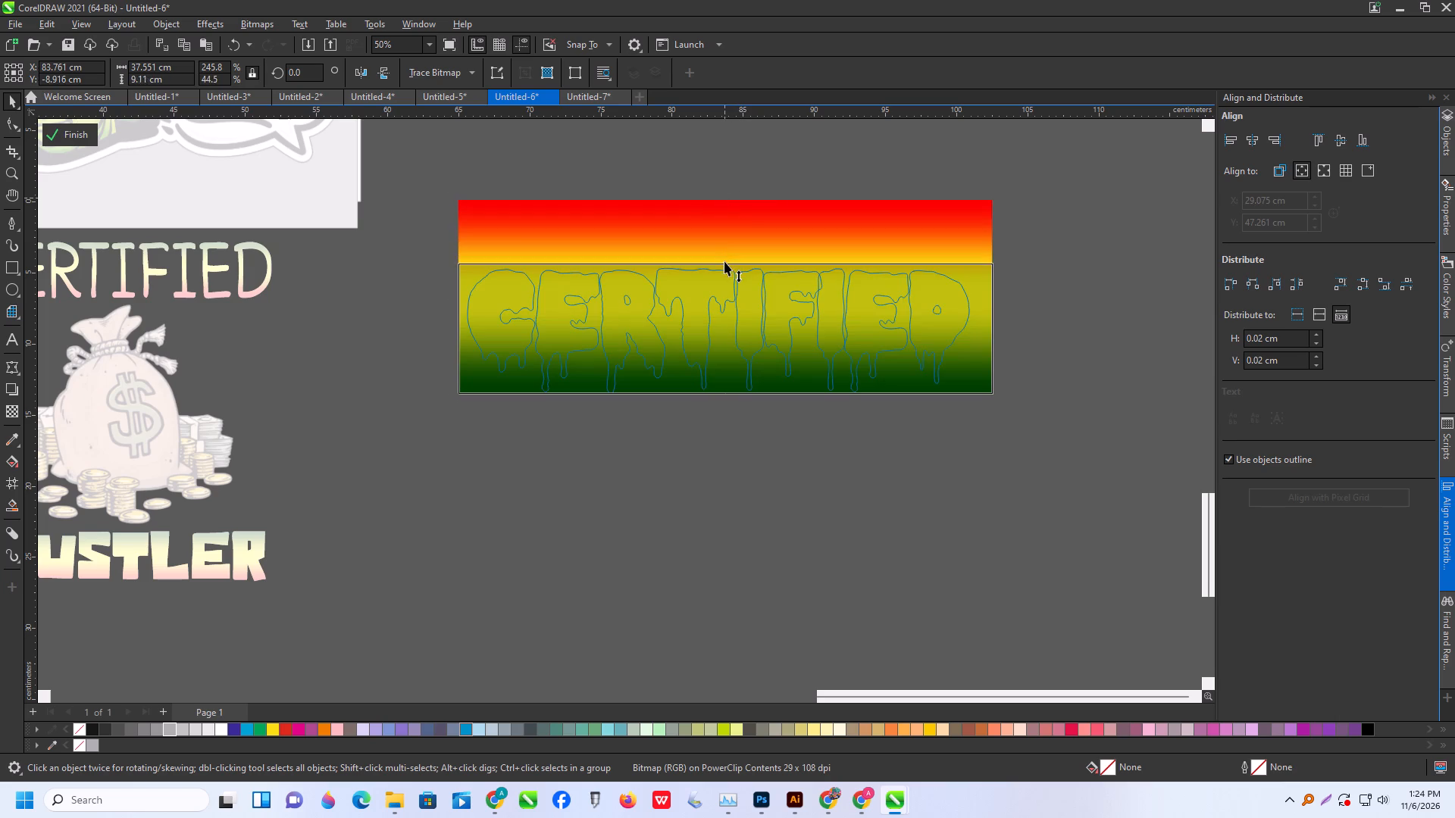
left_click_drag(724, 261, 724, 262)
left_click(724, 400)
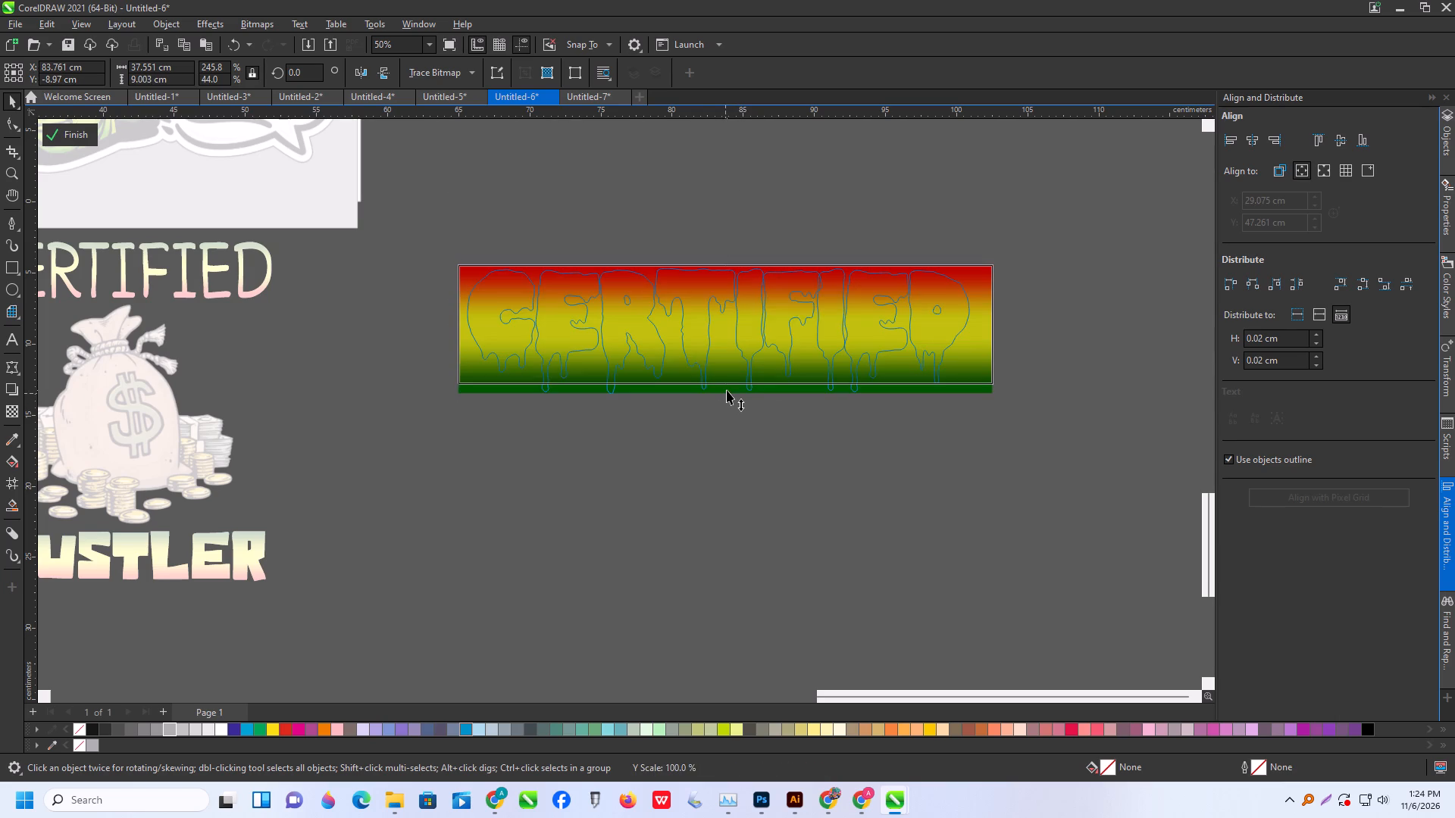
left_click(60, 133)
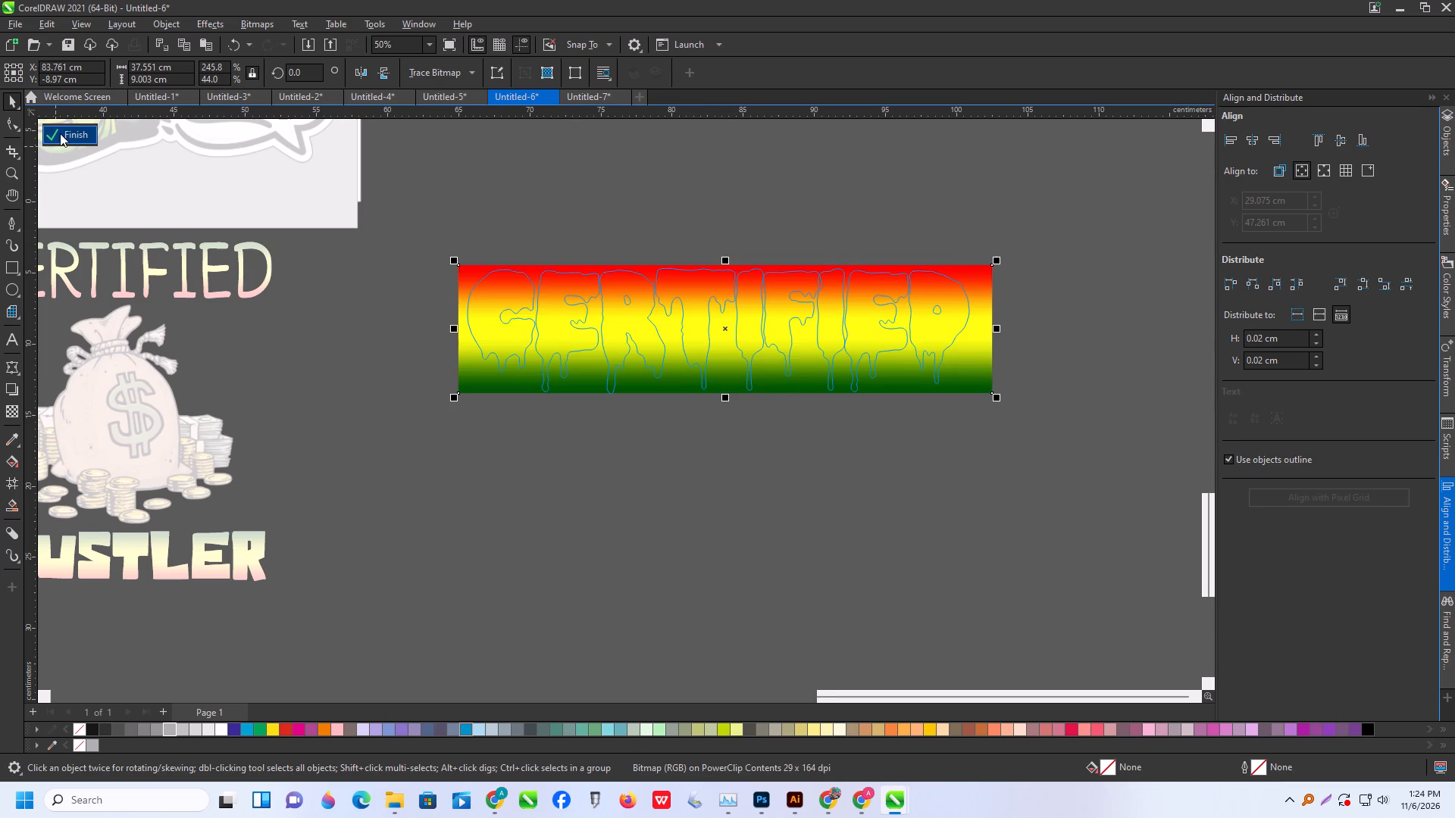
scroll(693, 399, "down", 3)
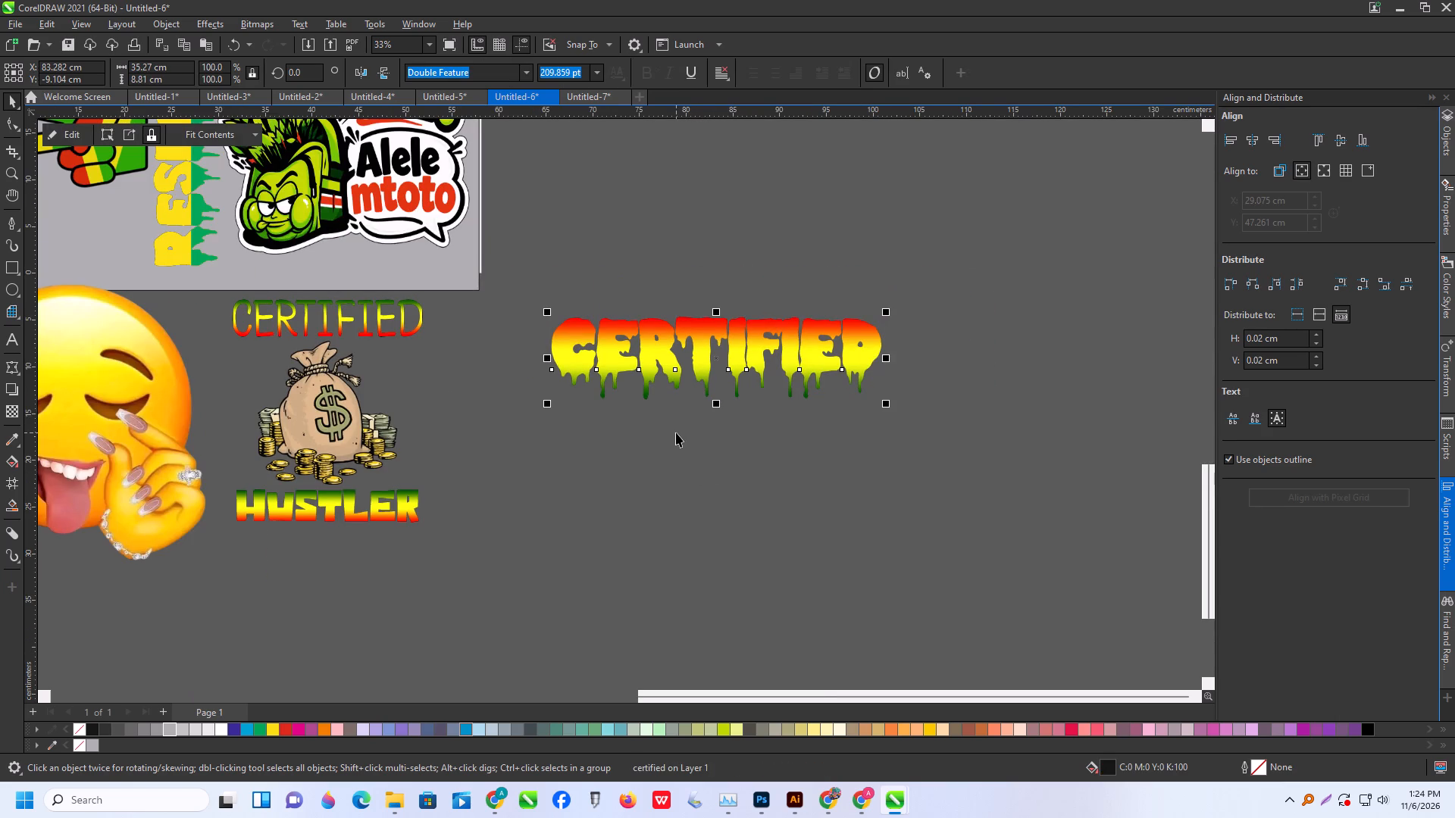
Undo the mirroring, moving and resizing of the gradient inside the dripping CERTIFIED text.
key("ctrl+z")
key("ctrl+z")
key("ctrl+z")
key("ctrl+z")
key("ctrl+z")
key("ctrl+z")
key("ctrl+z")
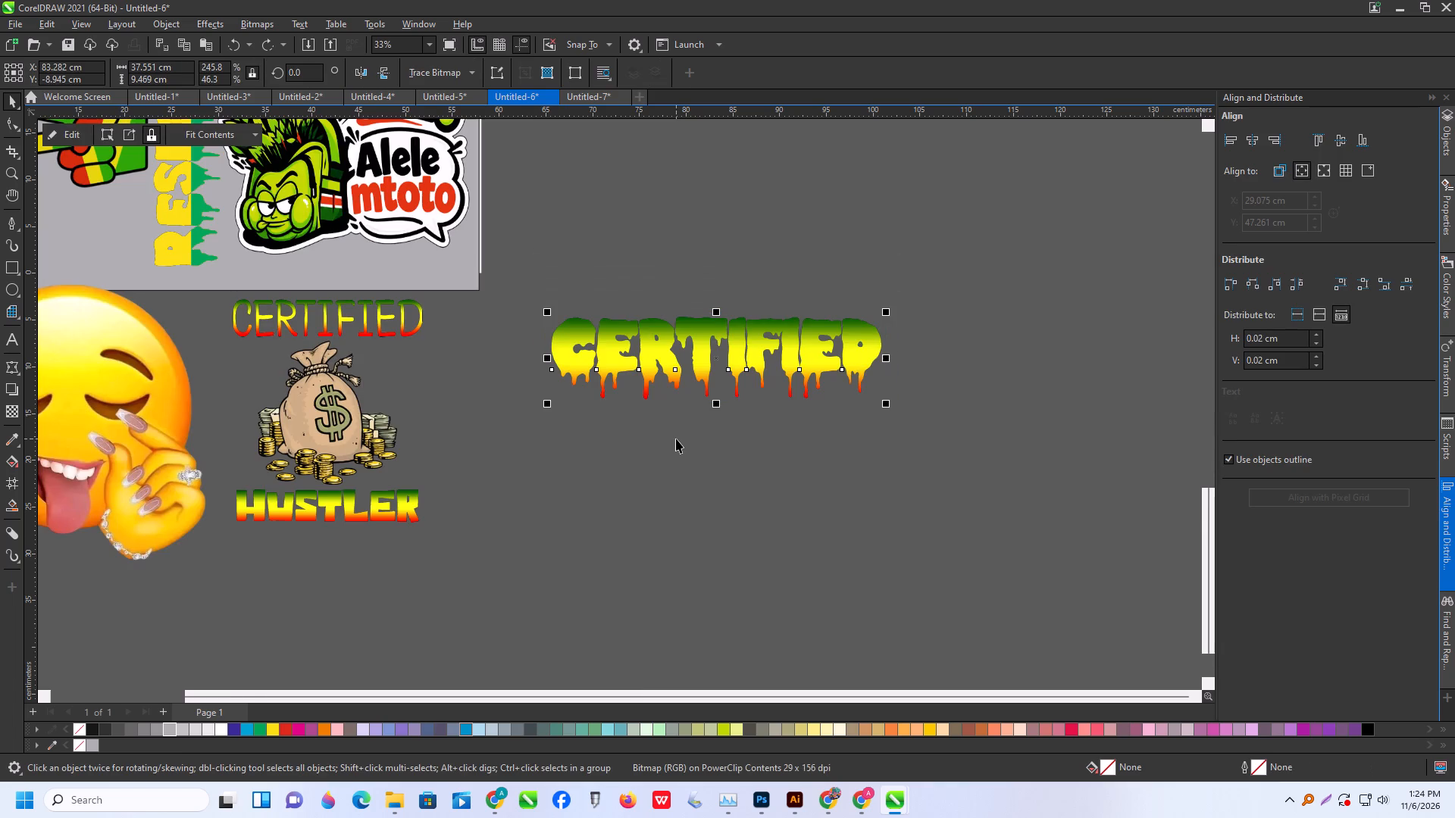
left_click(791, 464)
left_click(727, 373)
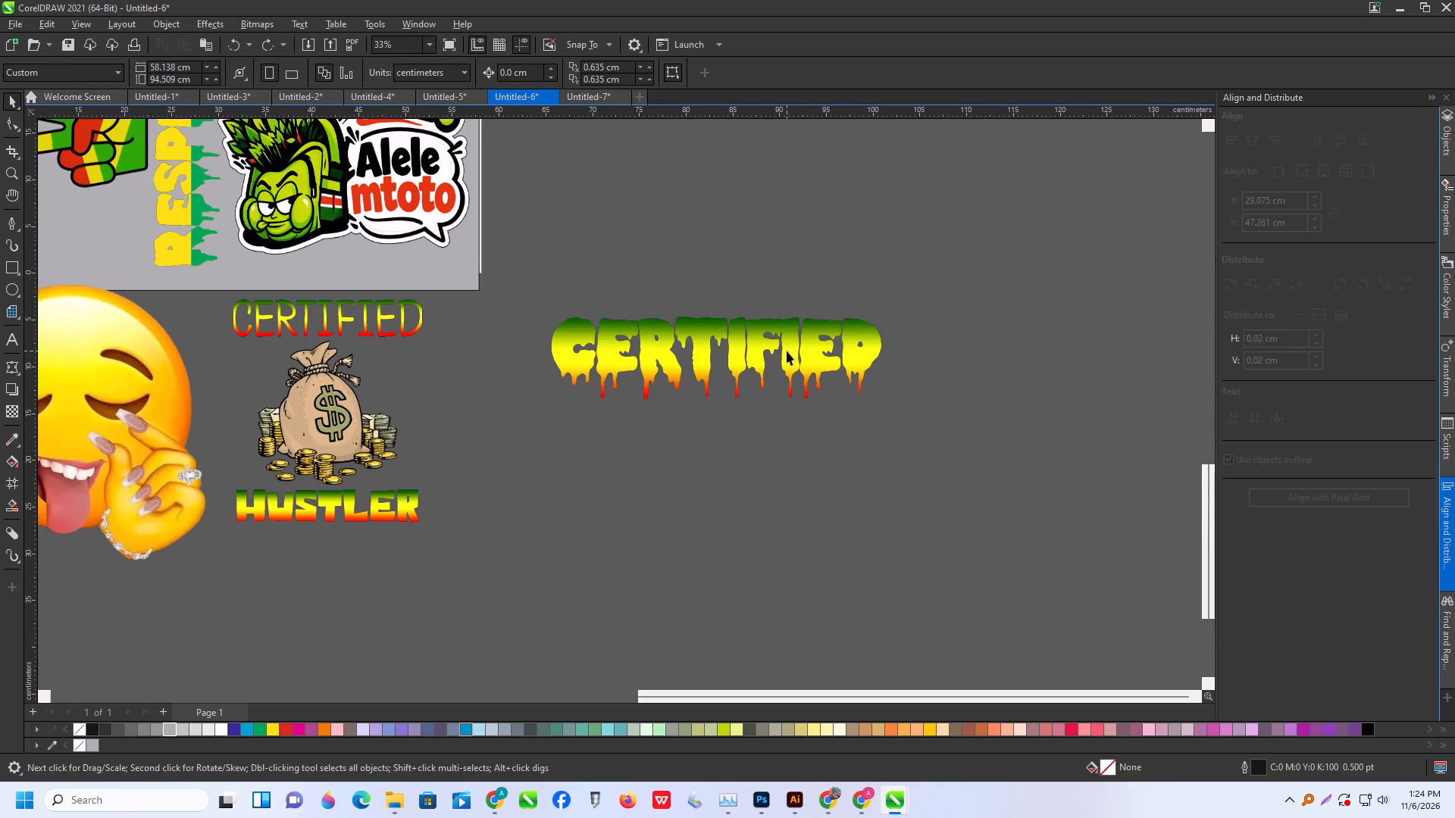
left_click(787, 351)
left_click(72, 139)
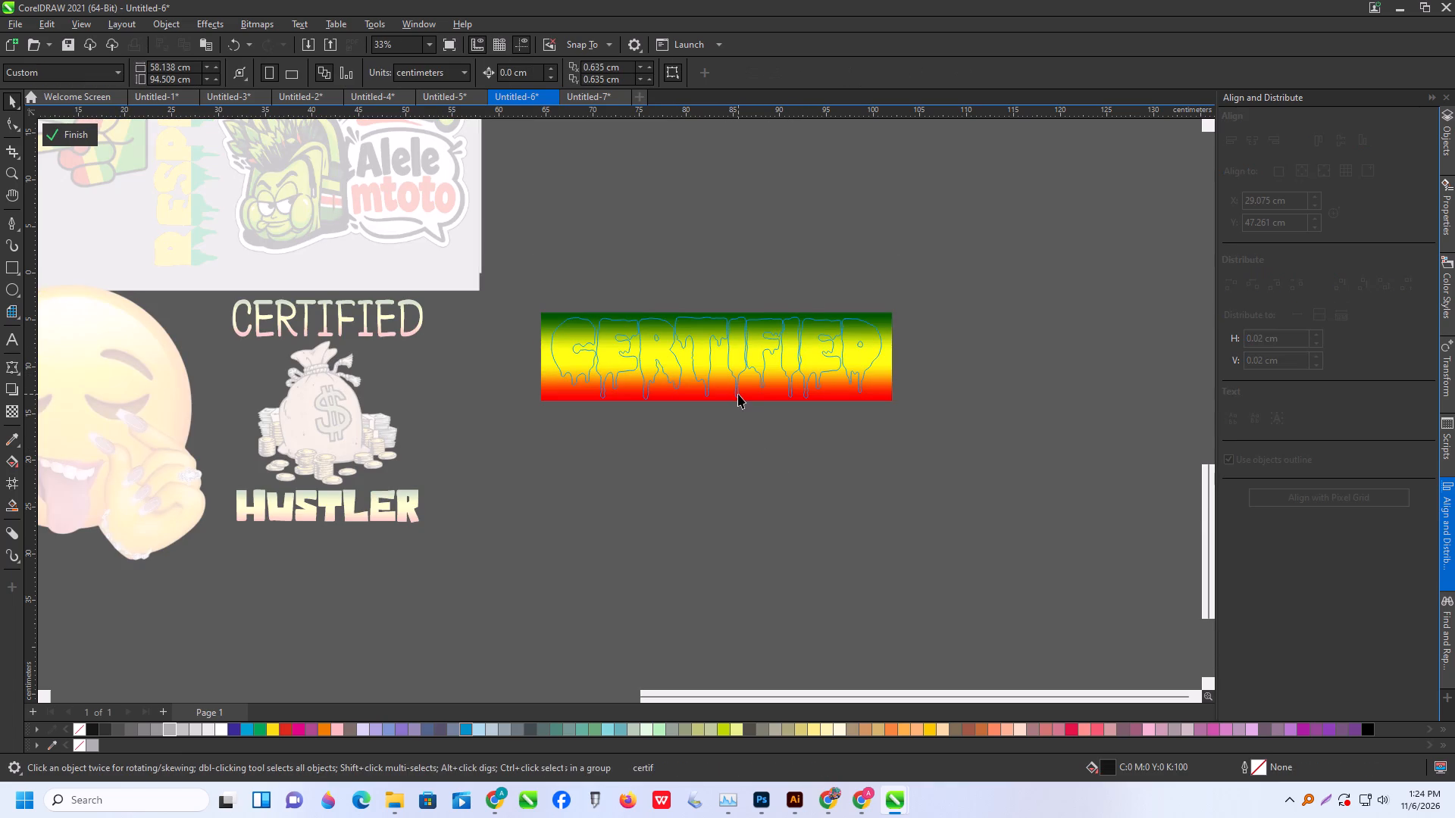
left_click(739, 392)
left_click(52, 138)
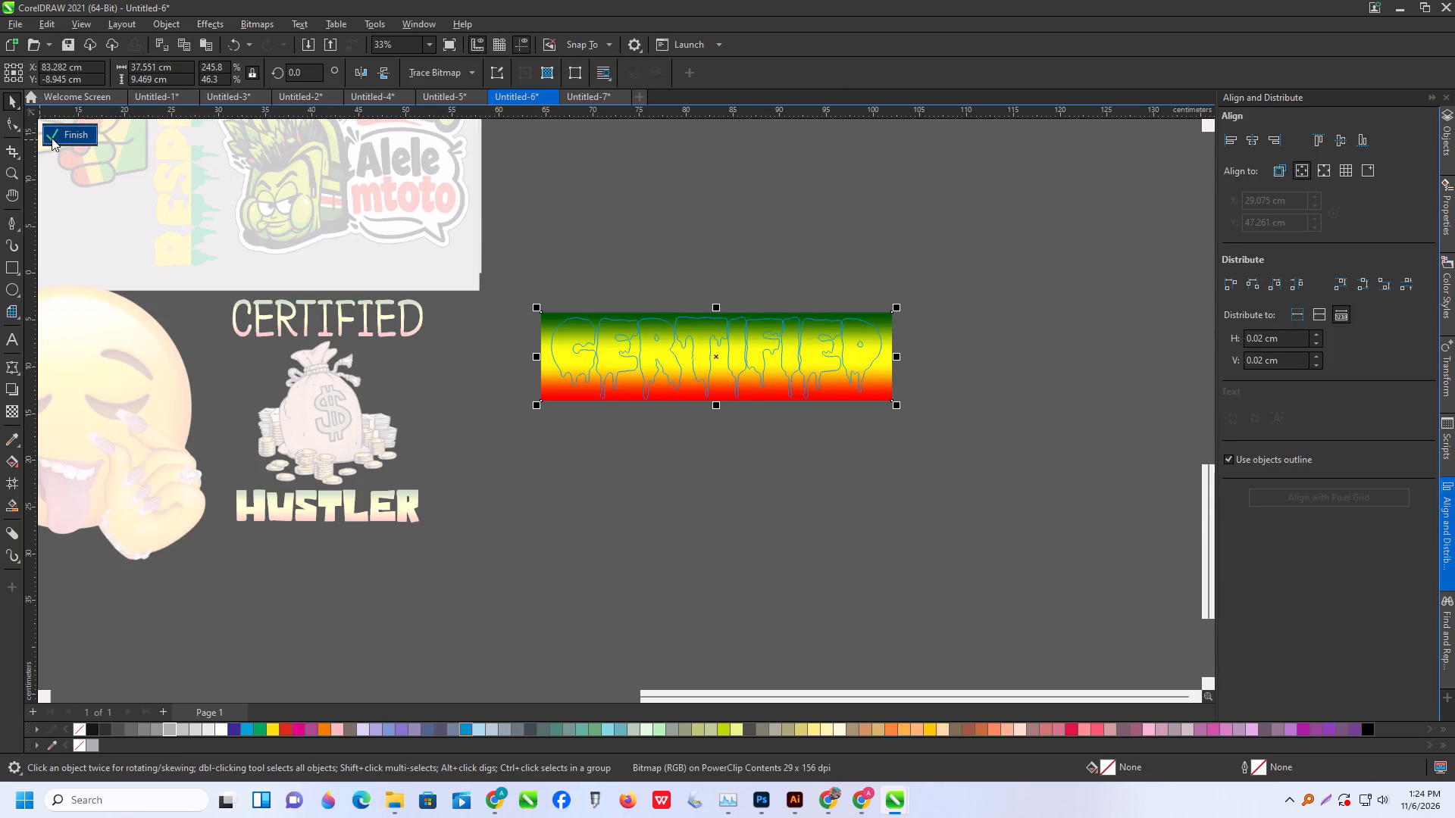
Switch to Chrome and copy the green-yellow-red Wallpaper Safari background image from the related rasta colors results.
left_click(496, 798)
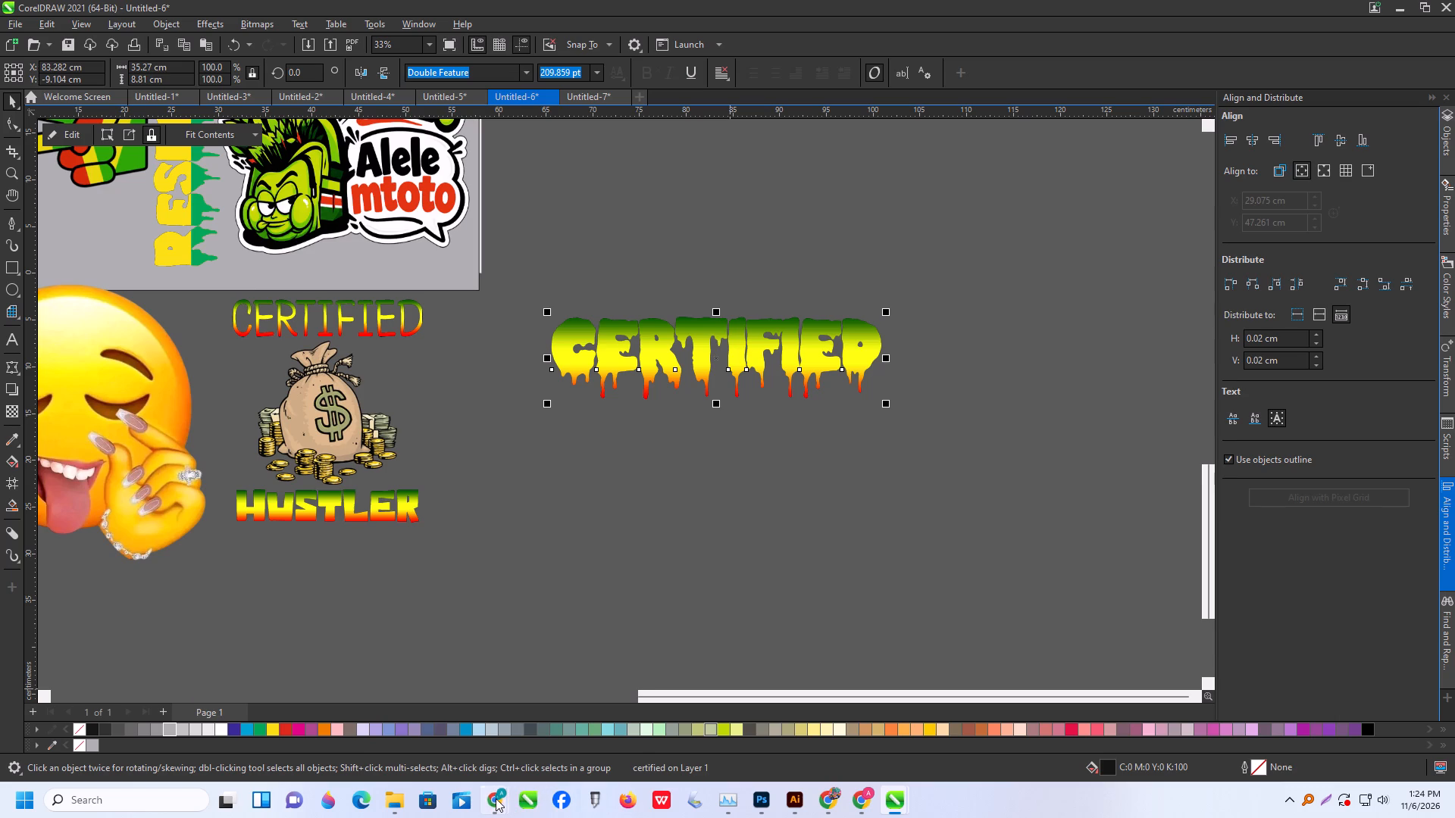
left_click(486, 723)
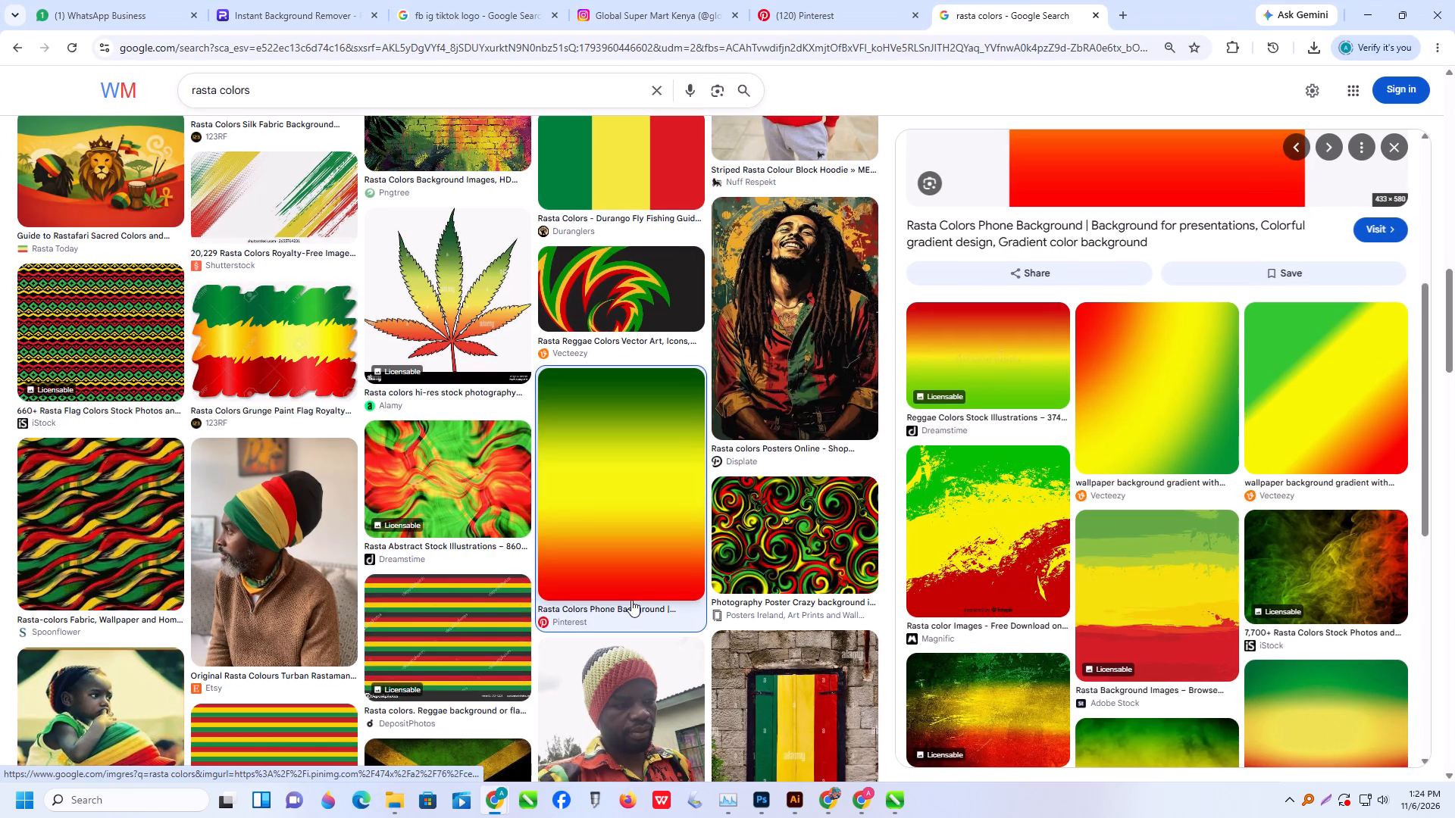
scroll(1294, 724, "down", 1)
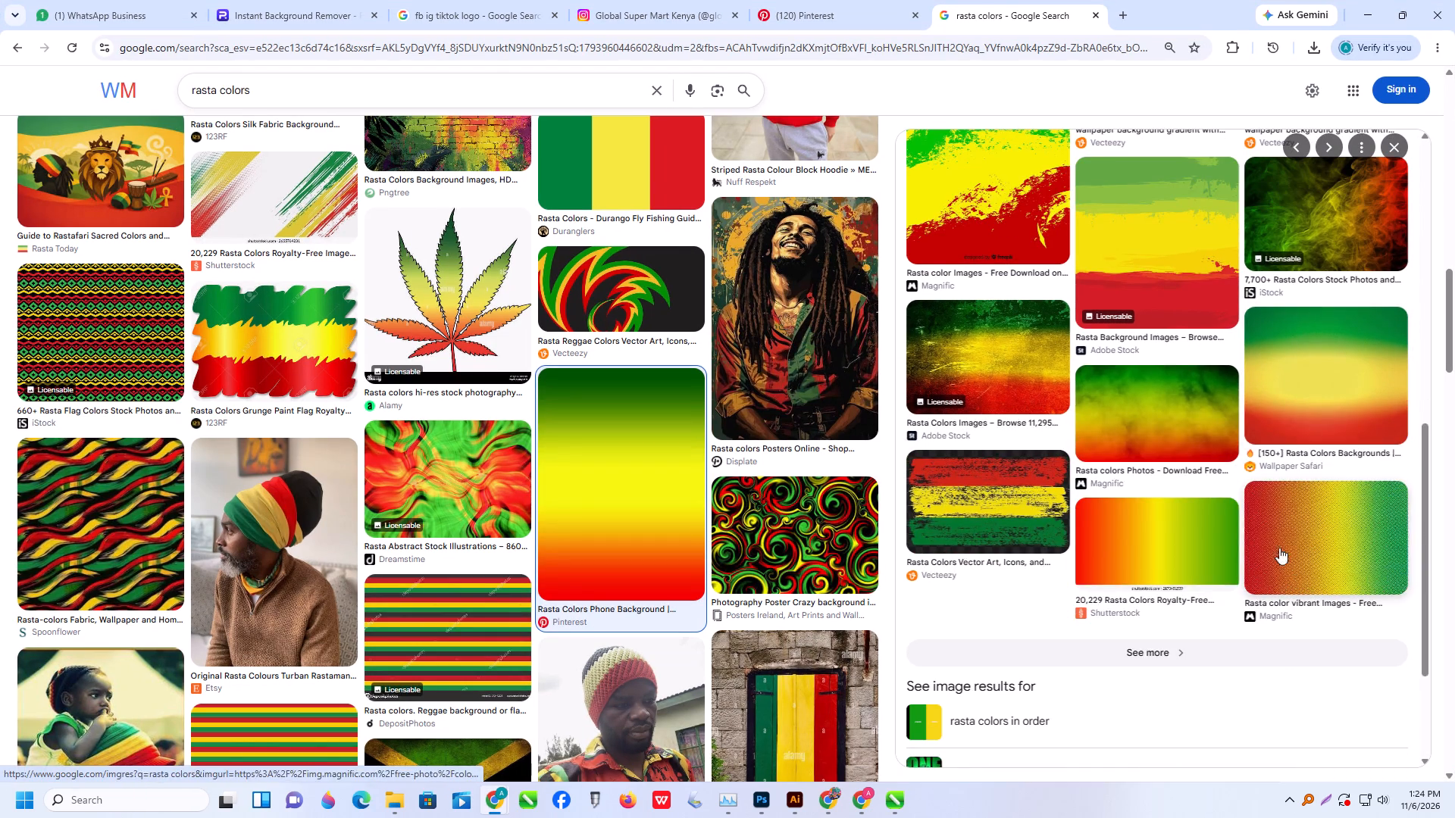
left_click(1321, 399)
right_click(1165, 320)
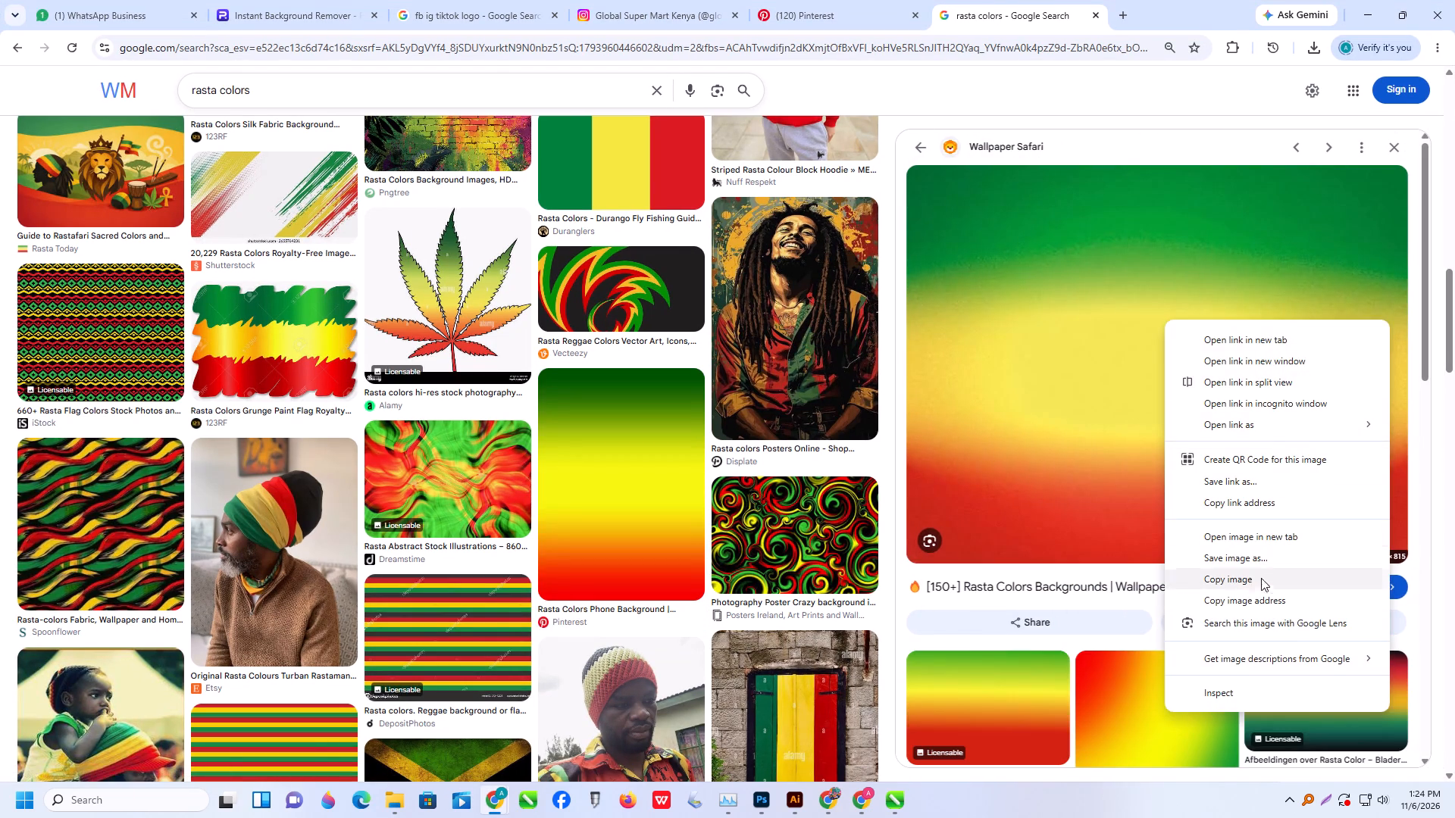
left_click(1234, 579)
scroll(1089, 620, "down", 2)
scroll(1090, 612, "up", 1)
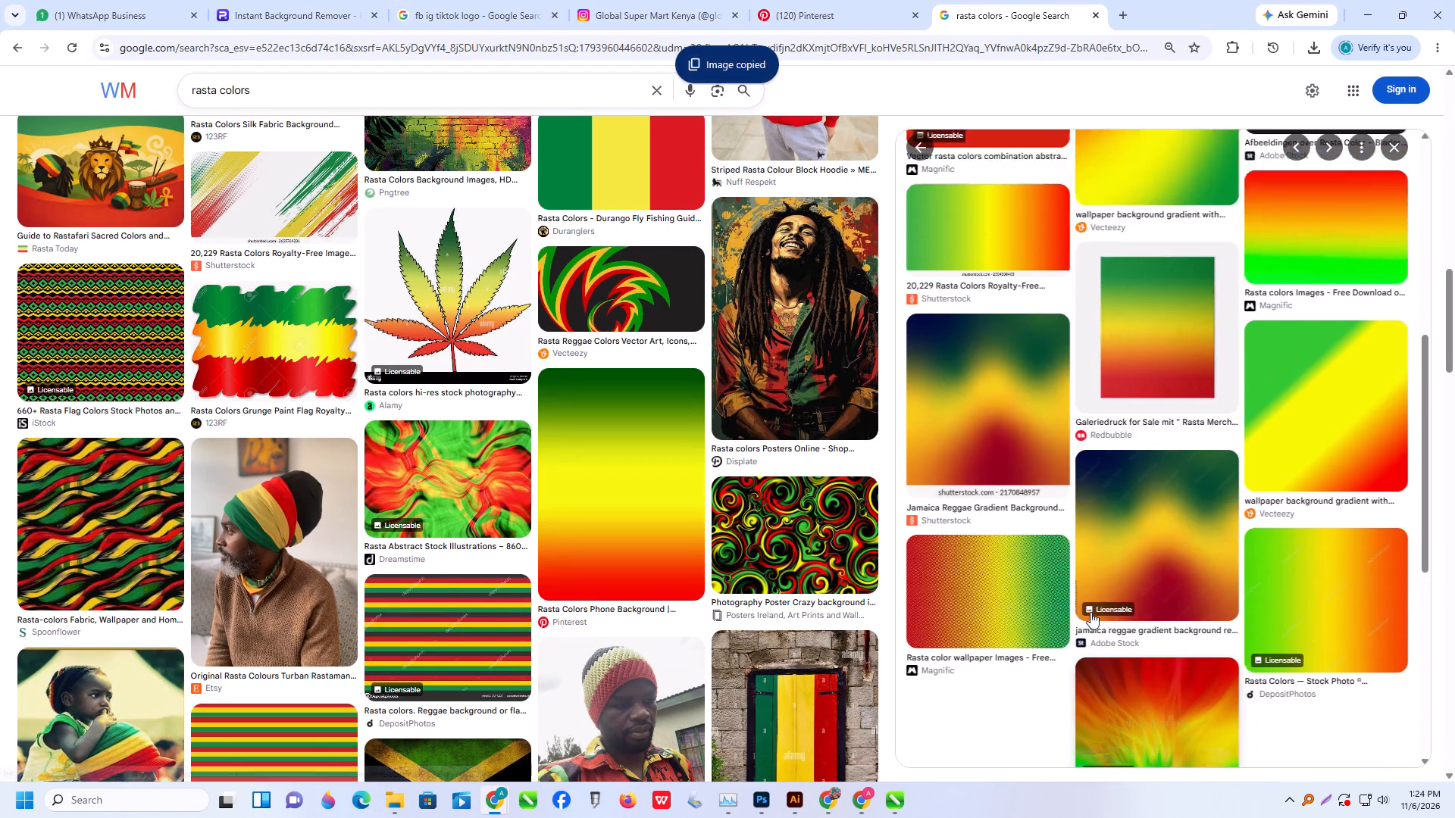
left_click(1377, 9)
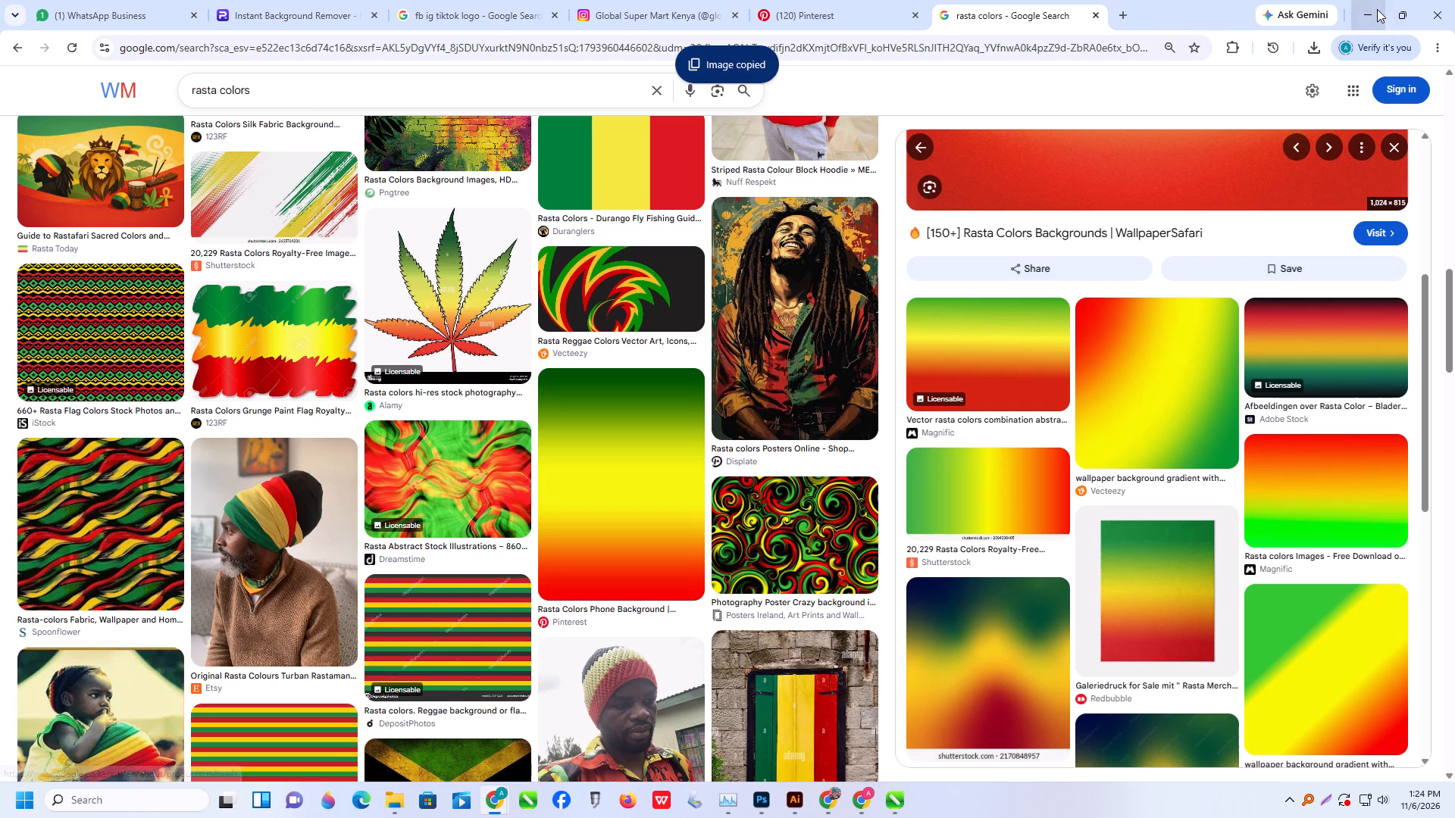
In CorelDRAW, extract the gradient from the dripping CERTIFIED text's PowerClip and delete it.
left_click(783, 353)
left_click(815, 201)
left_click(782, 318)
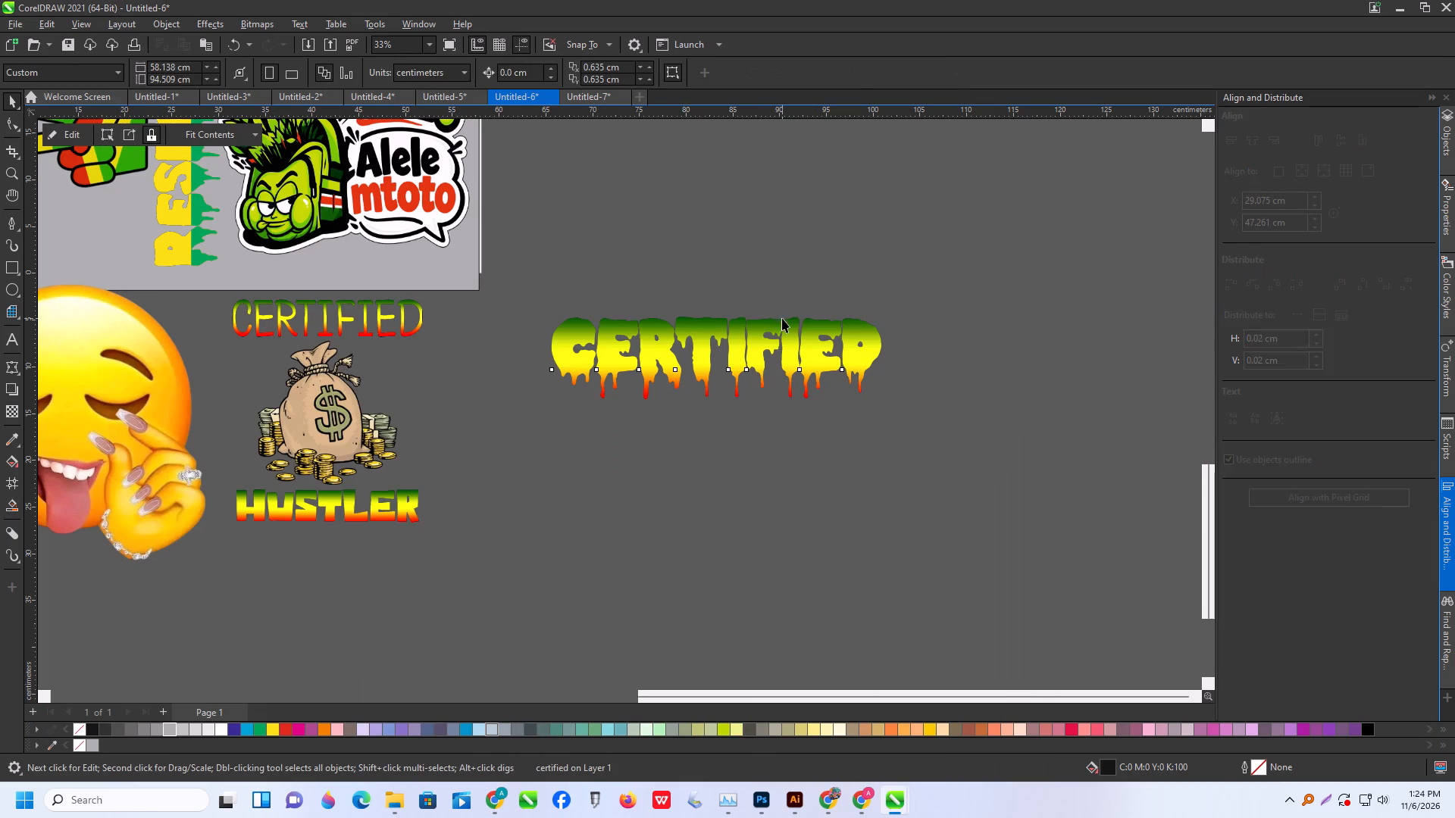
left_click(124, 130)
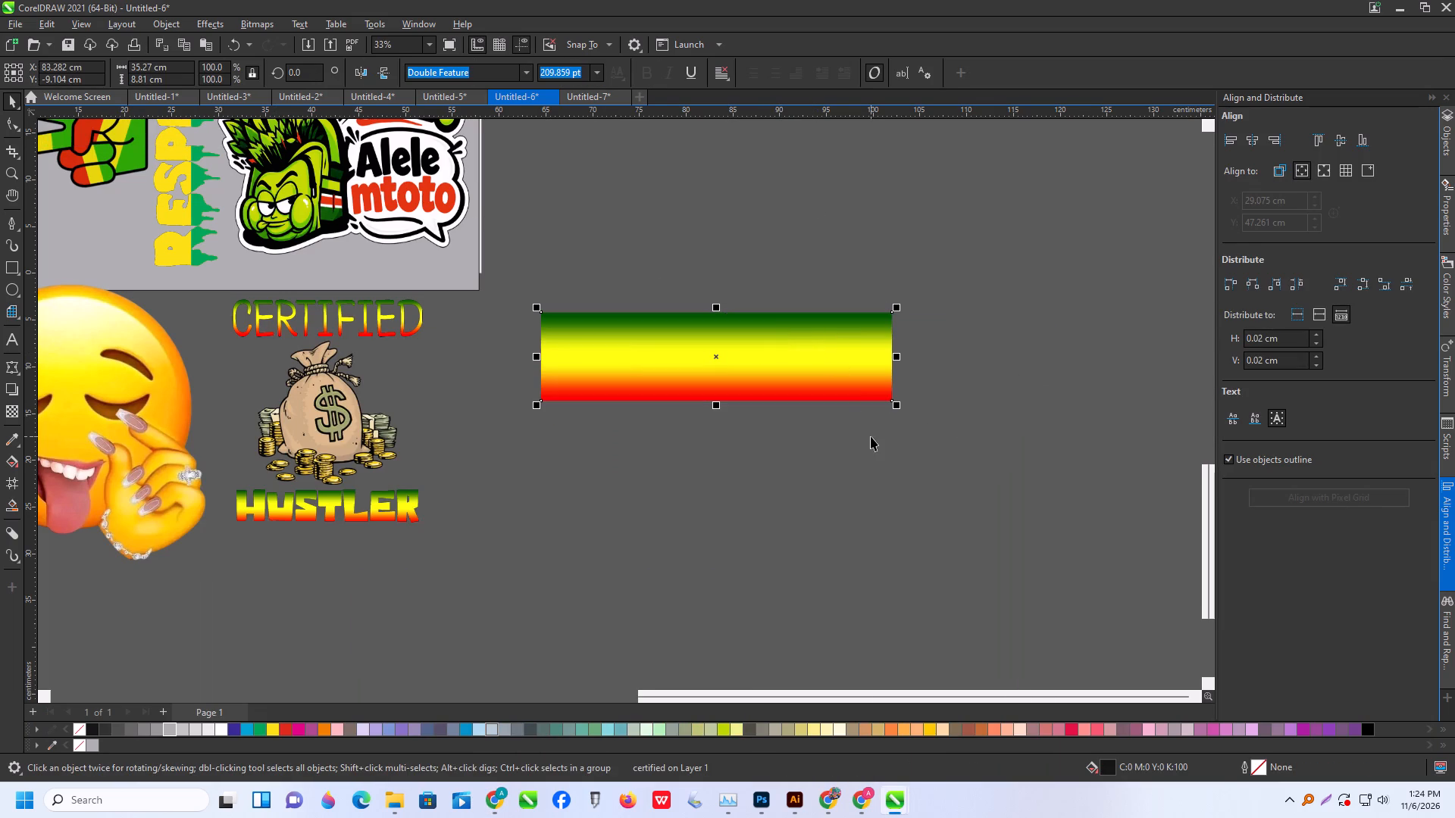
key("Delete")
left_click(883, 470)
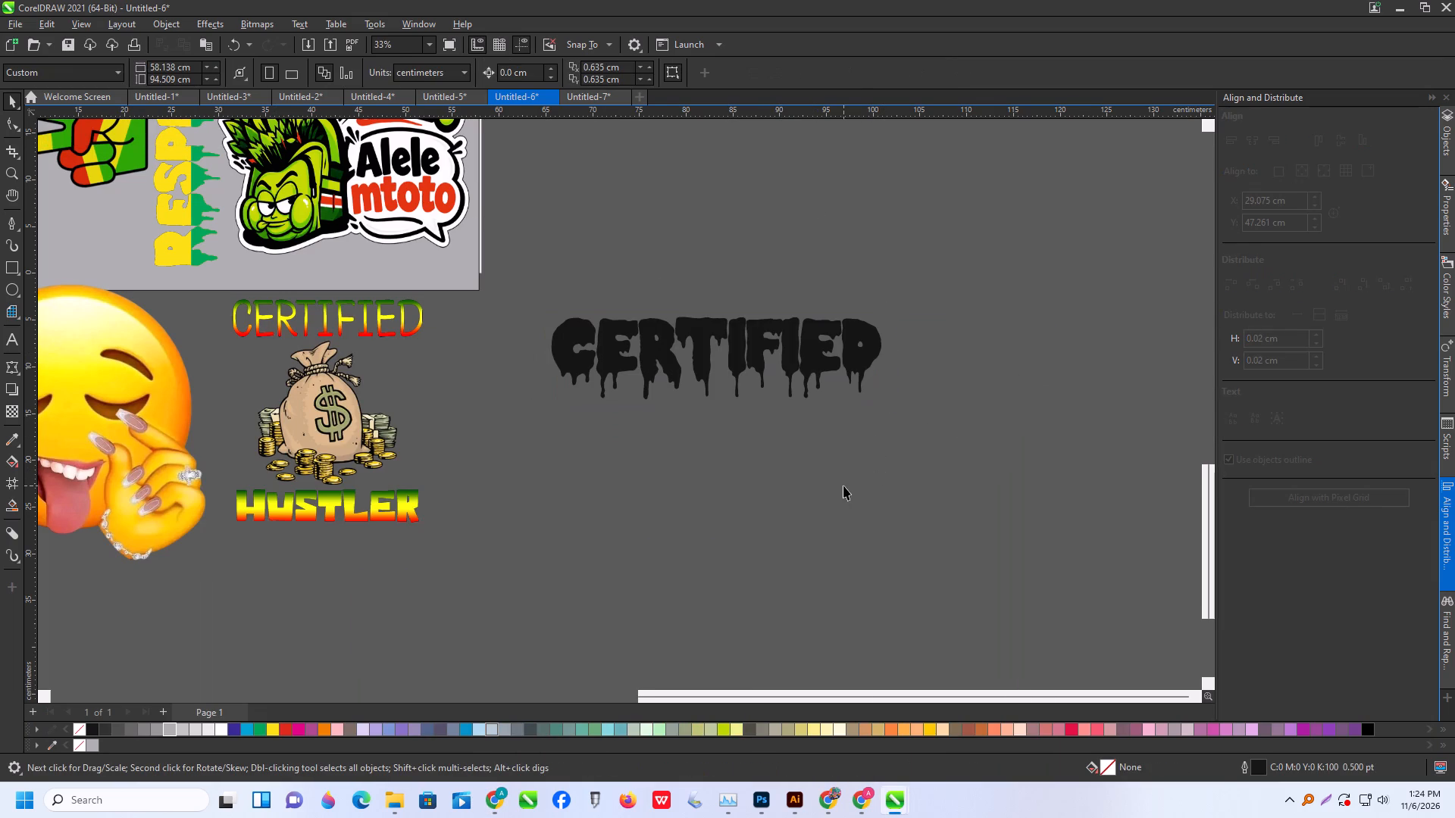
Paste the copied rasta background, move it off the page near the dripping CERTIFIED text, and PowerClip it inside the lettering.
key("ctrl+v")
scroll(796, 501, "down", 9)
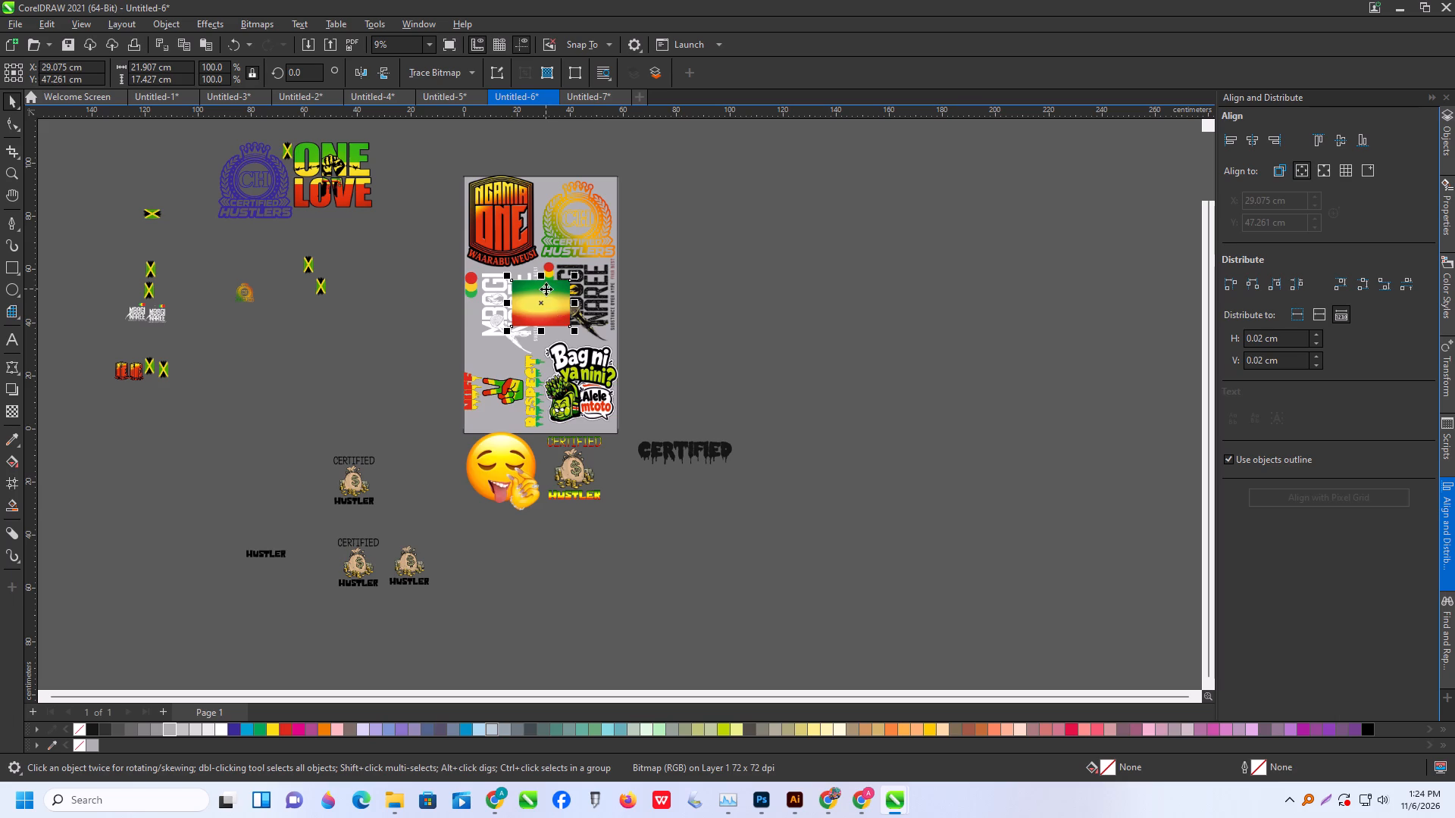
left_click_drag(547, 297, 760, 379)
scroll(749, 438, "up", 6)
right_click(770, 347)
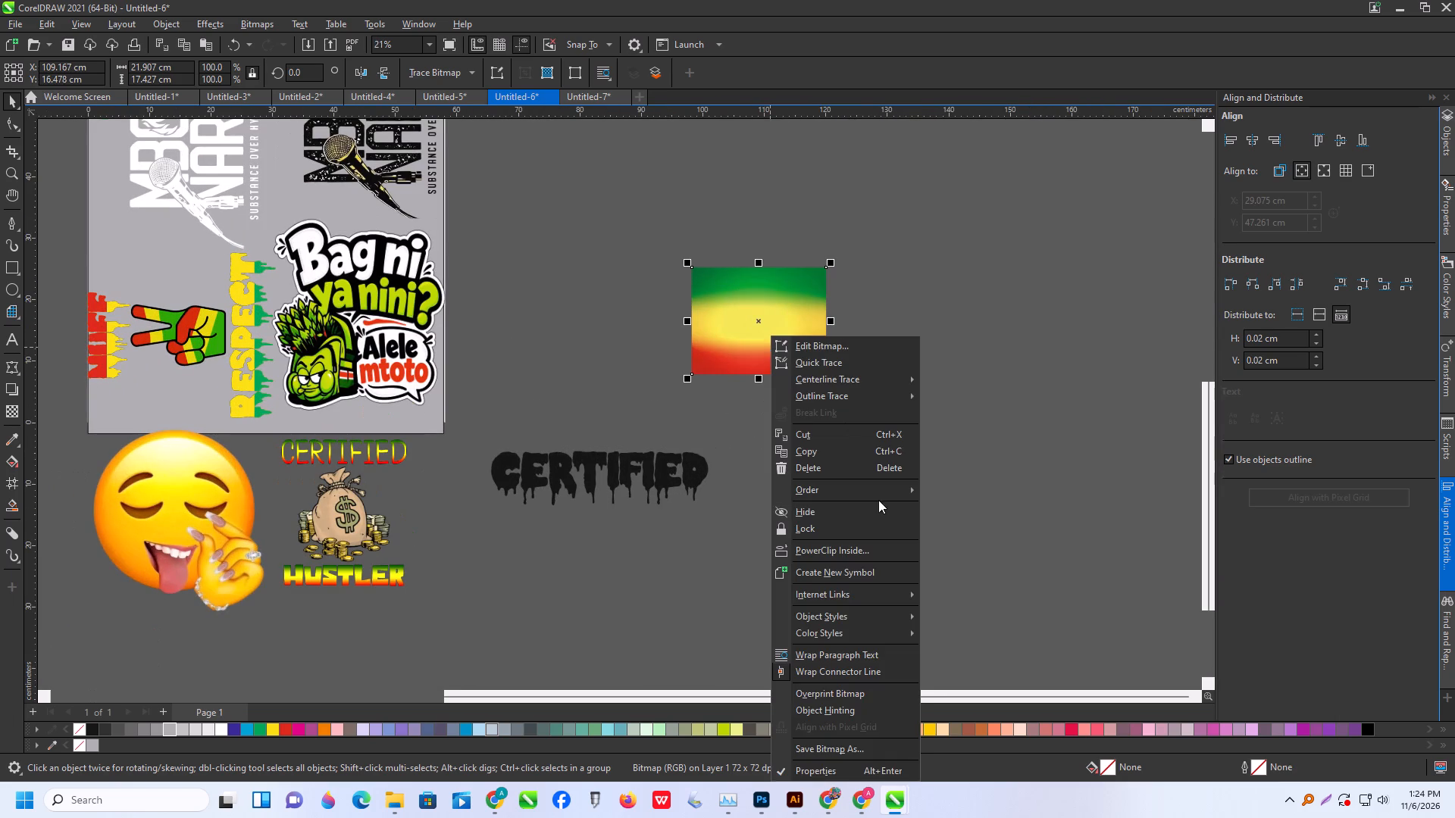
left_click(841, 551)
left_click(571, 473)
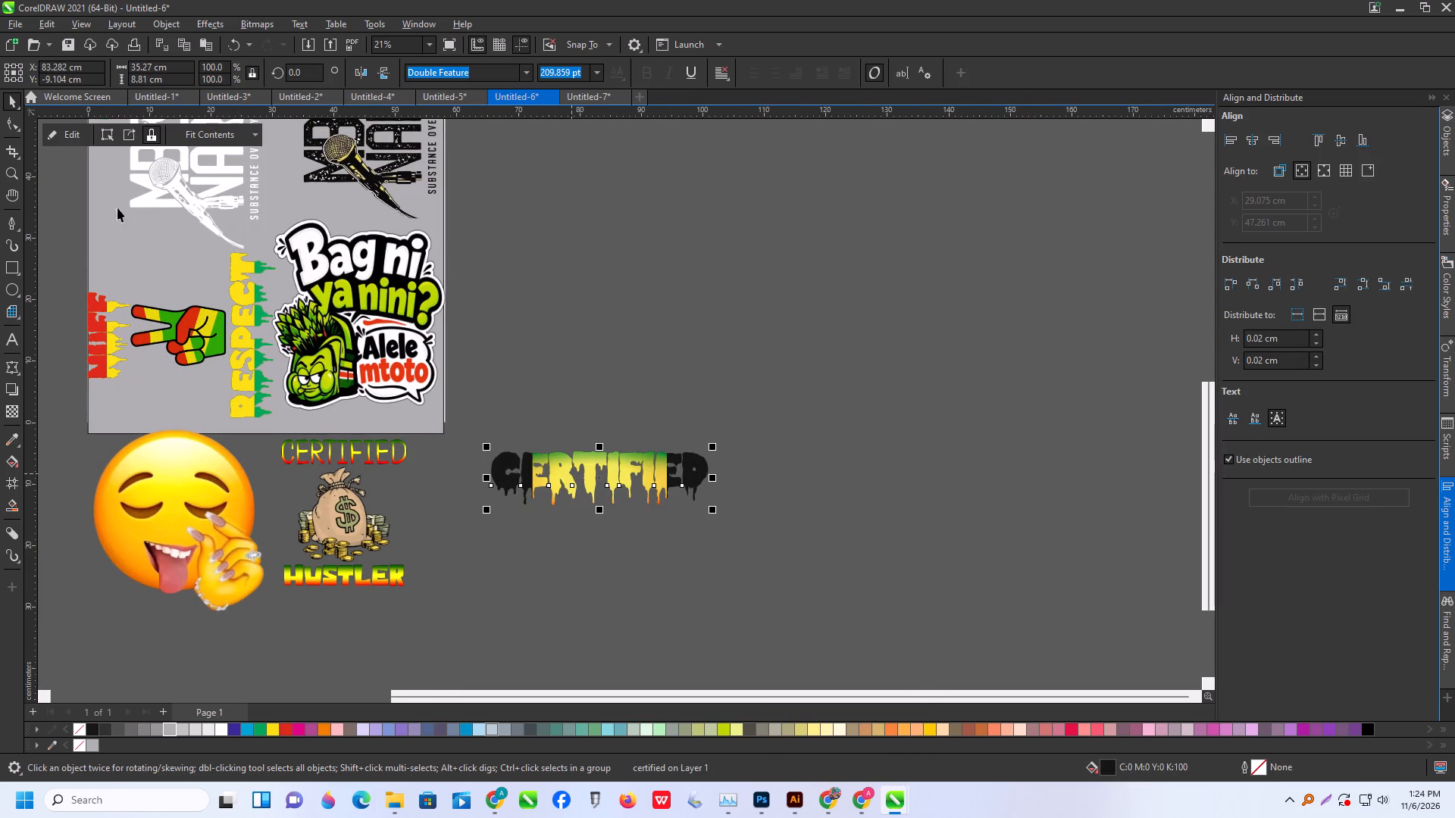
Edit the PowerClip contents, resizing the rasta background to about 36.8 × 9.3 cm to cover the CERTIFIED lettering, and finish editing.
left_click(73, 130)
scroll(458, 414, "up", 5)
left_click(643, 549)
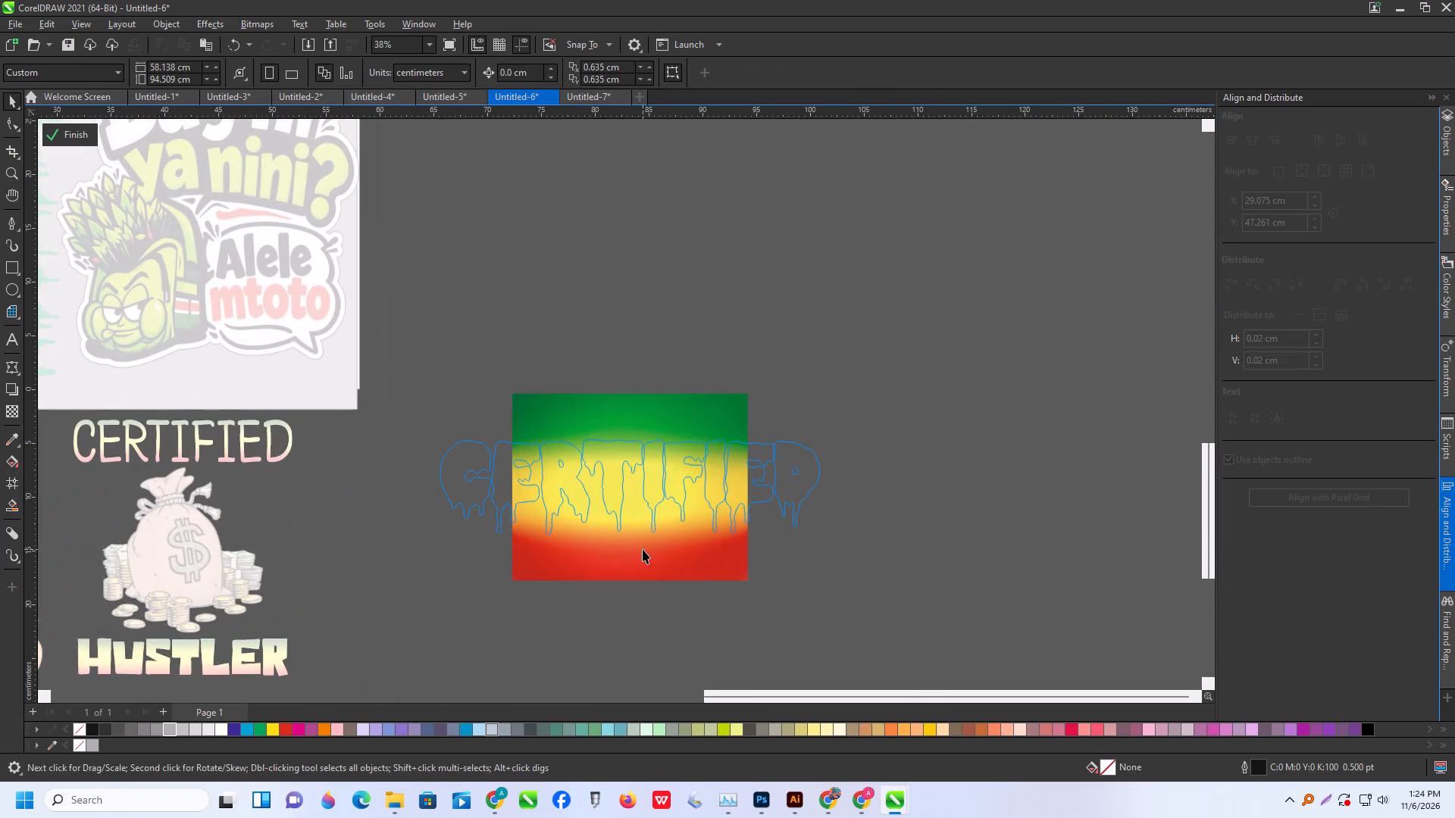
left_click(759, 489, "shift")
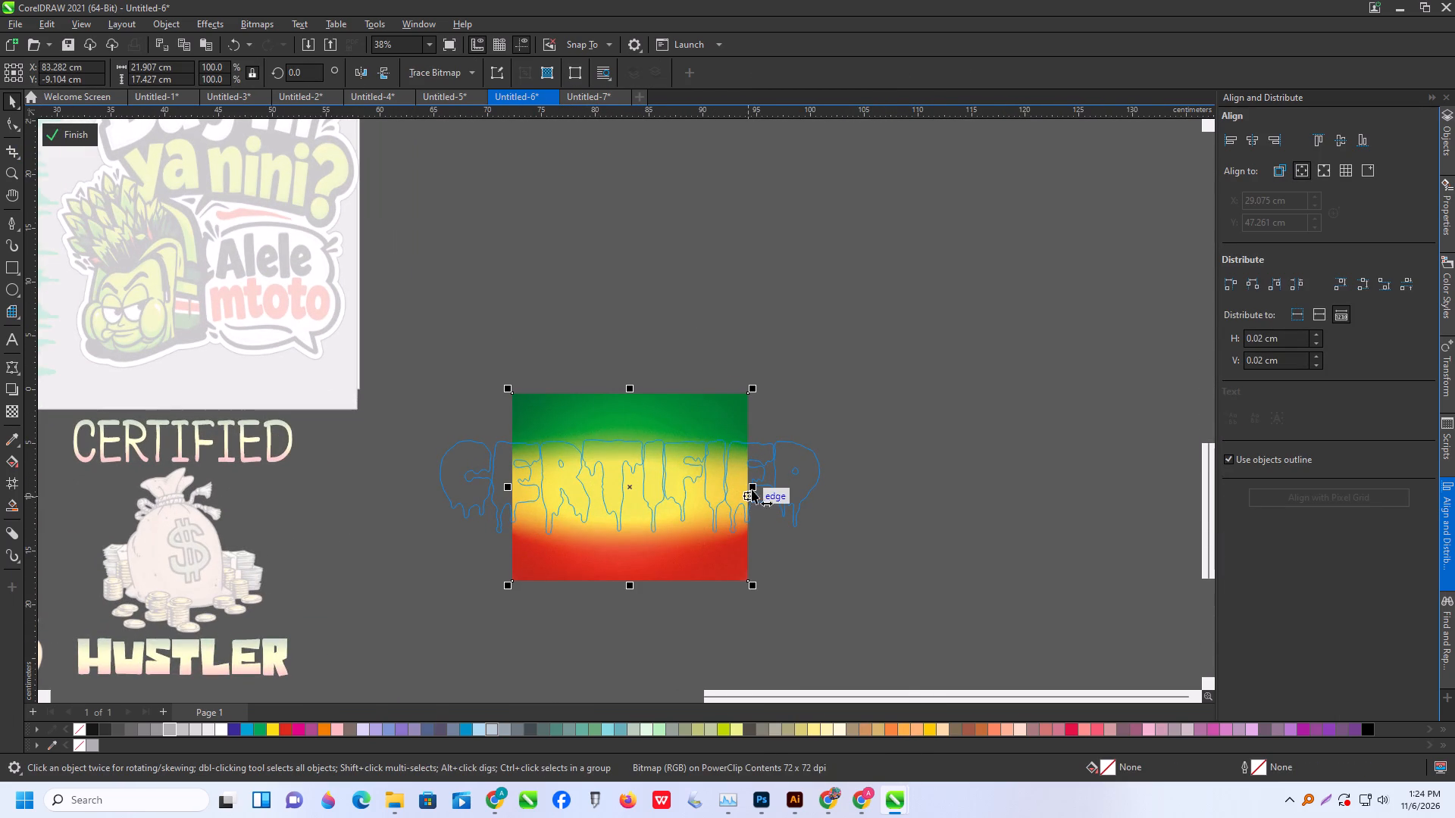
left_click_drag(752, 489, 853, 493, "shift")
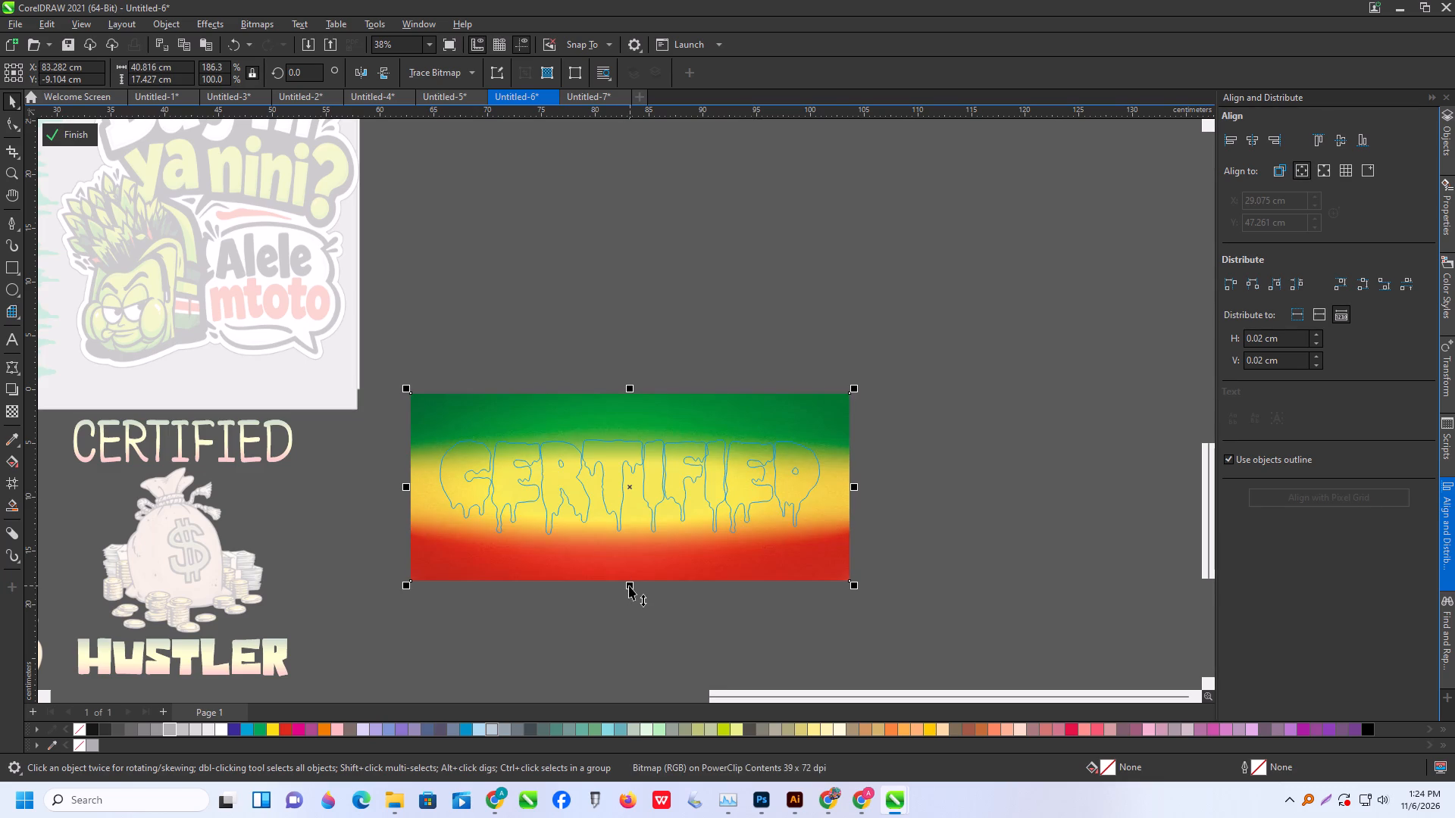
left_click_drag(629, 585, 634, 548, "shift")
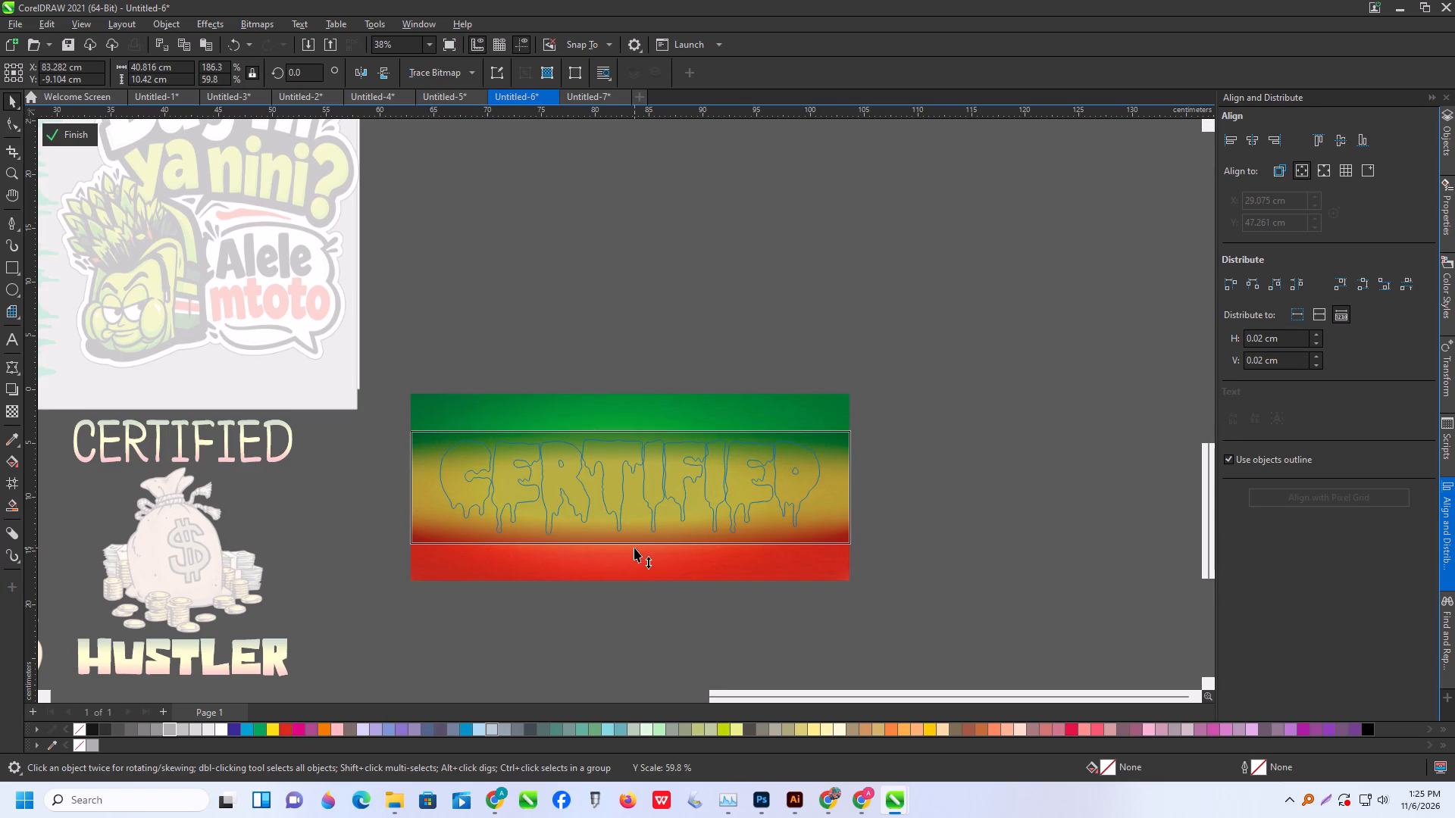
left_click_drag(634, 548, 640, 542, "shift")
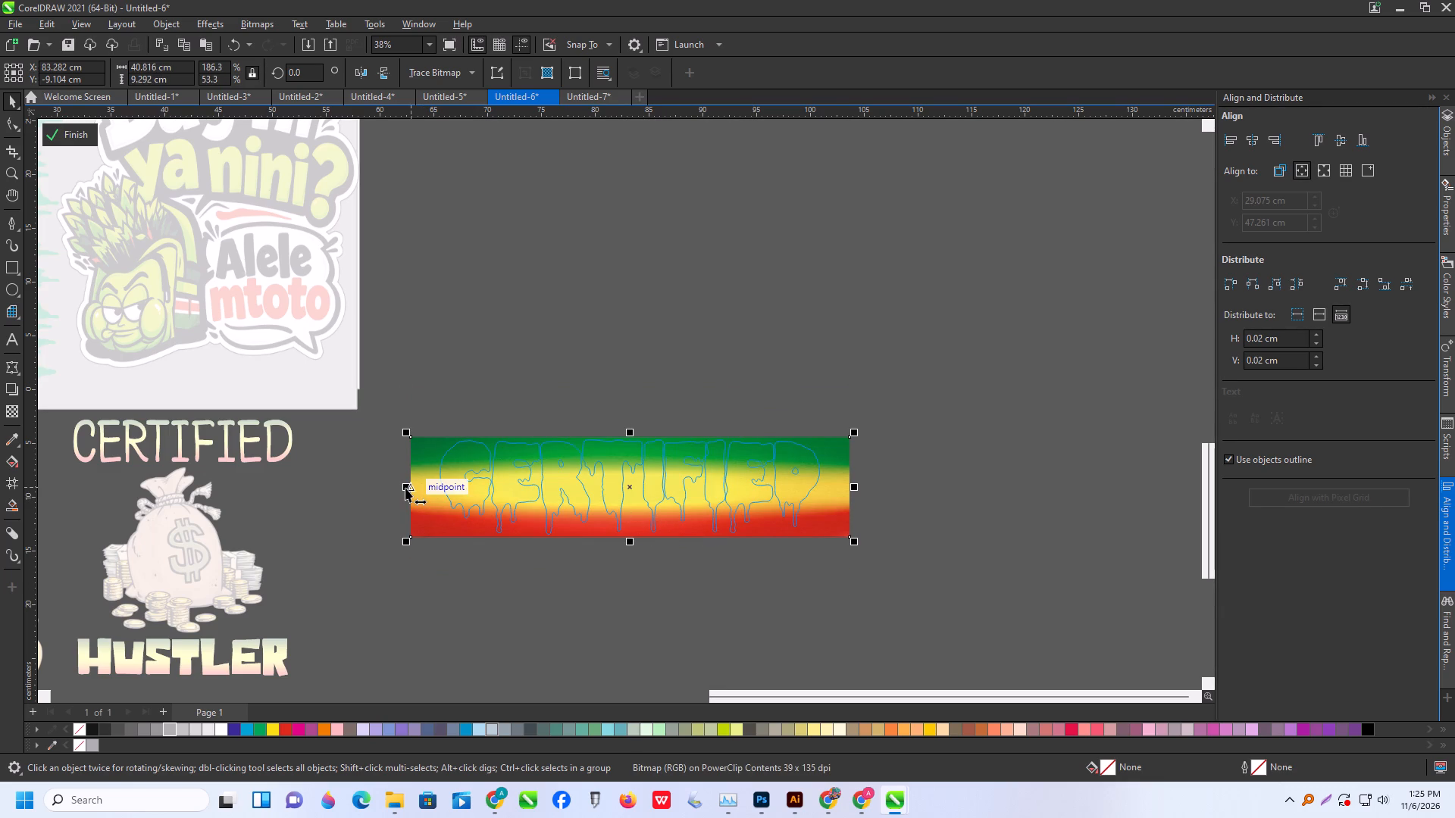
left_click_drag(405, 488, 418, 489)
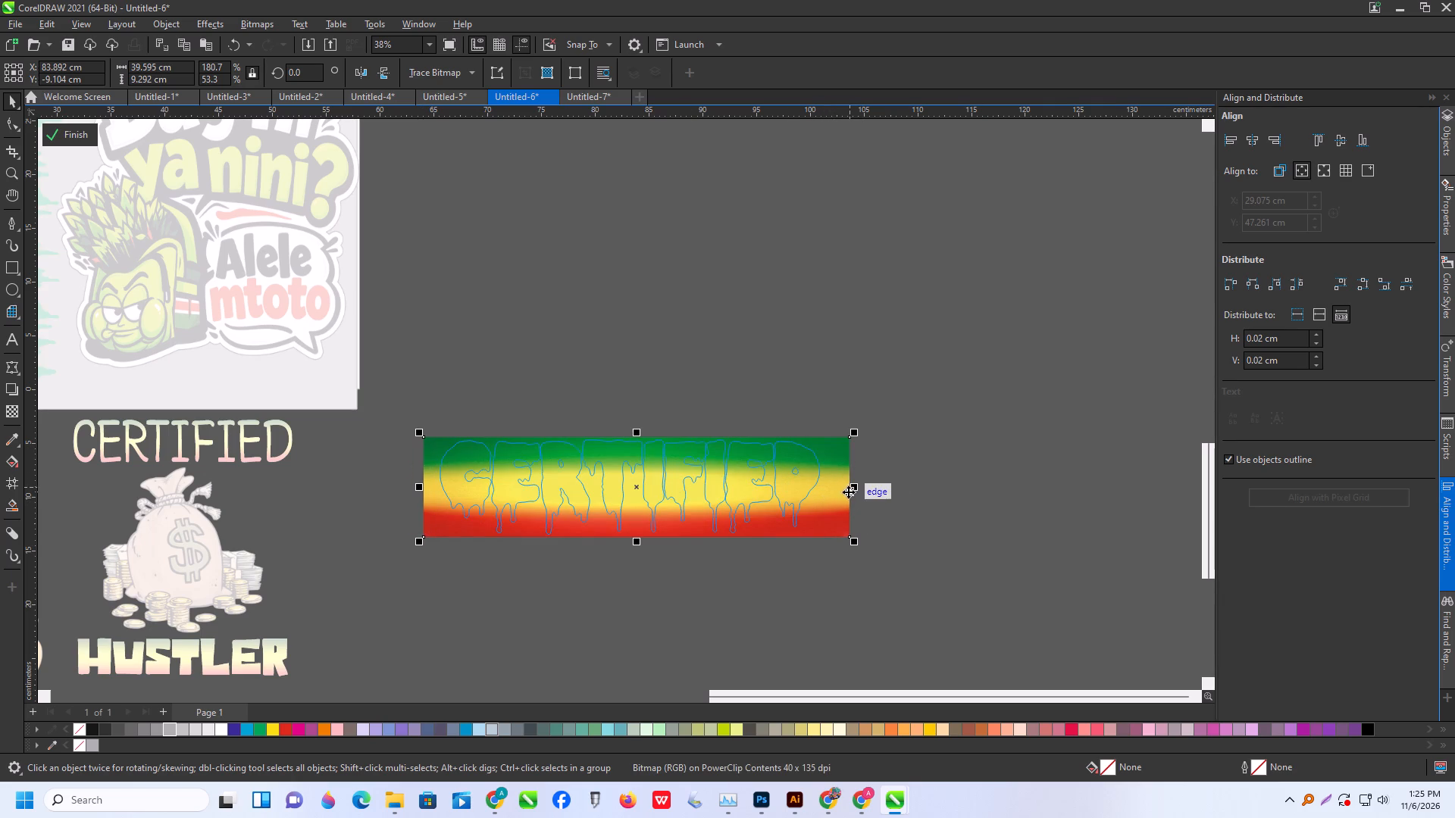
left_click_drag(858, 491, 837, 495)
scroll(403, 473, "up", 5)
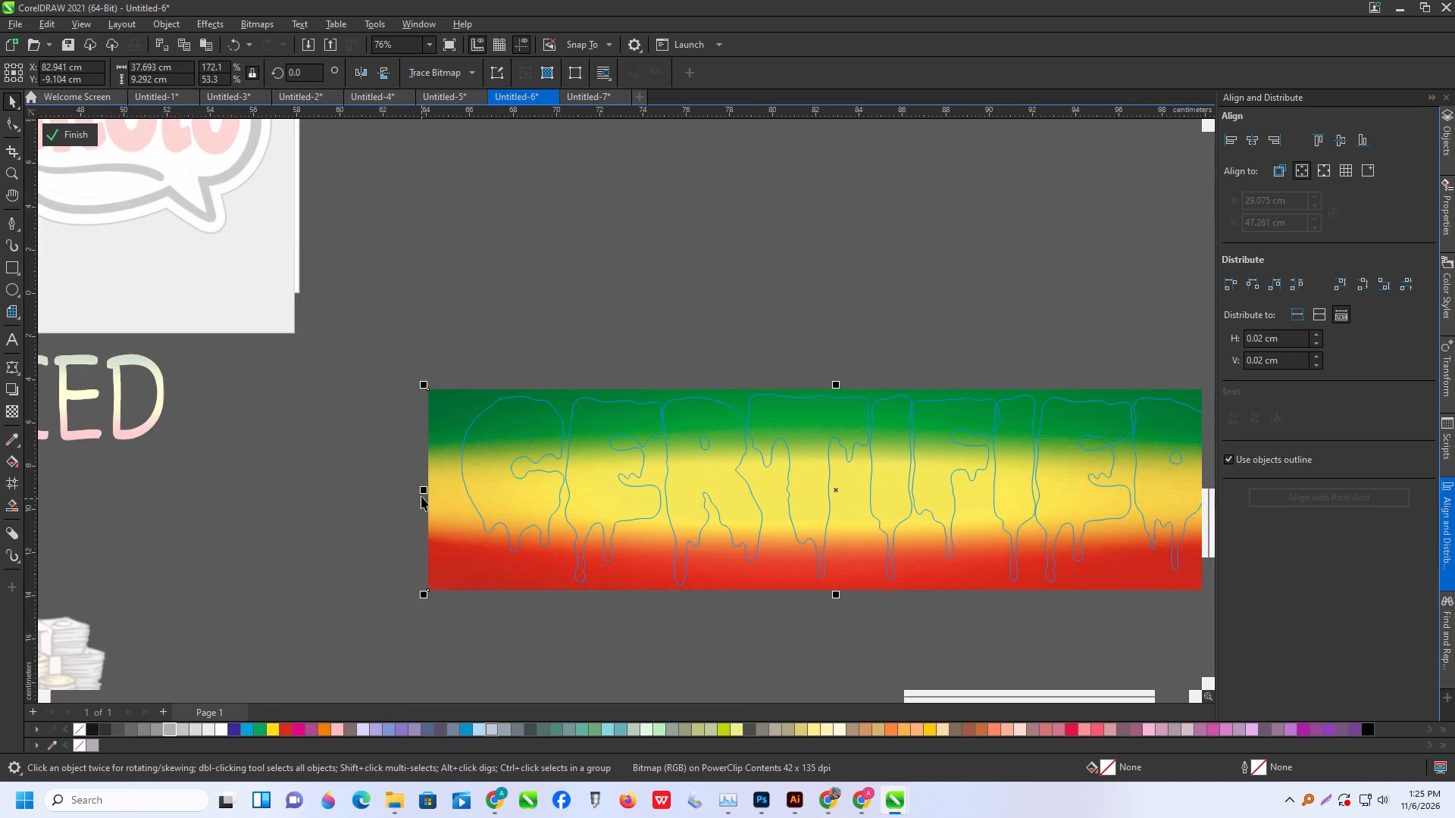
left_click_drag(421, 492, 441, 499)
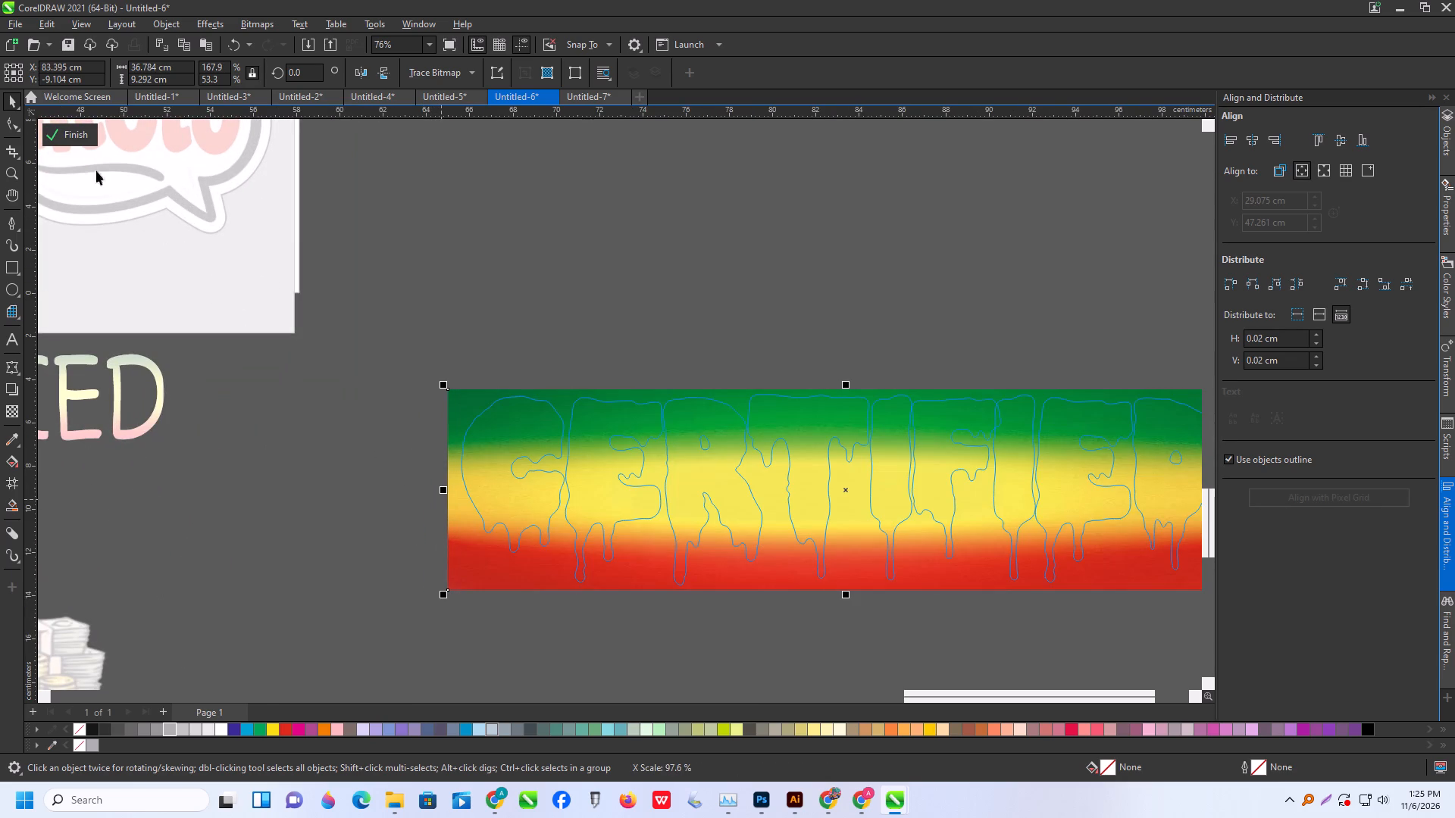
left_click(77, 137)
scroll(163, 178, "down", 4)
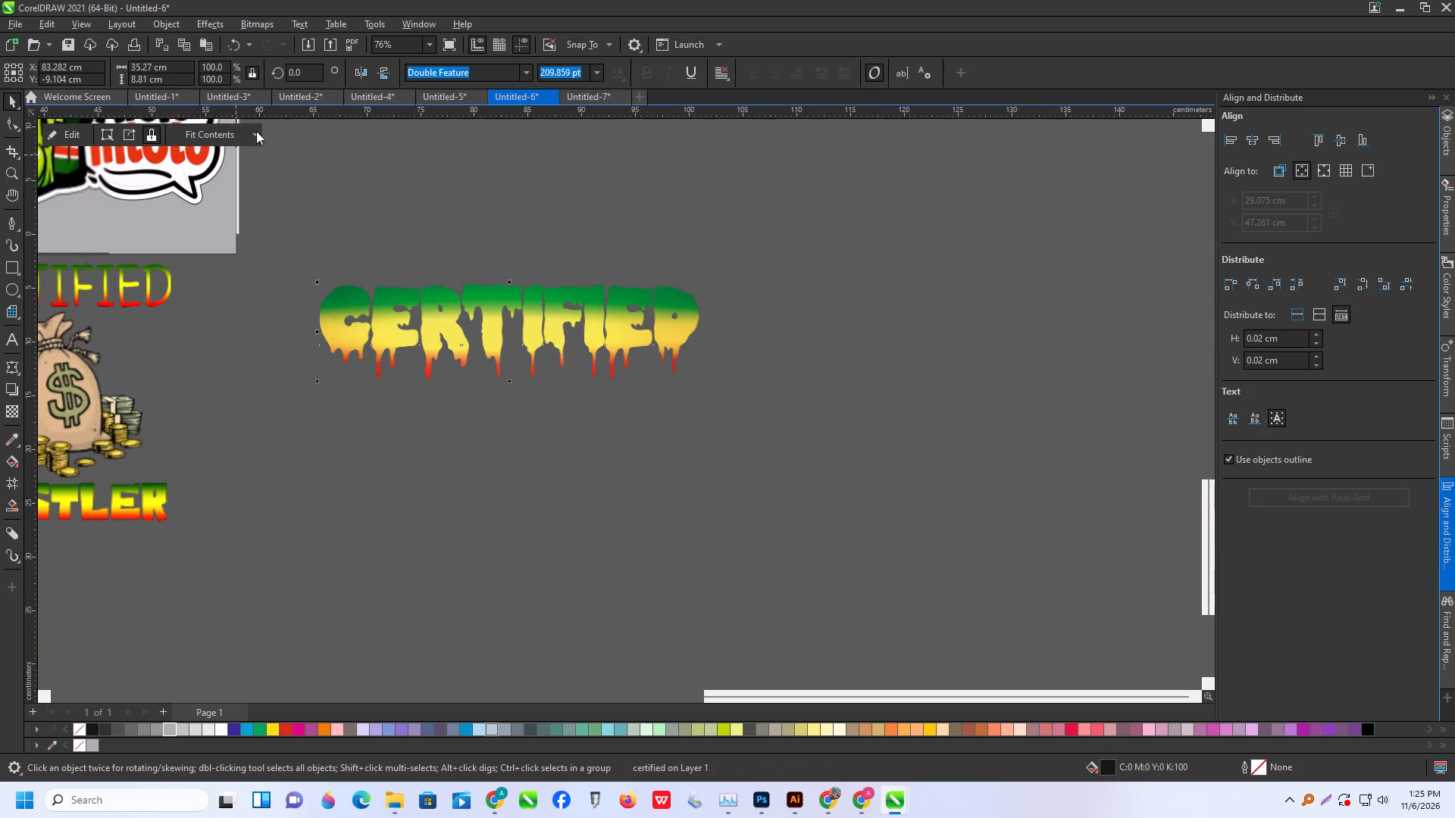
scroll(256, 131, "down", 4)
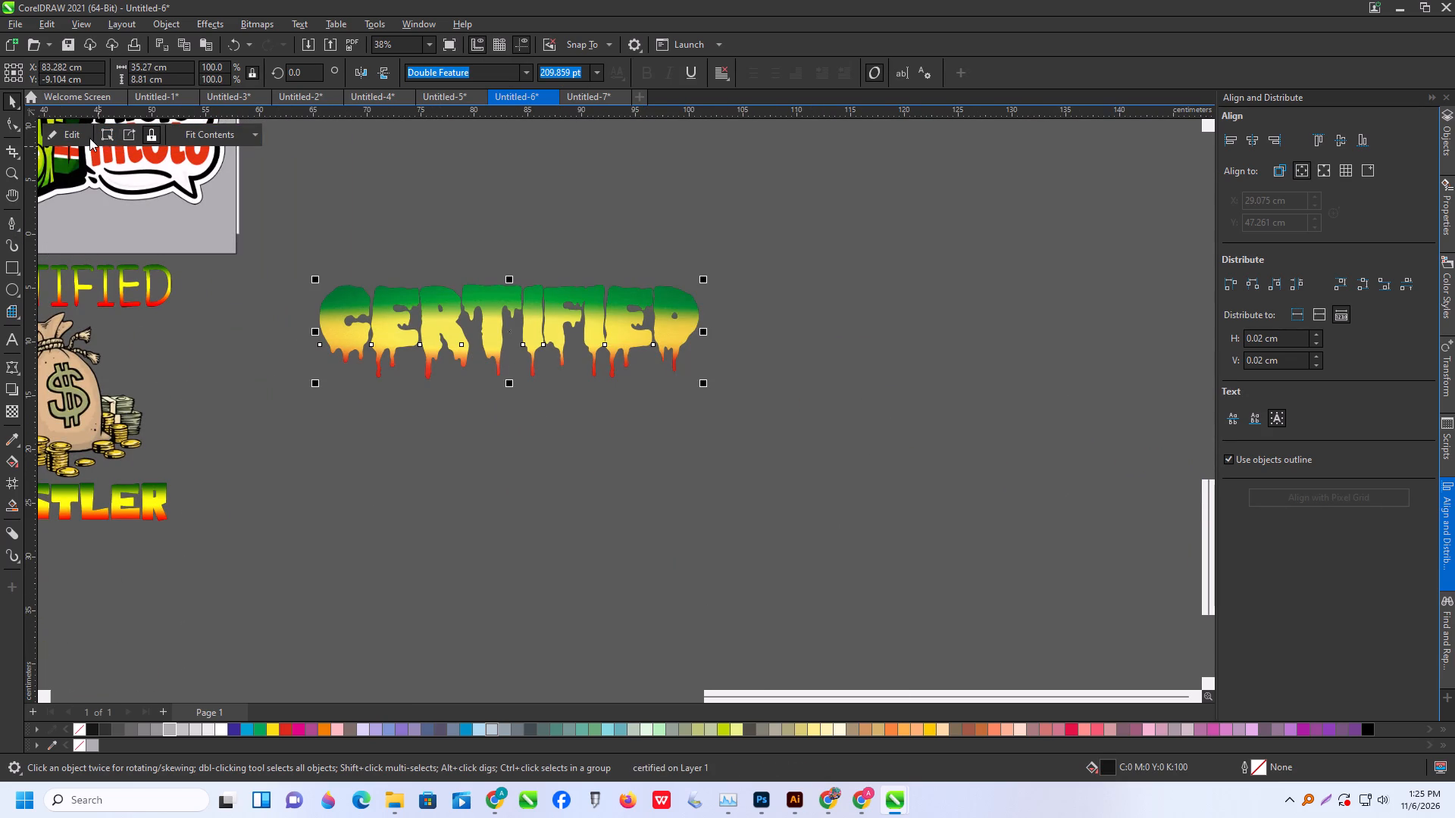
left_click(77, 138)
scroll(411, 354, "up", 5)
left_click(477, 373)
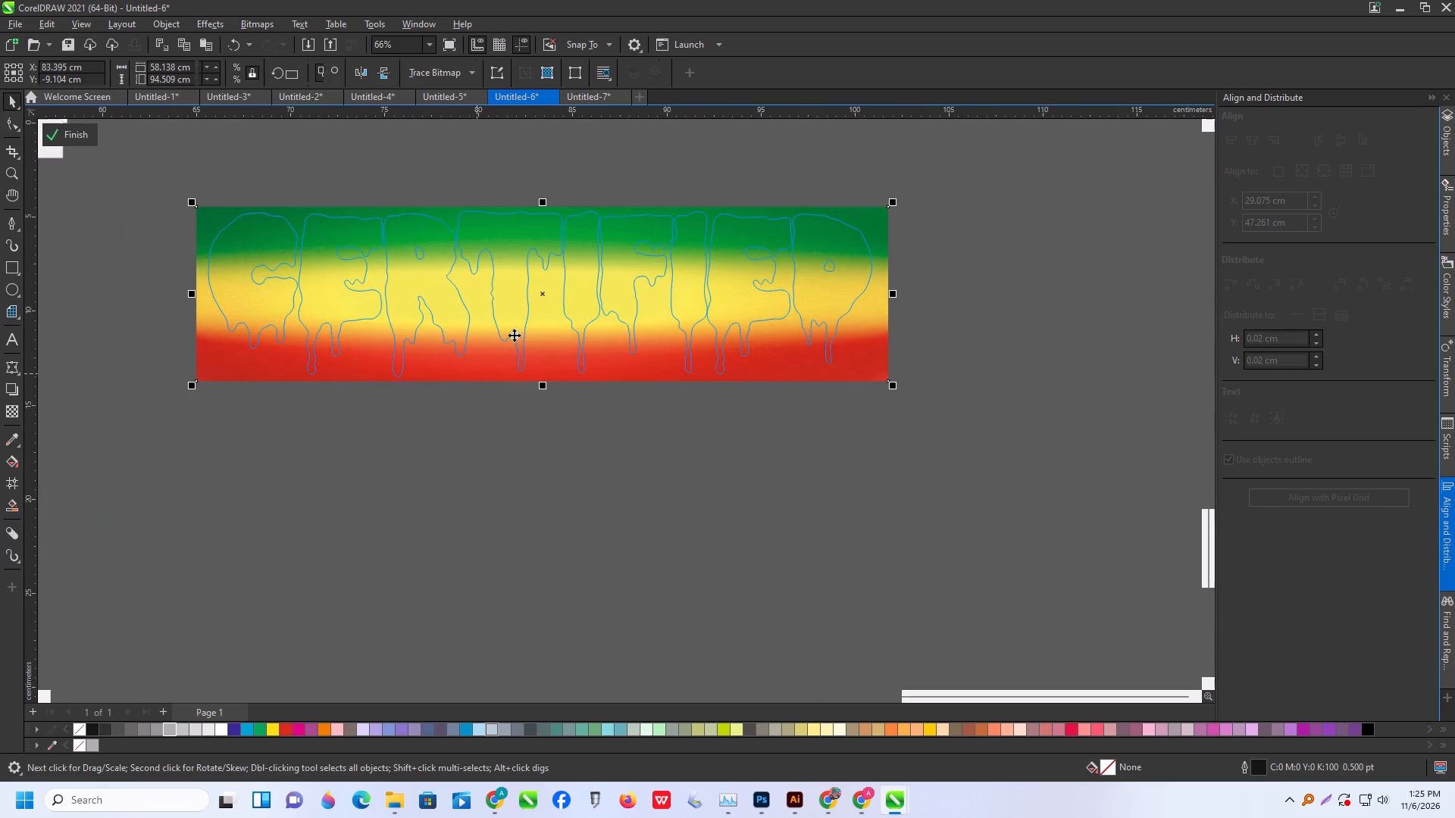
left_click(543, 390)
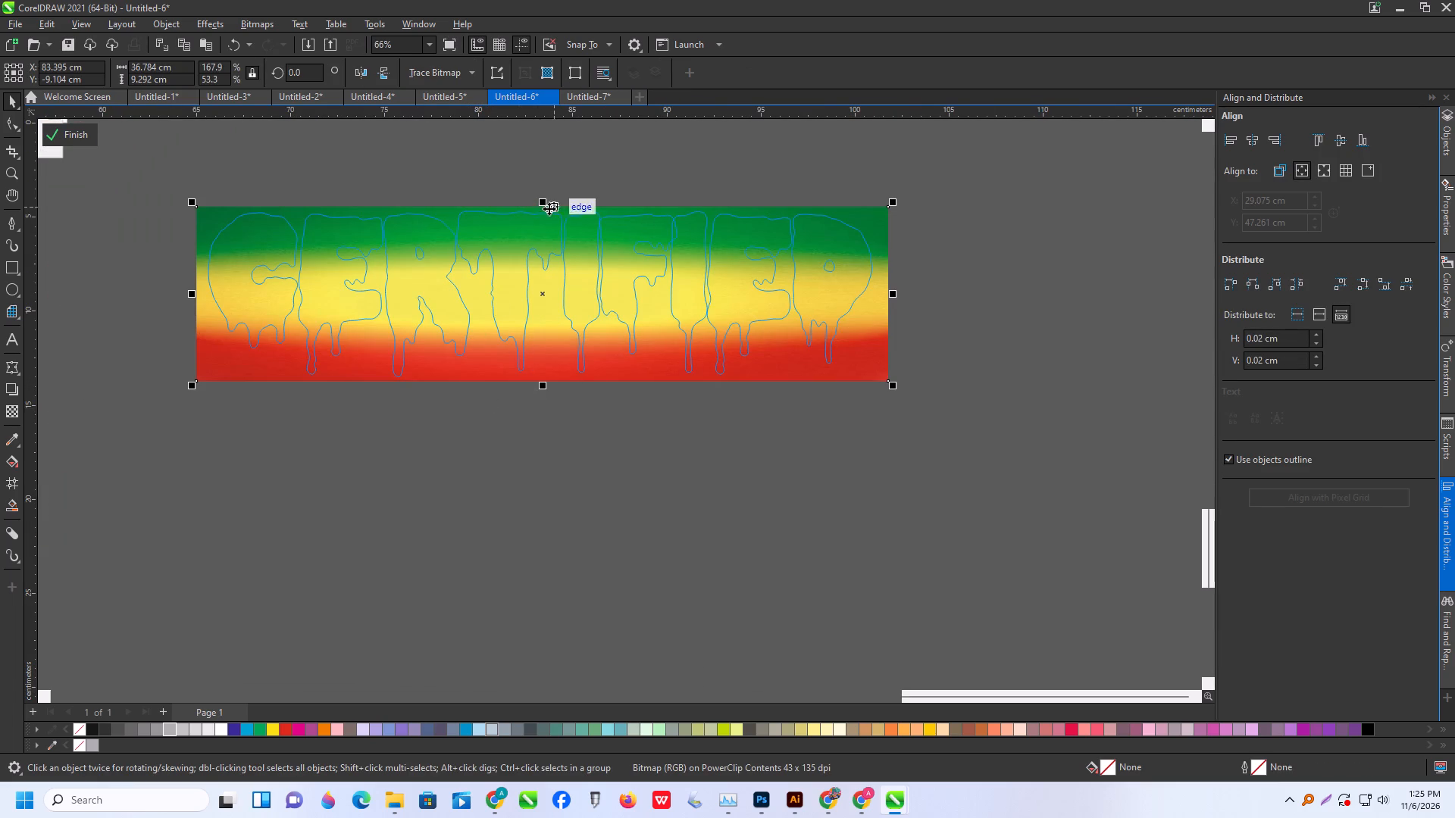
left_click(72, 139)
Delete the old thin gradient CERTIFIED lettering above the coloured money bag.
scroll(746, 345, "down", 12)
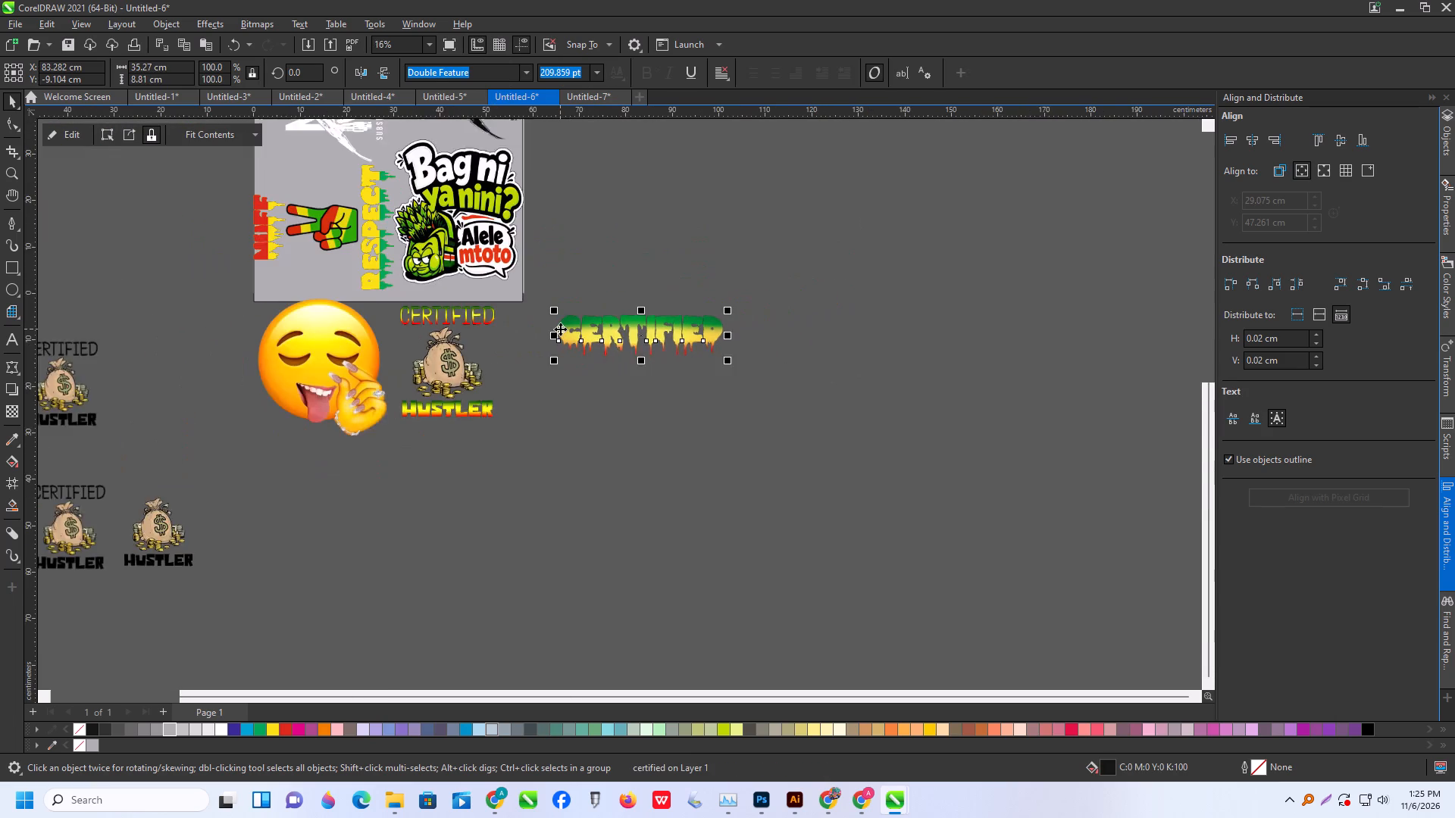
scroll(560, 329, "up", 2)
left_click(396, 320)
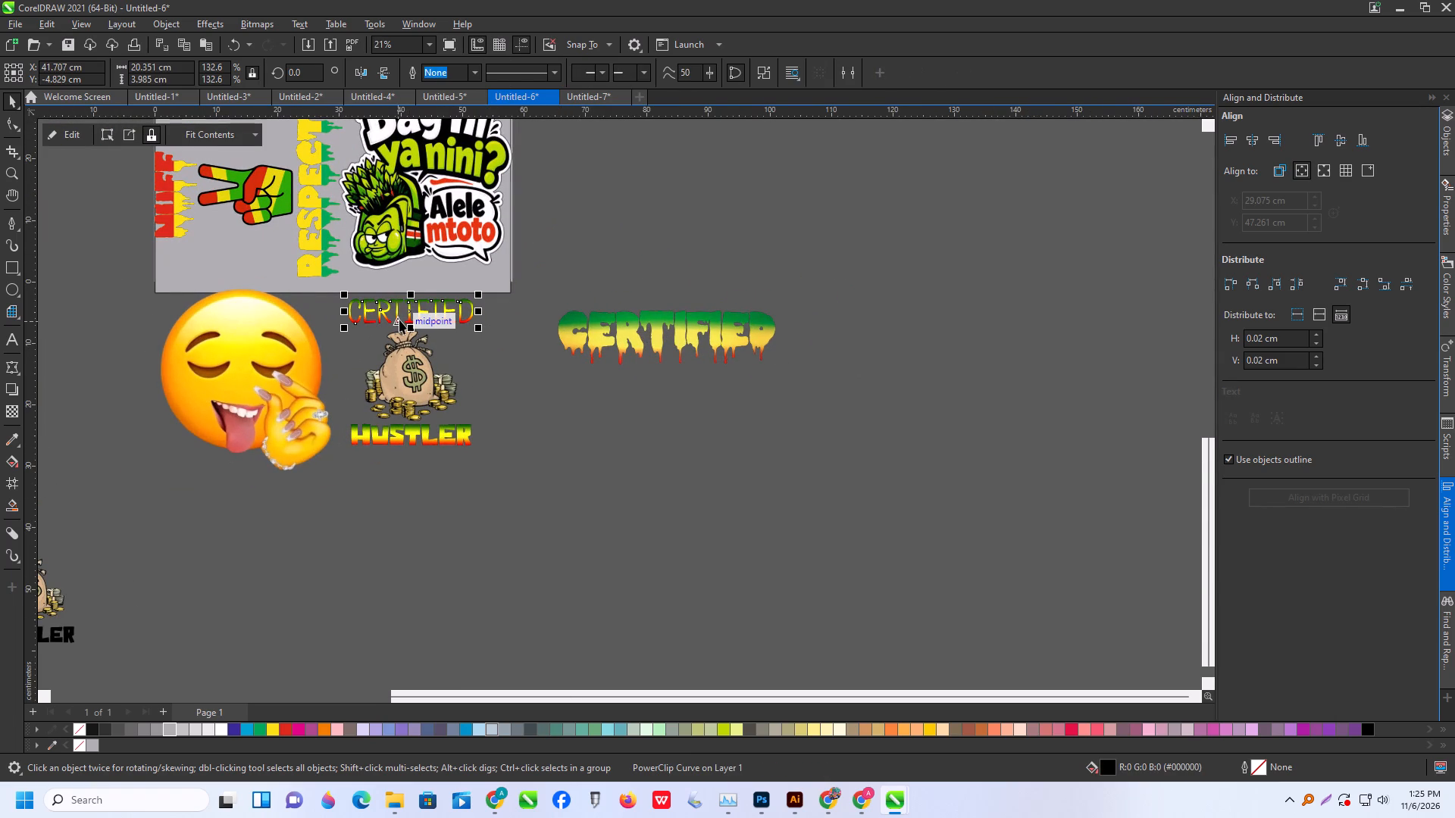
key("Delete")
Edit the dripping CERTIFIED text's PowerClip contents, reducing the rasta background's height to about 8.97 cm, and finish editing.
scroll(585, 362, "up", 3)
scroll(642, 336, "up", 1)
left_click(656, 323)
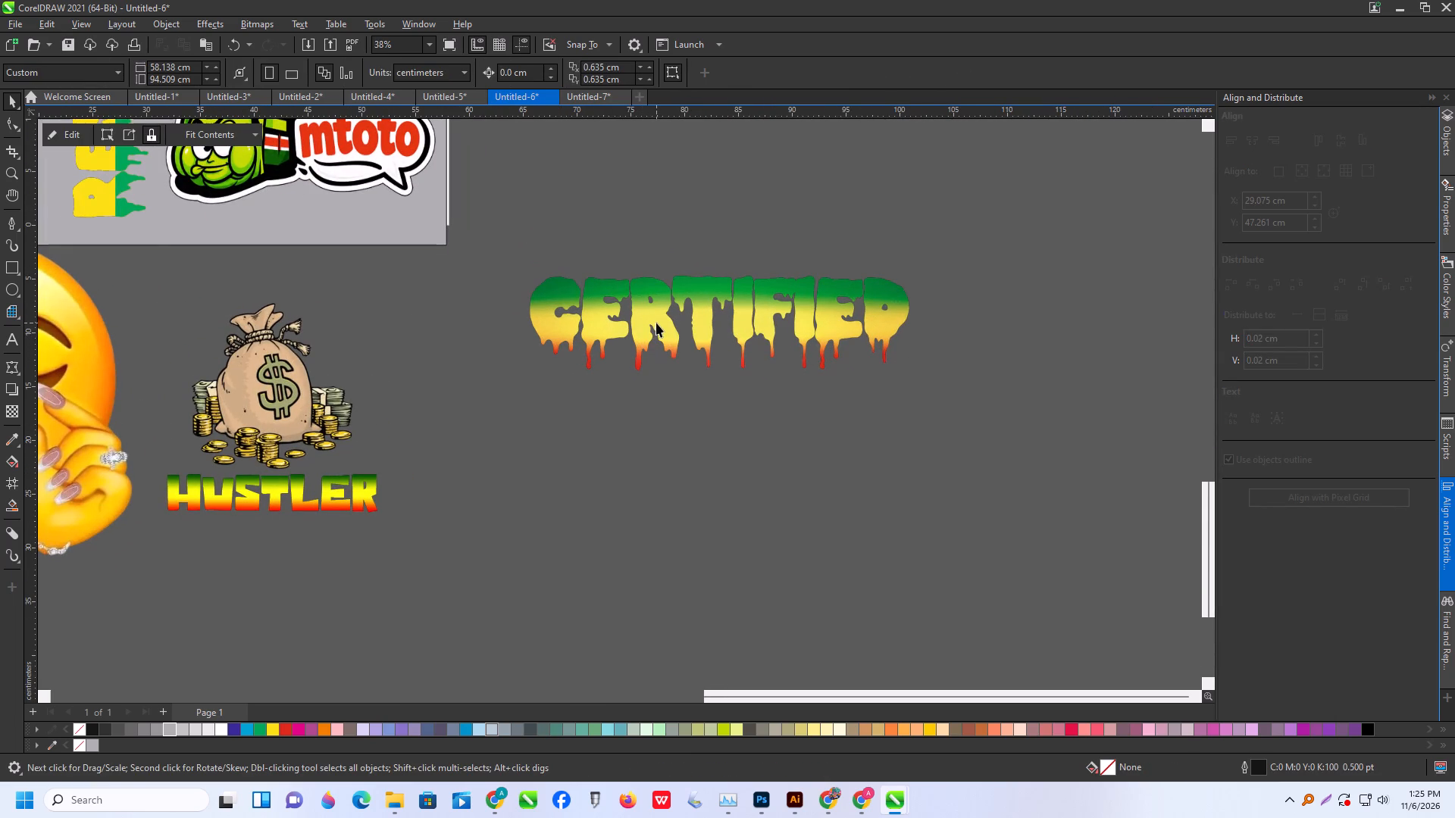
left_click(67, 139)
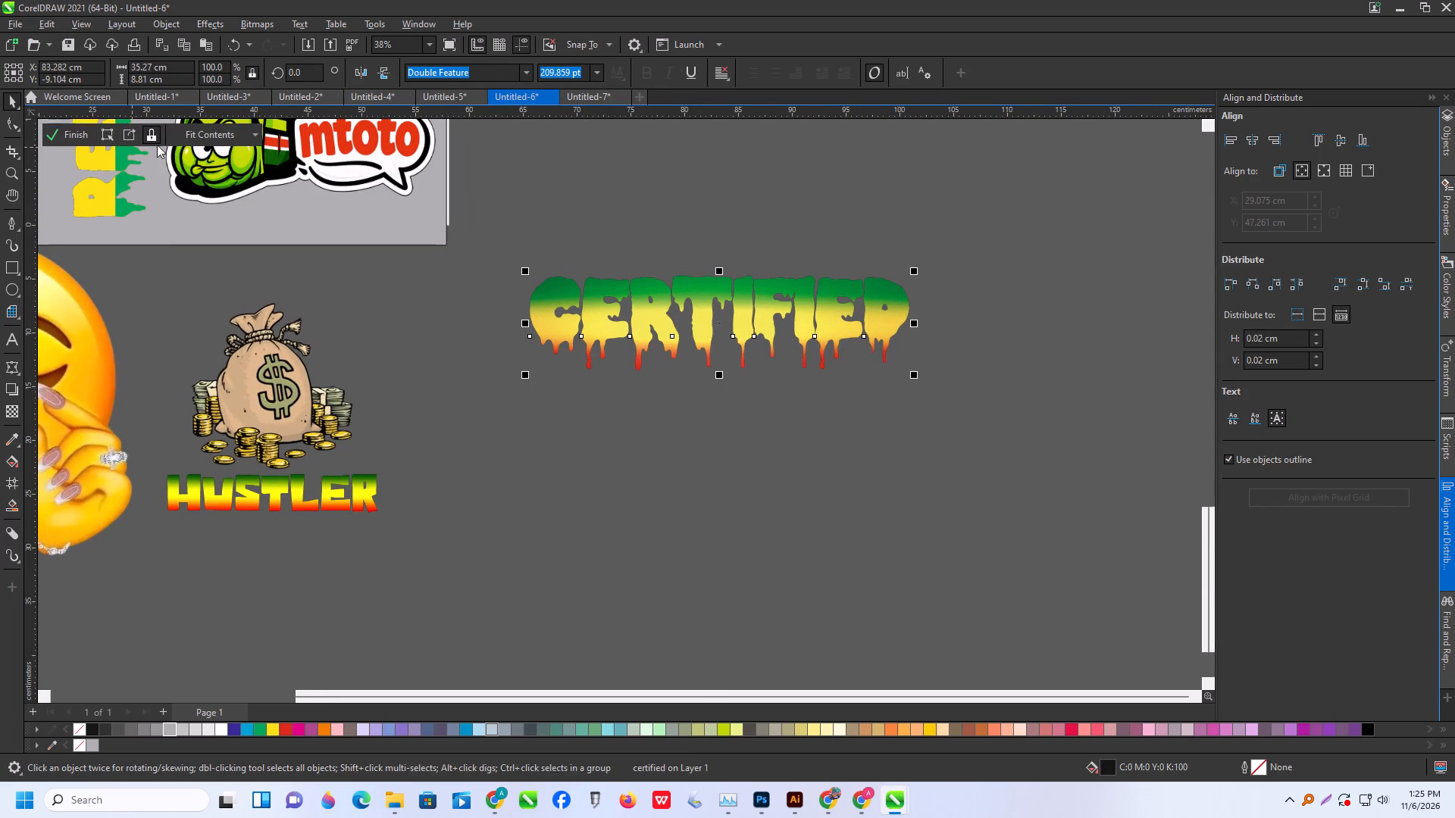
scroll(730, 303, "up", 2)
scroll(641, 252, "up", 4)
left_click(652, 272)
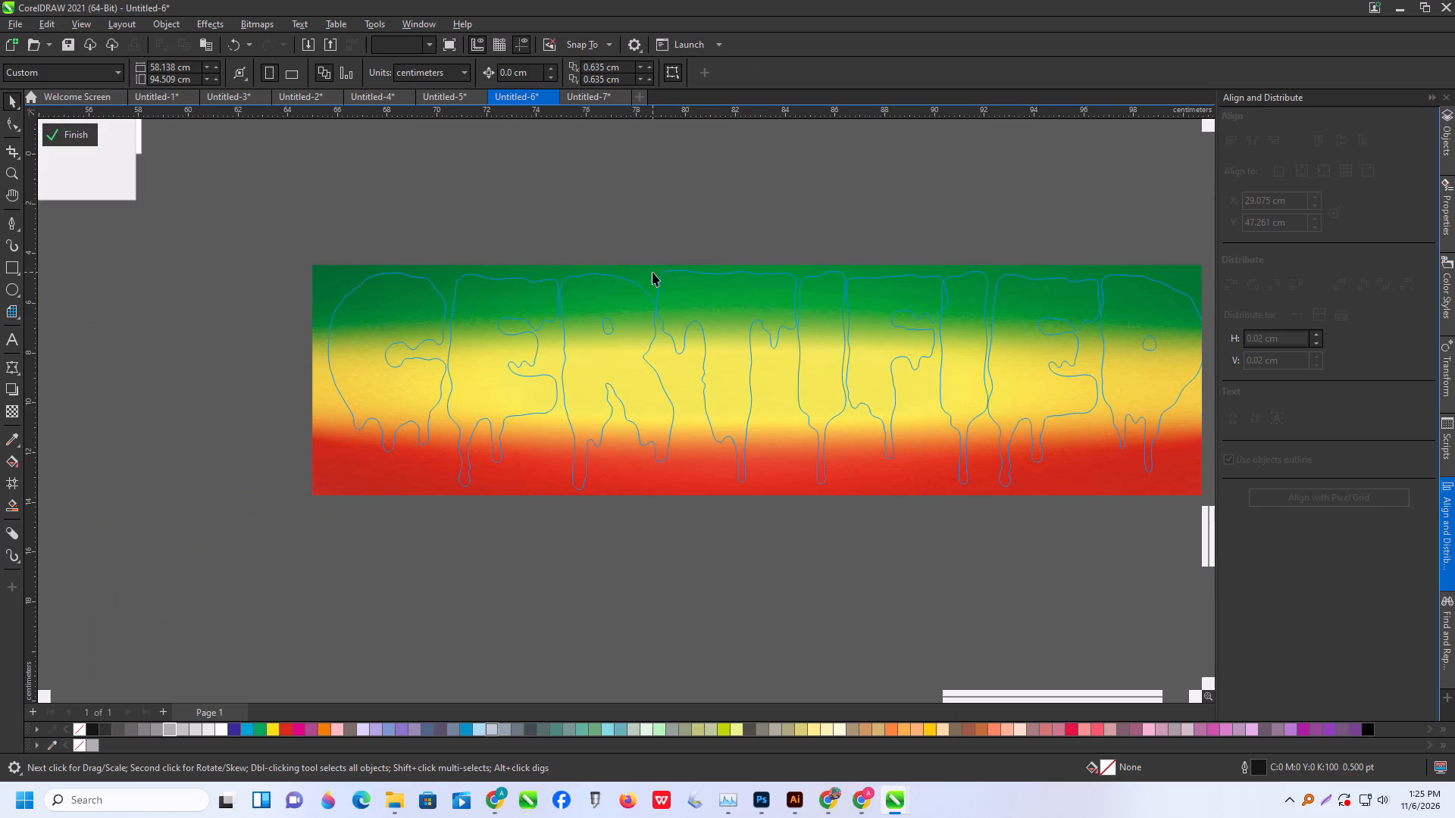
left_click_drag(769, 501, 771, 492)
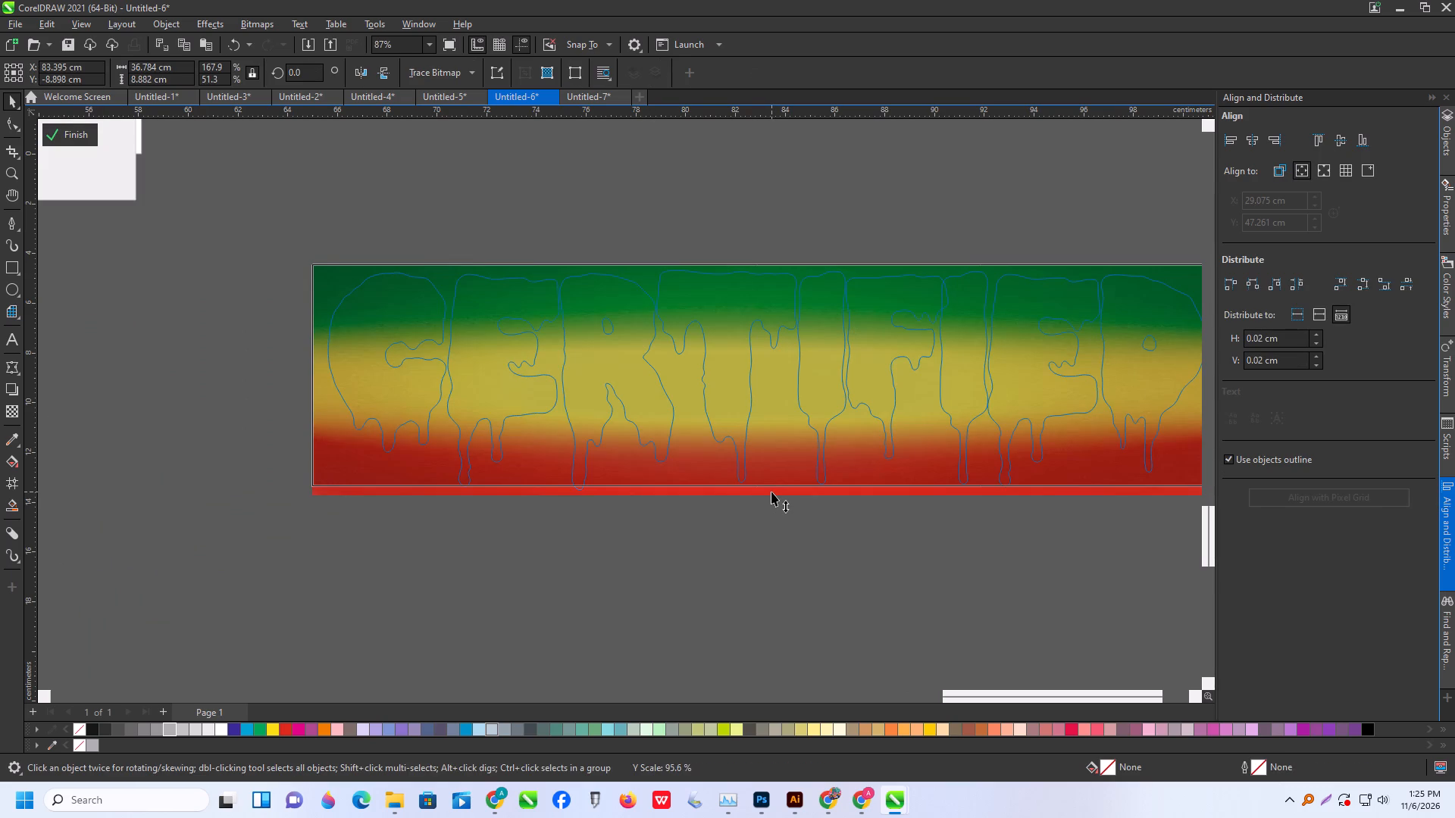
left_click_drag(771, 492, 773, 495)
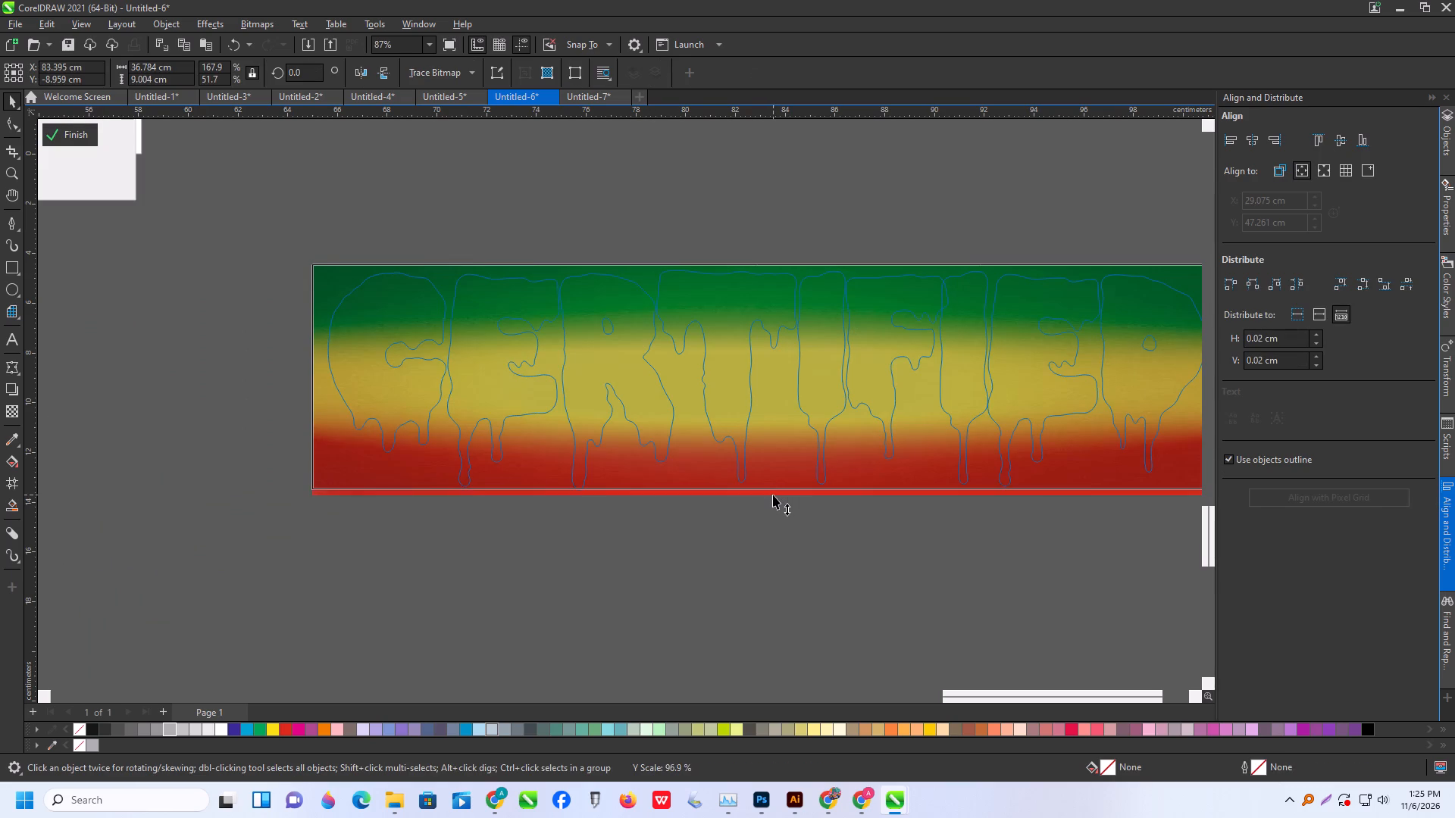
left_click_drag(773, 495, 773, 494)
scroll(773, 494, "down", 4)
left_click(79, 145)
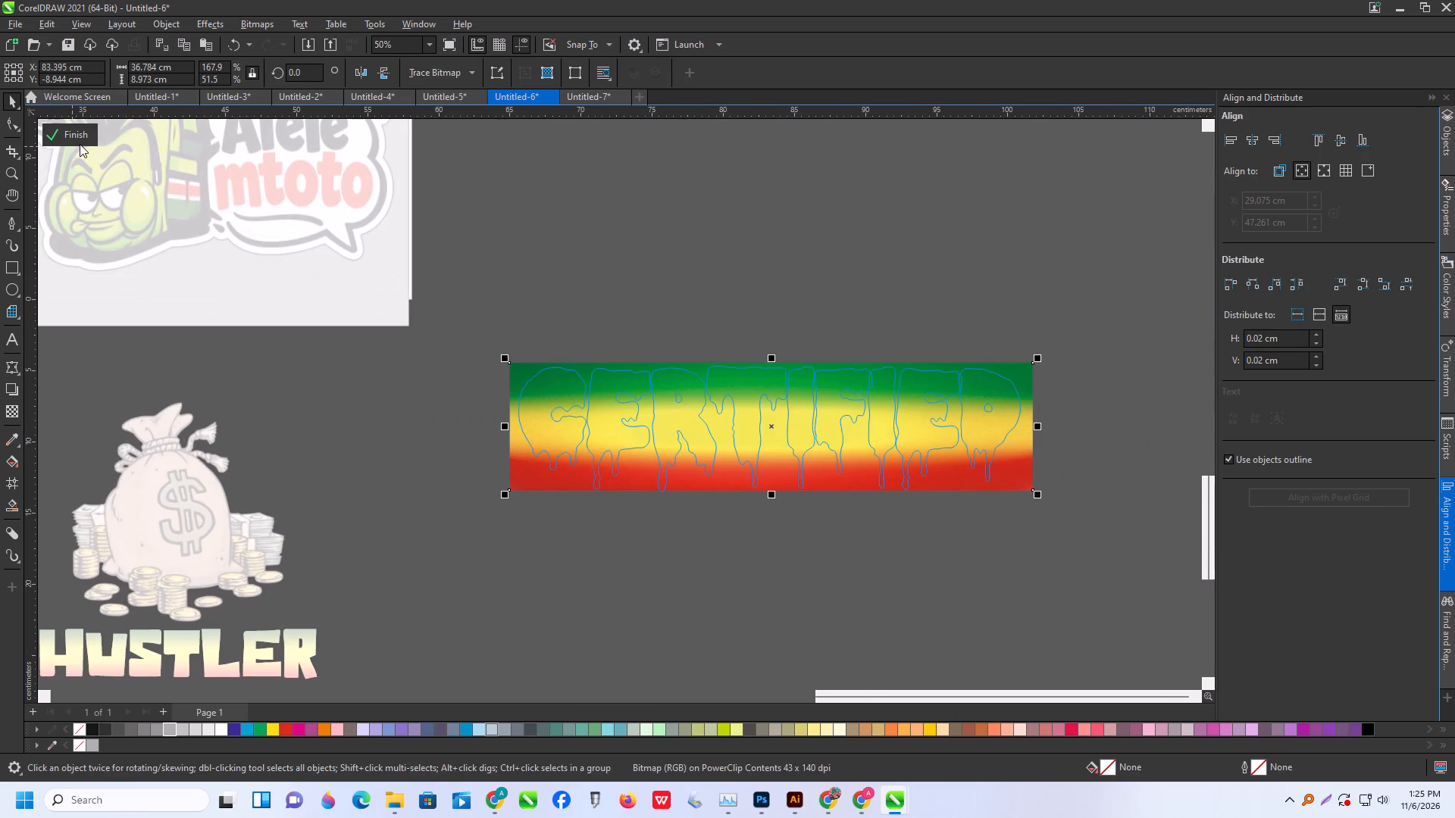
left_click(84, 136)
Move the dripping CERTIFIED text above the money bag and scale it down to about 23.3 × 5.8 cm.
scroll(643, 420, "down", 3)
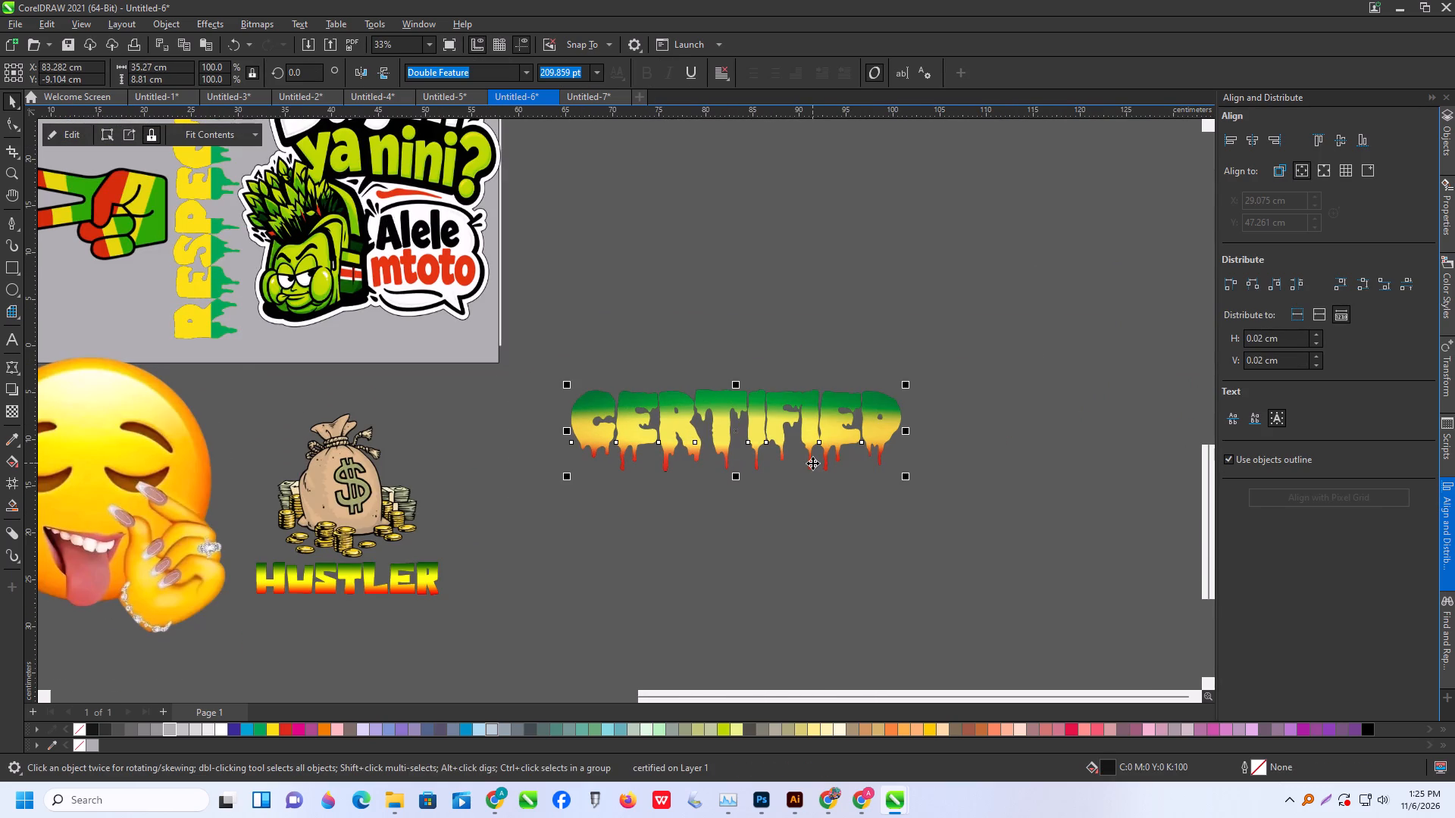
scroll(868, 441, "down", 3)
left_click_drag(826, 437, 552, 432)
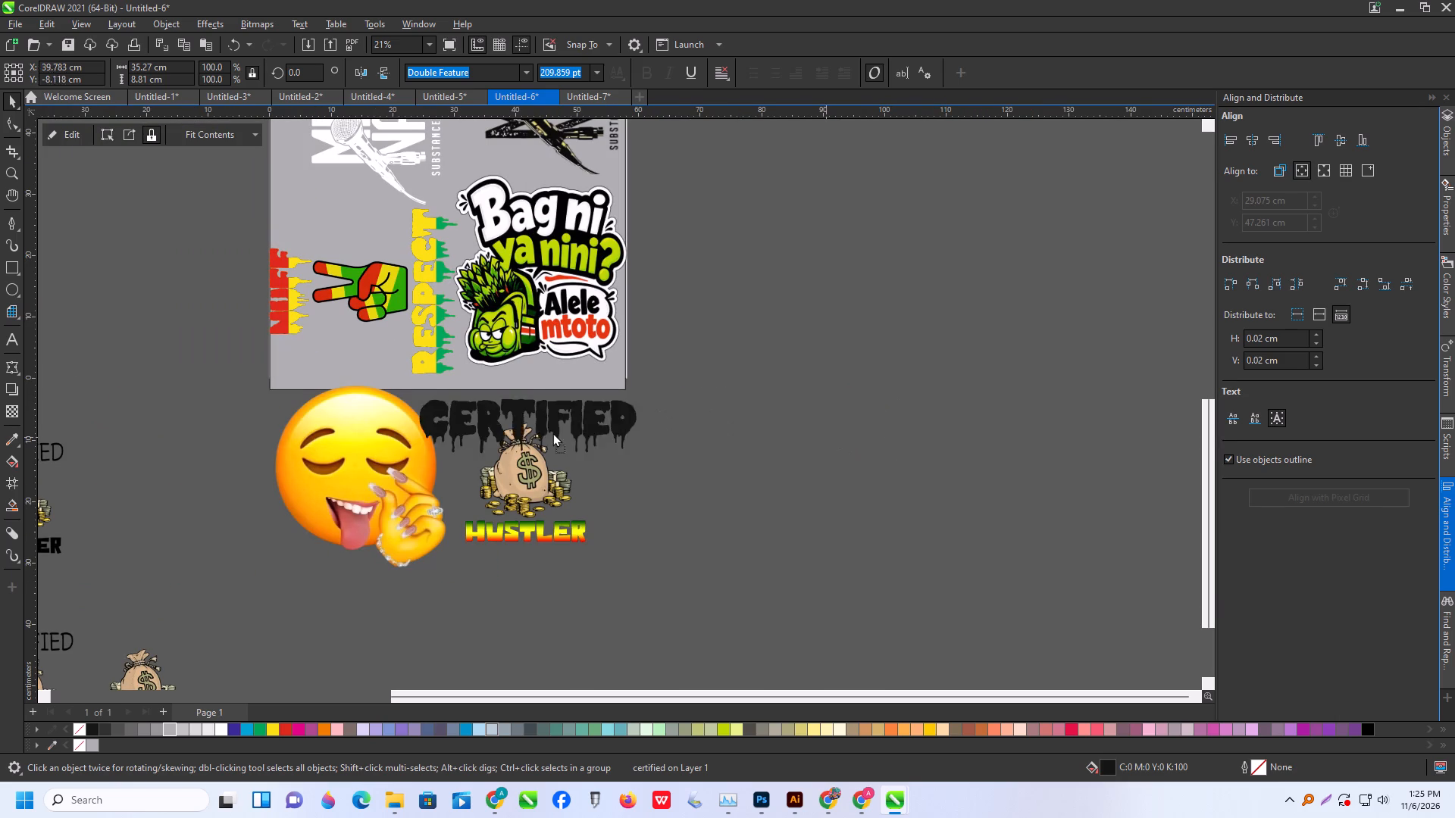
left_click_drag(552, 432, 580, 420)
left_click_drag(648, 450, 630, 451, "shift")
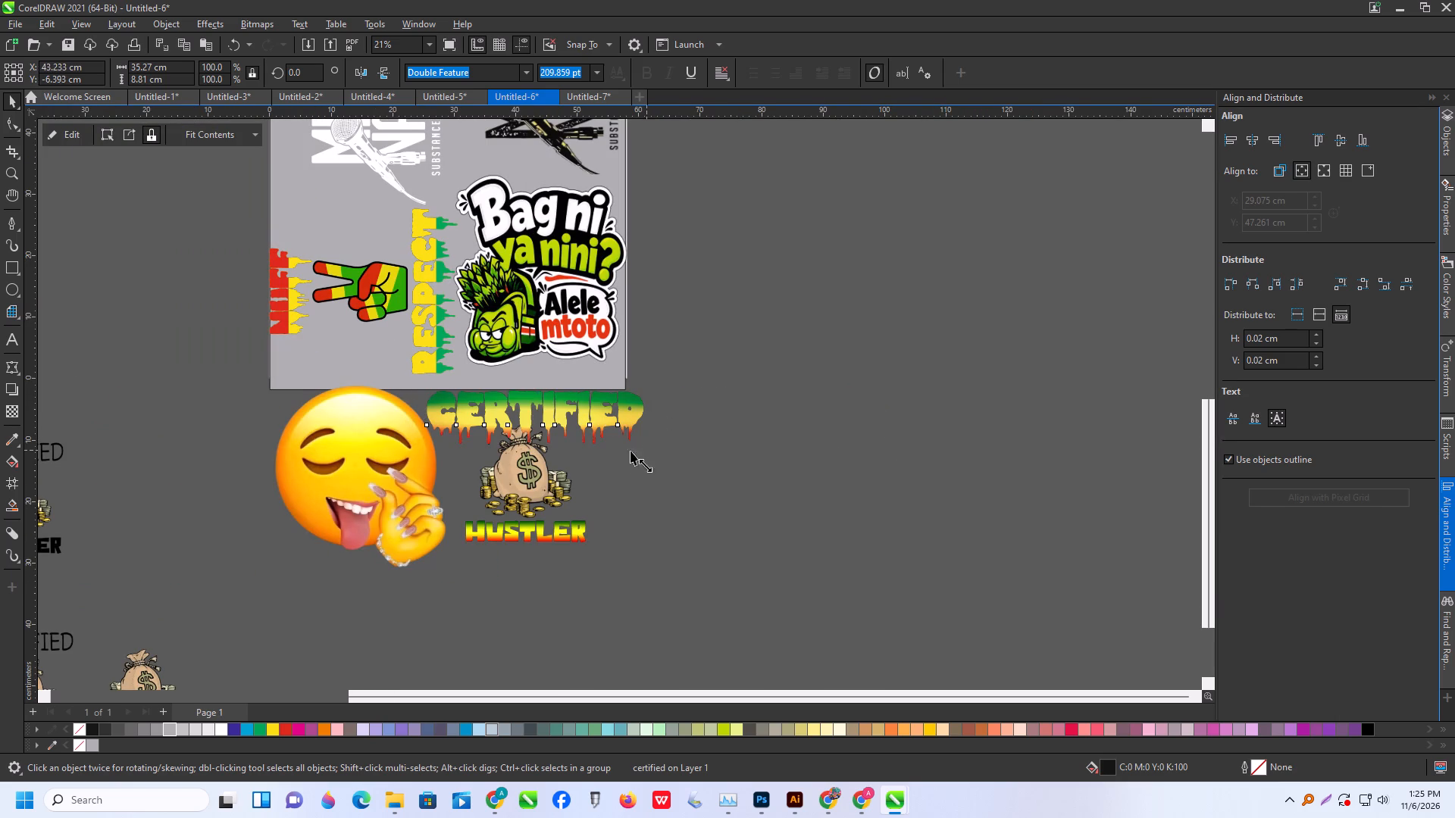
left_click_drag(630, 451, 612, 451, "shift")
scroll(522, 438, "up", 7)
left_click_drag(542, 392, 516, 375)
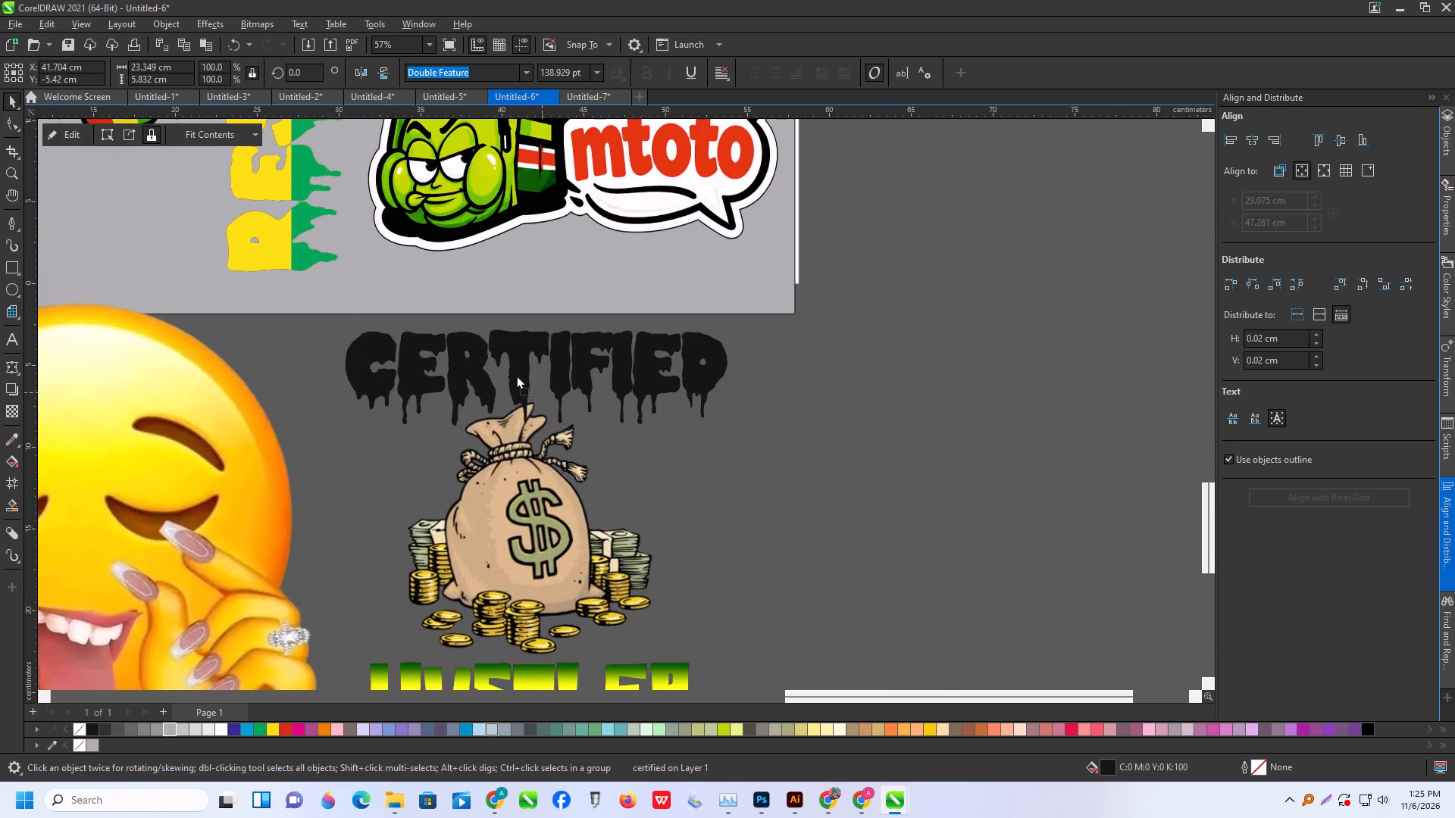
left_click_drag(516, 375, 503, 361)
Centre the dripping CERTIFIED text, money bag and HUSTLER text horizontally on one another.
scroll(511, 362, "down", 8)
left_click(544, 436, "shift")
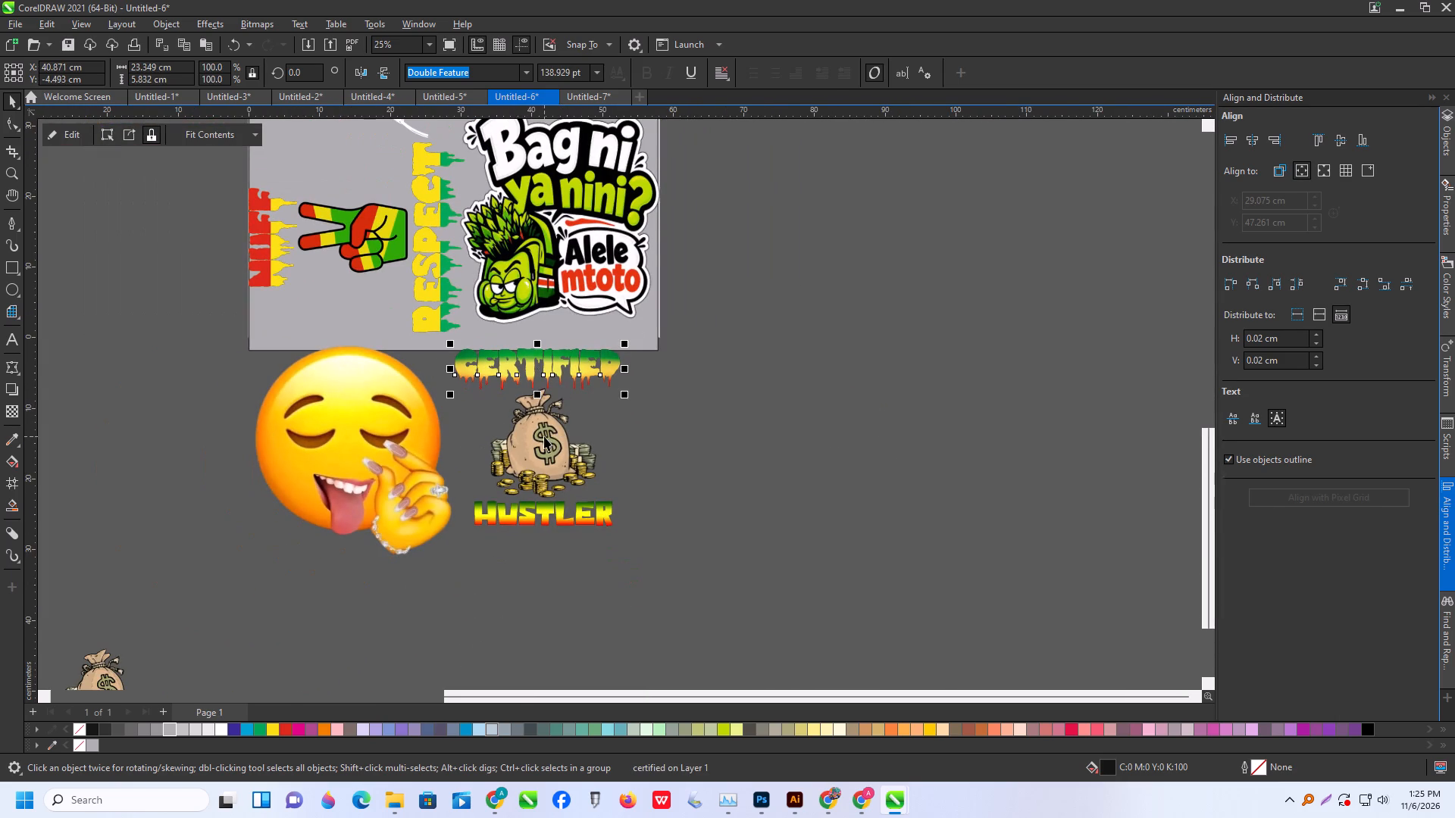
left_click(562, 524, "shift")
key("c")
Reposition the three-part CERTIFIED HUSTLER artwork beside the emoji, enlarge it to about 26.5 × 28.5 cm, and group it.
scroll(542, 509, "down", 1)
left_click_drag(521, 454, 530, 456)
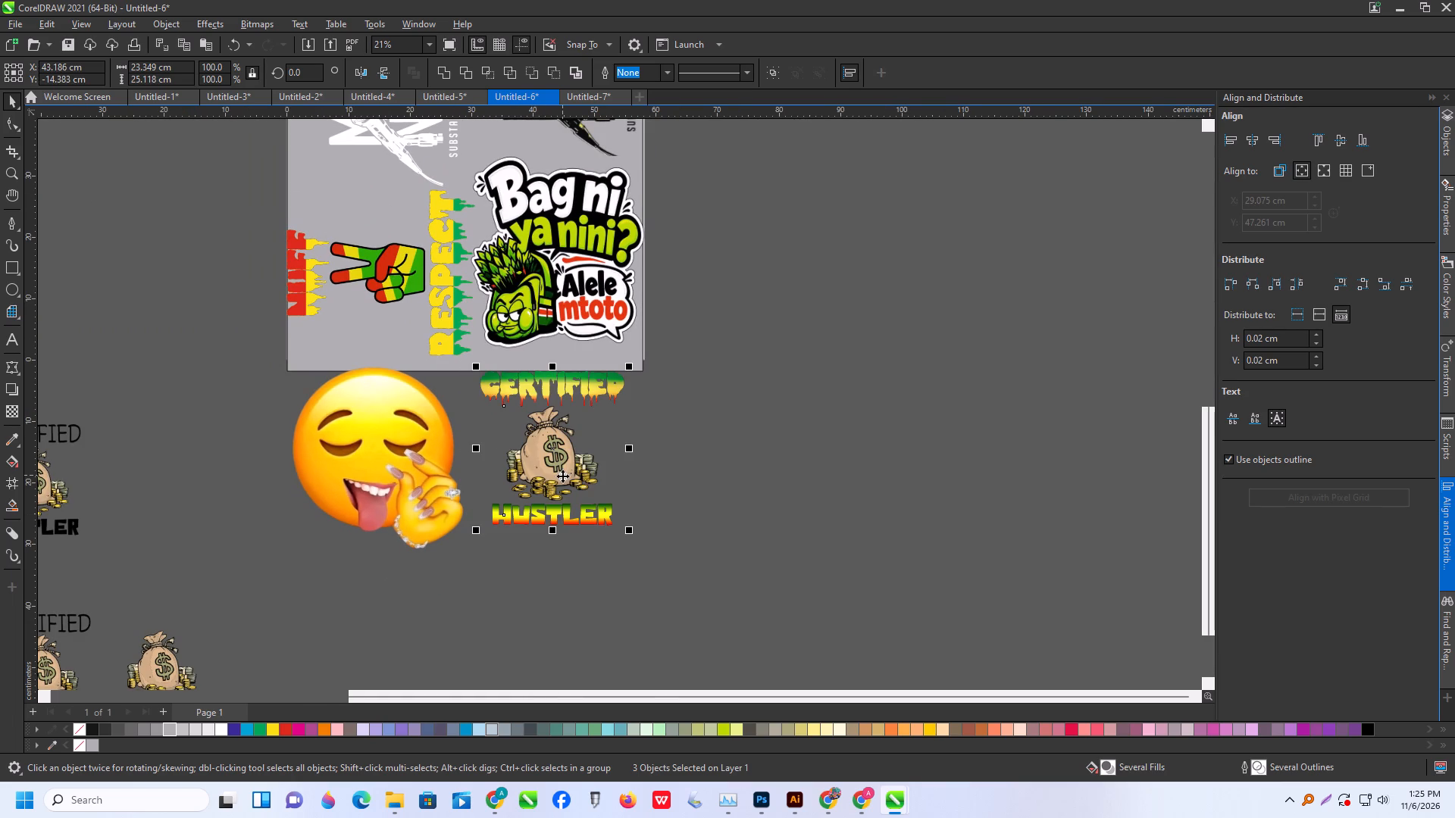
left_click_drag(561, 467, 559, 454)
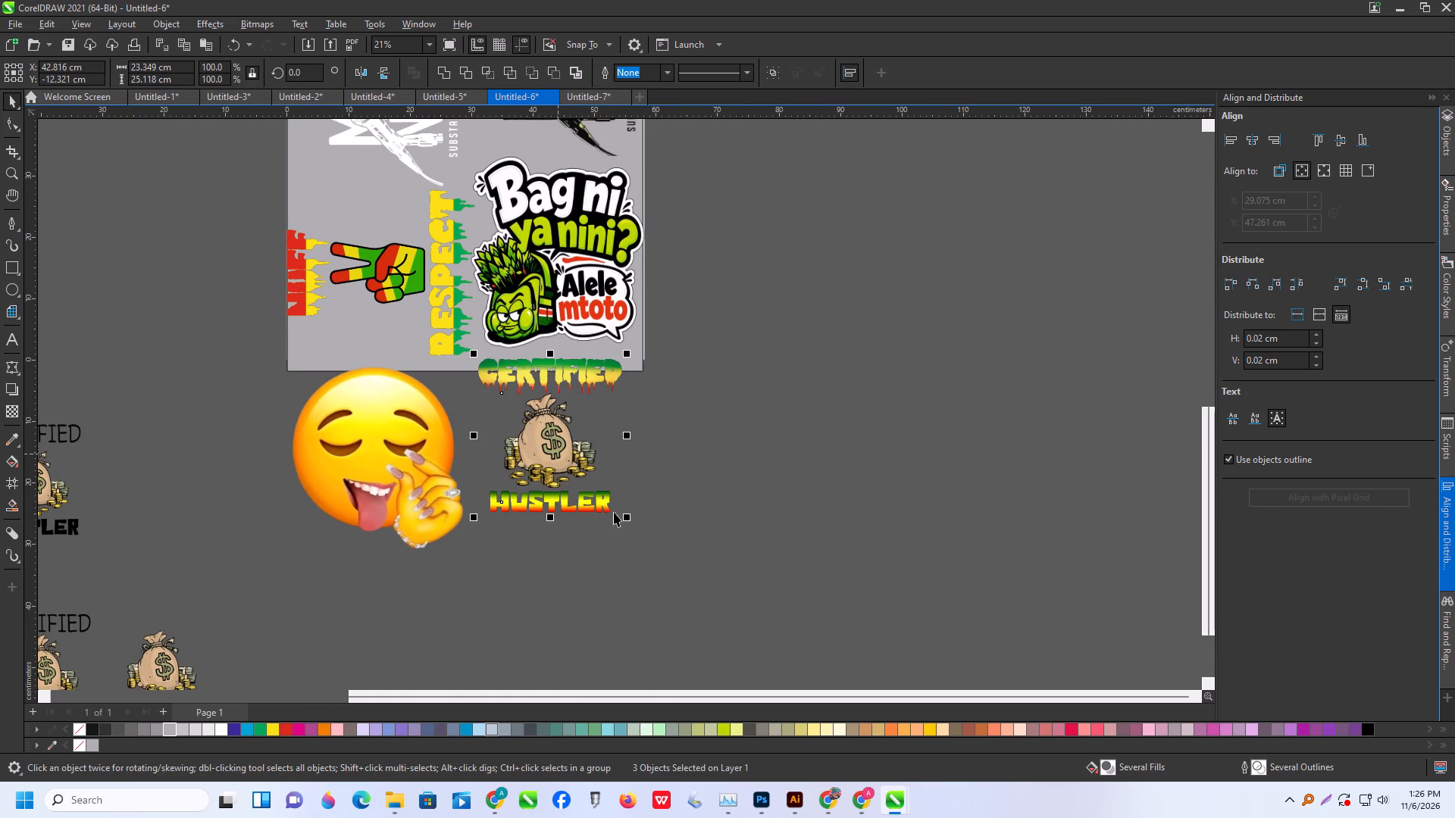
left_click_drag(632, 521, 646, 548)
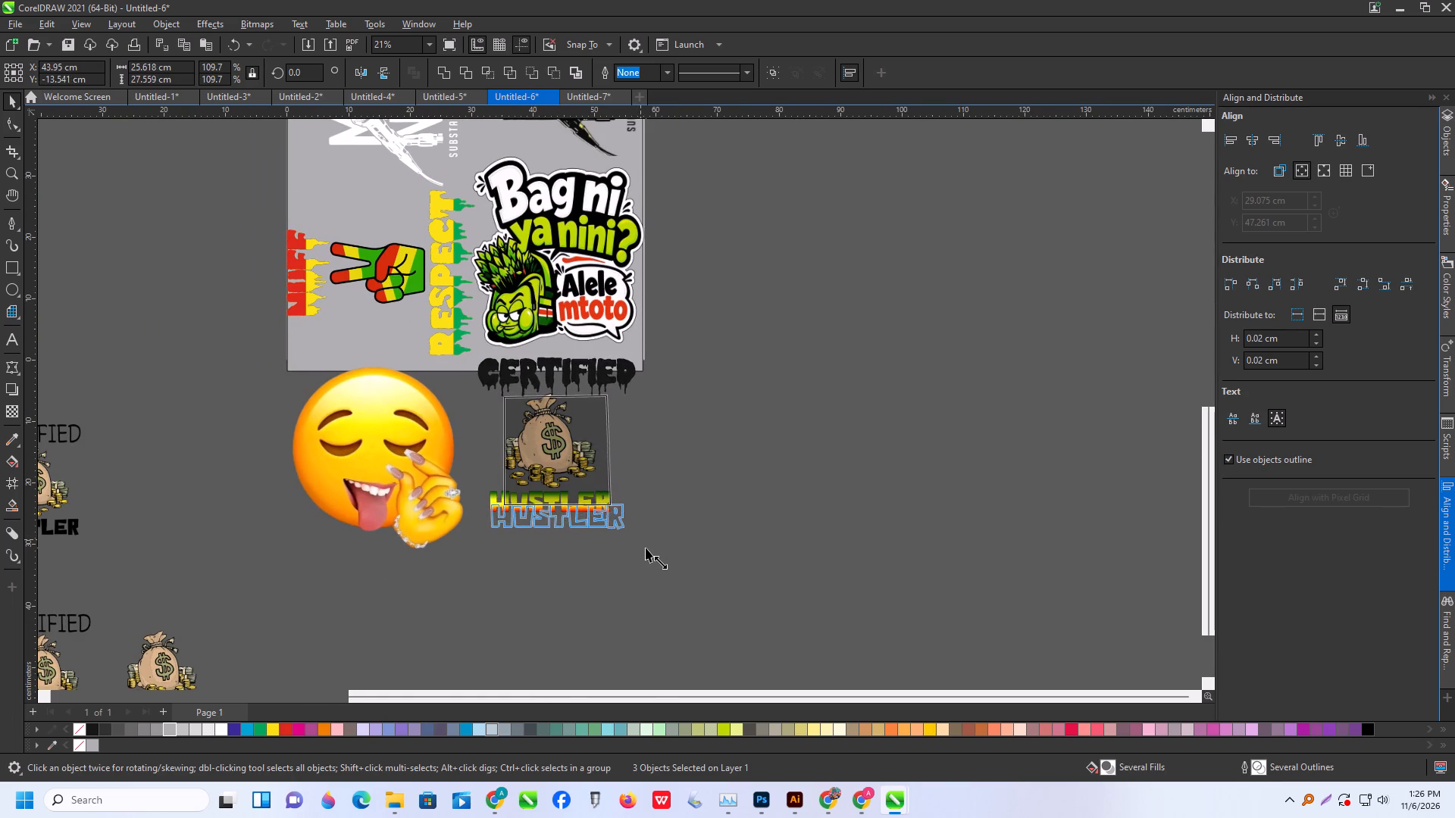
left_click_drag(646, 548, 651, 551)
key("c")
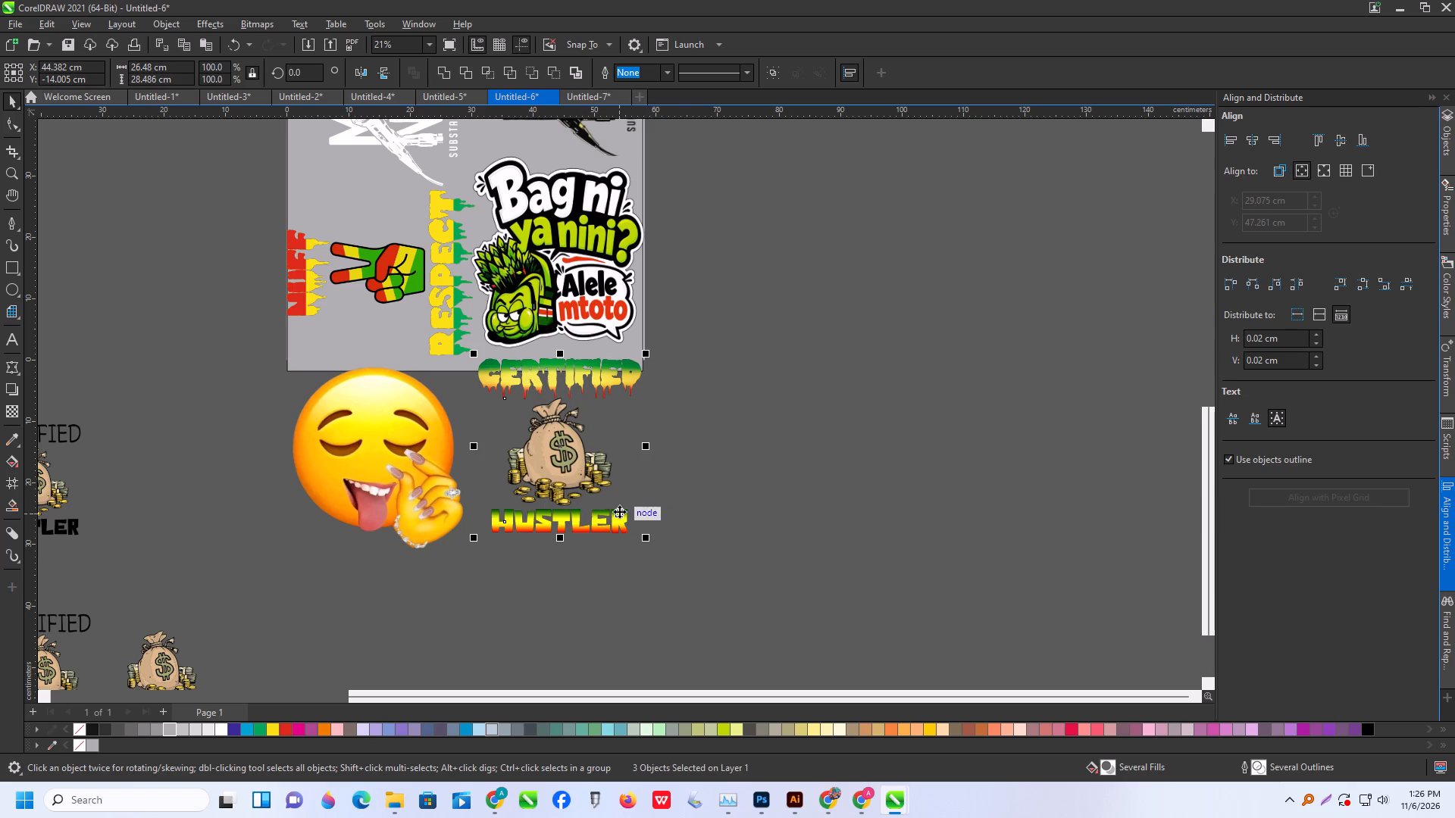
scroll(591, 475, "down", 5)
key("ctrl+g")
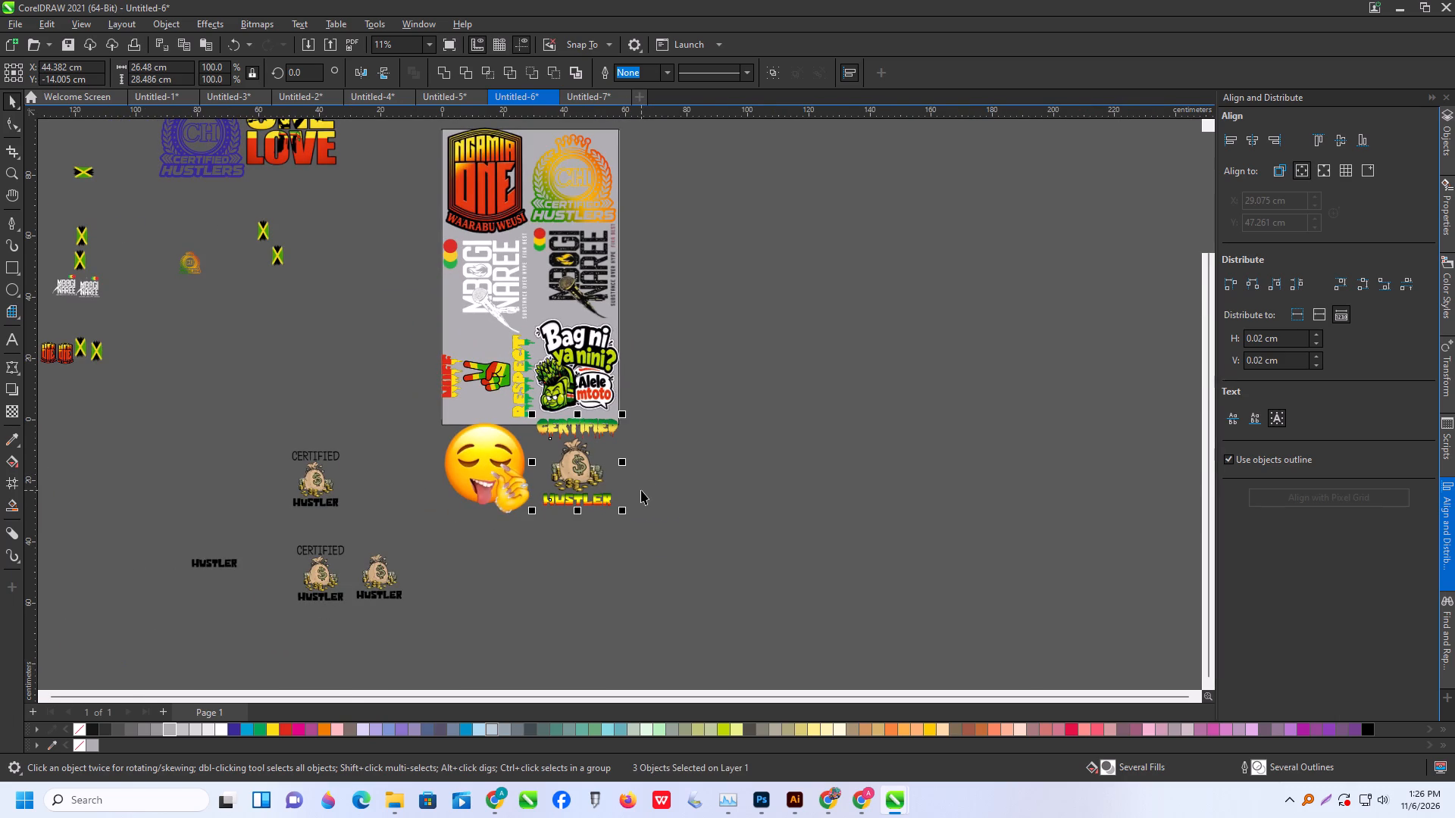
Delete the leftover black CERTIFIED HUSTLER versions and the spare HUSTLER text lying off the page.
scroll(641, 490, "down", 4, "ctrl")
scroll(529, 548, "up", 4)
left_click_drag(208, 370, 381, 579)
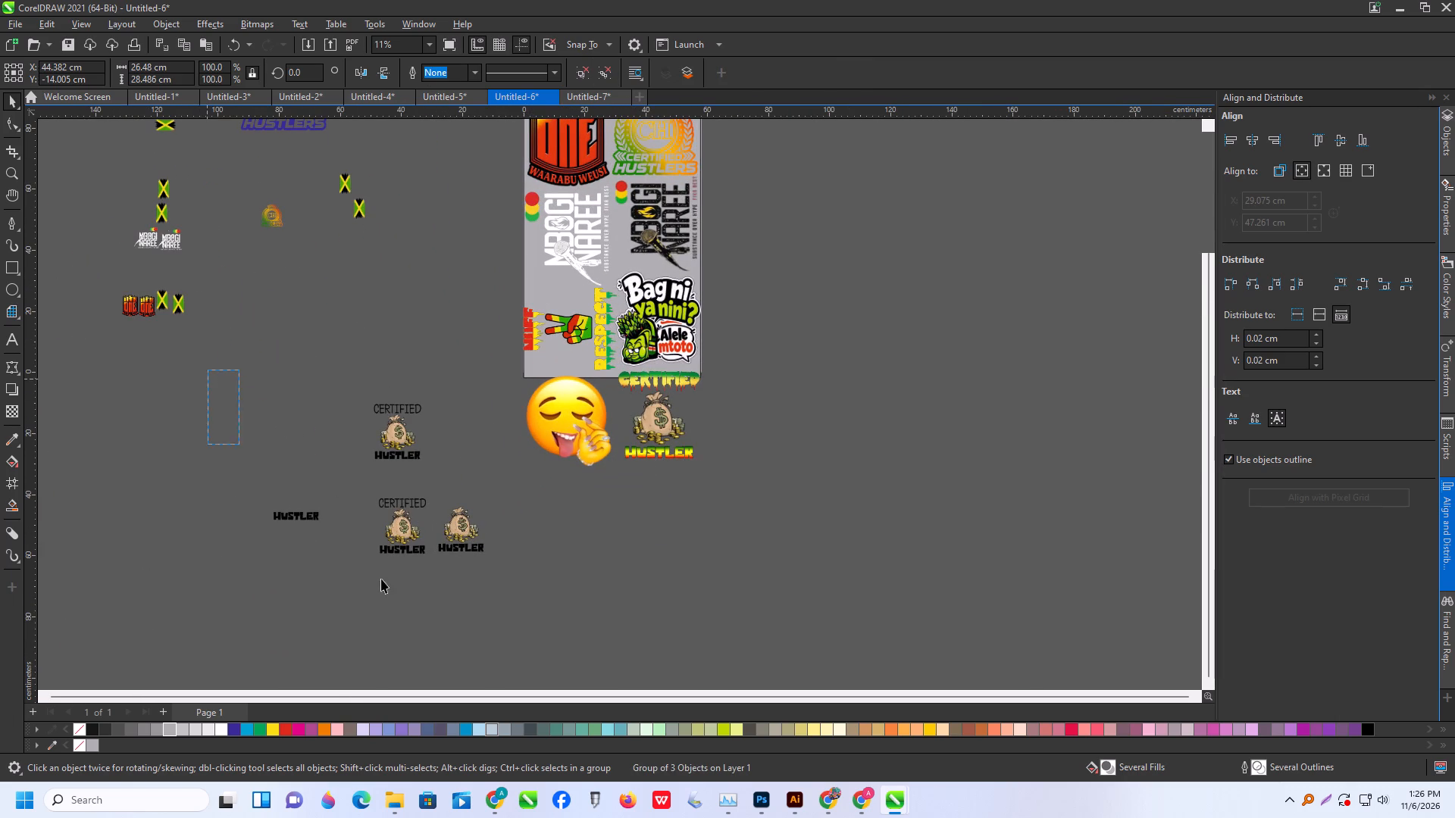
left_click_drag(381, 579, 507, 660)
key("Delete")
Move the two Jamaican flags nearest the page into the gap below the white MBOGI NAREE design's coloured circles.
scroll(335, 441, "down", 1)
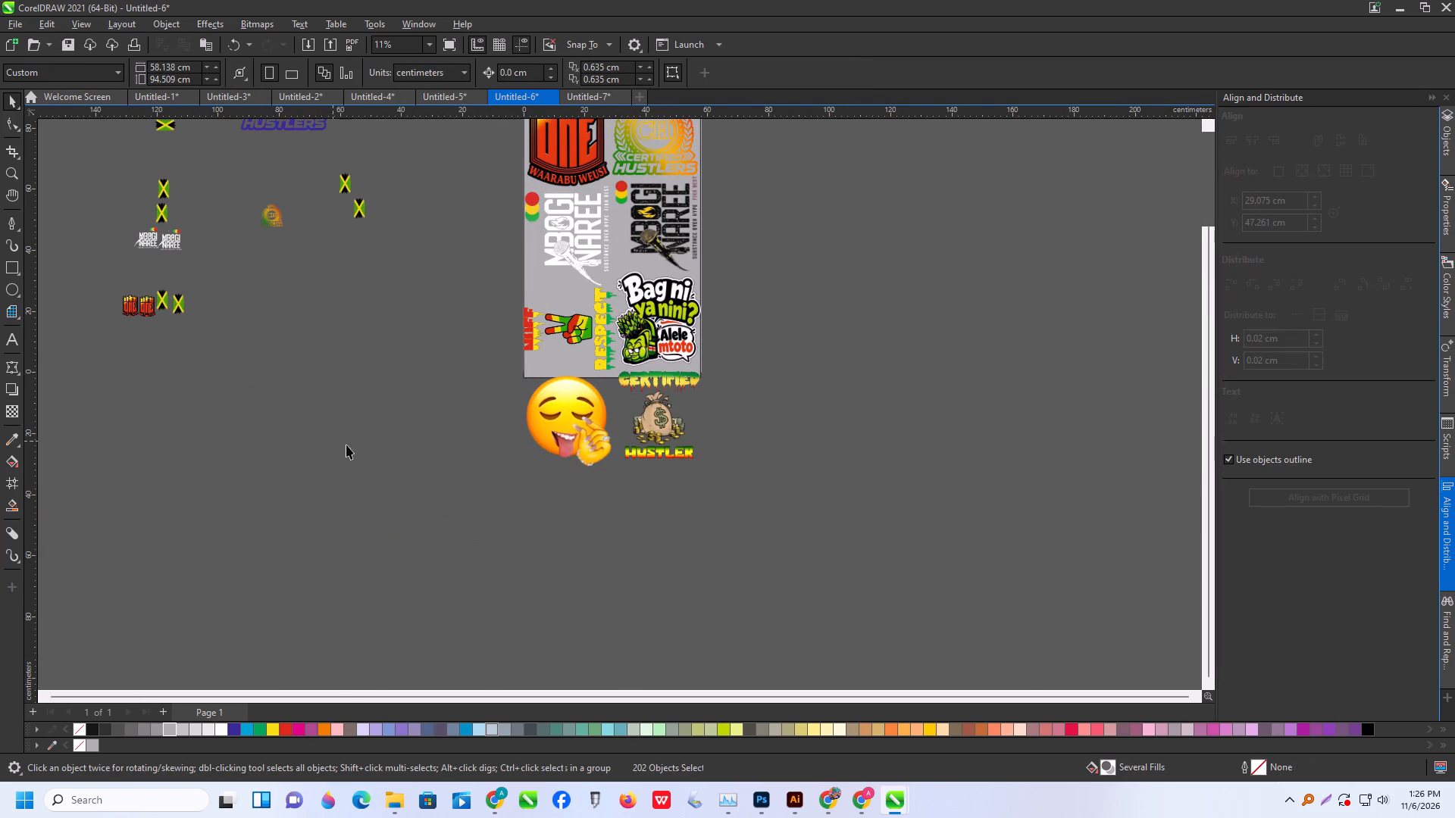
scroll(346, 445, "down", 1)
scroll(339, 483, "up", 3)
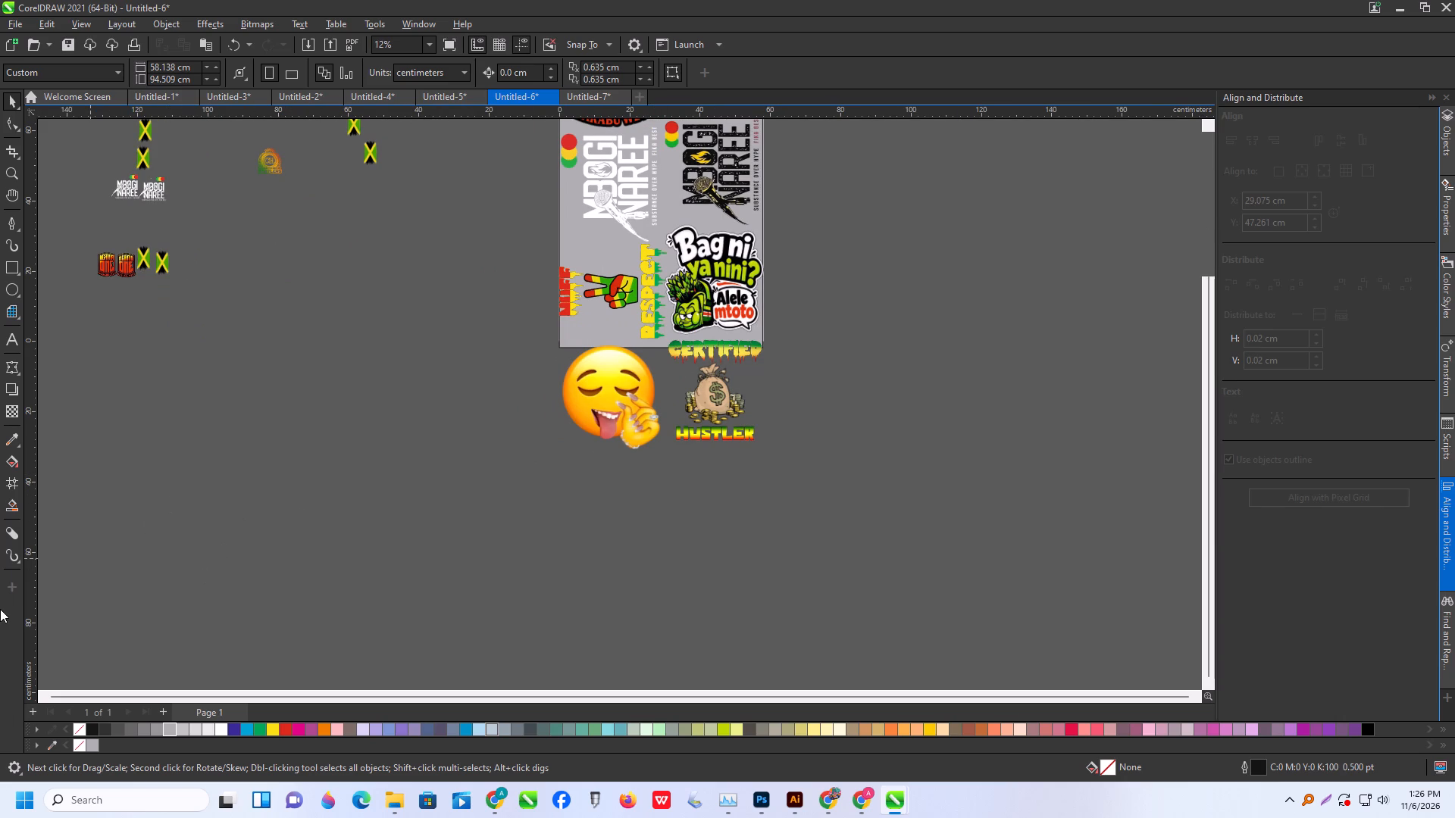
scroll(27, 626, "down", 4)
scroll(129, 479, "up", 3)
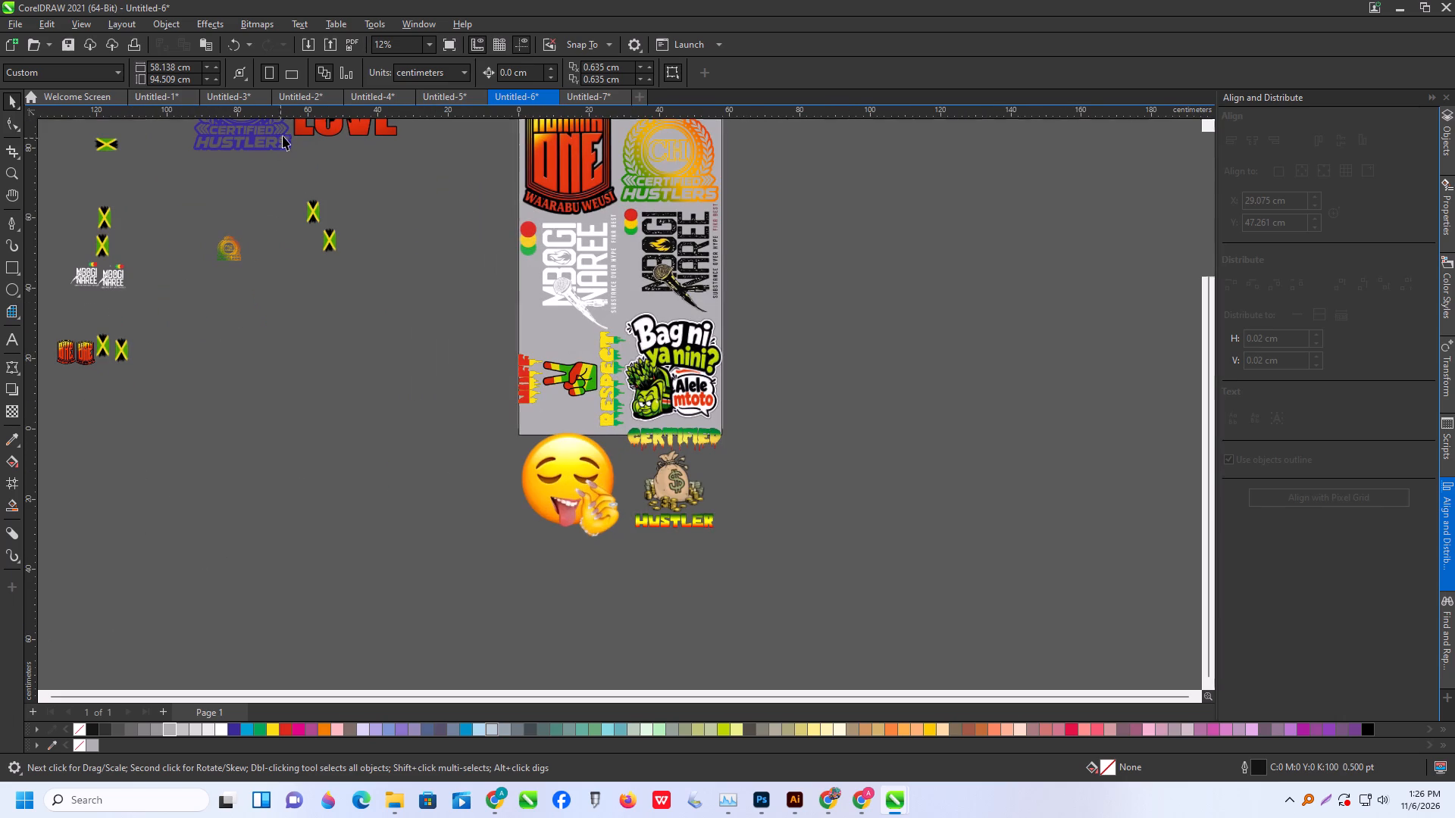
left_click_drag(282, 167, 401, 361)
left_click_drag(333, 251, 552, 348)
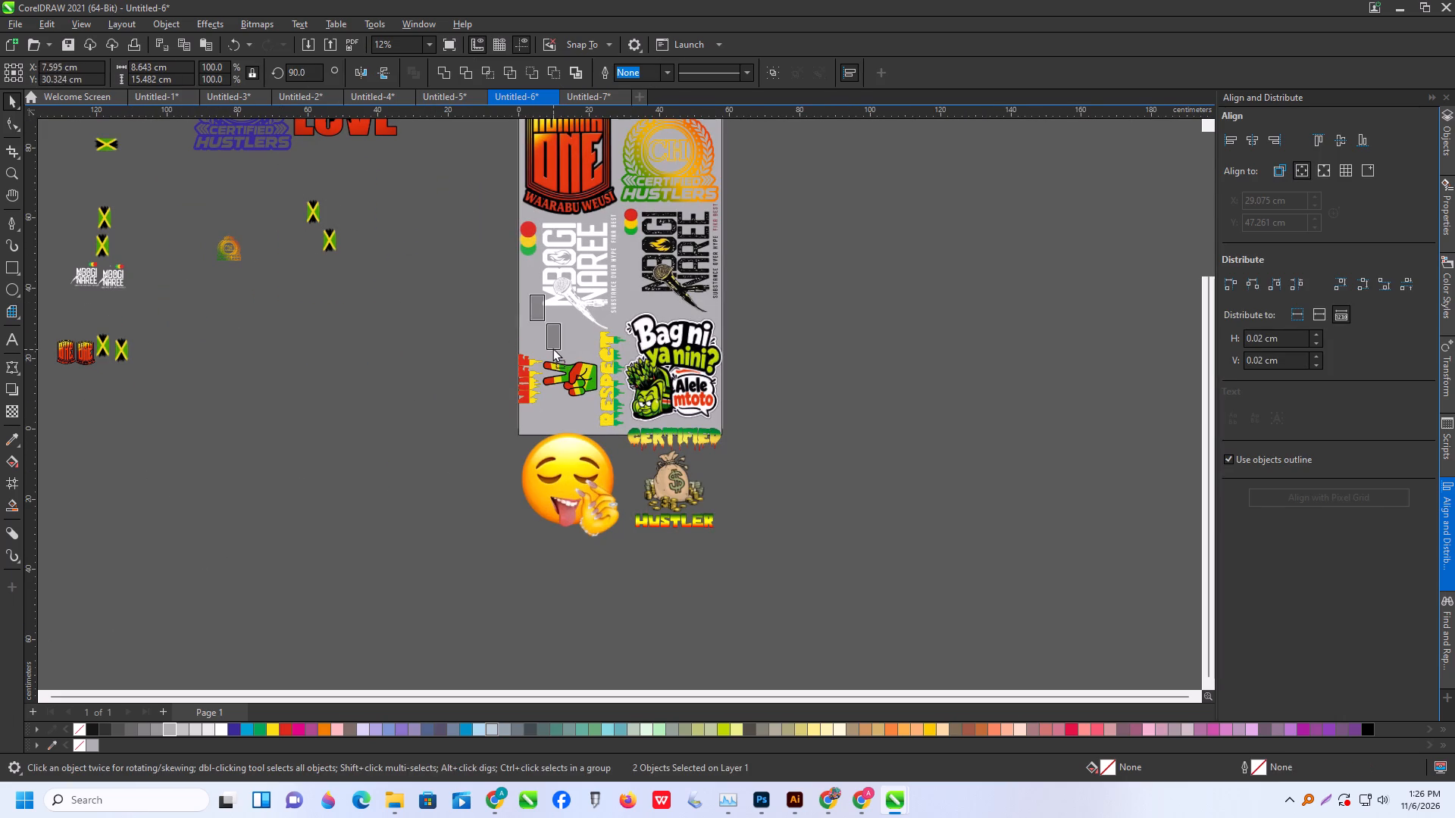
left_click_drag(552, 348, 546, 341)
scroll(532, 346, "up", 7)
scroll(533, 425, "down", 6)
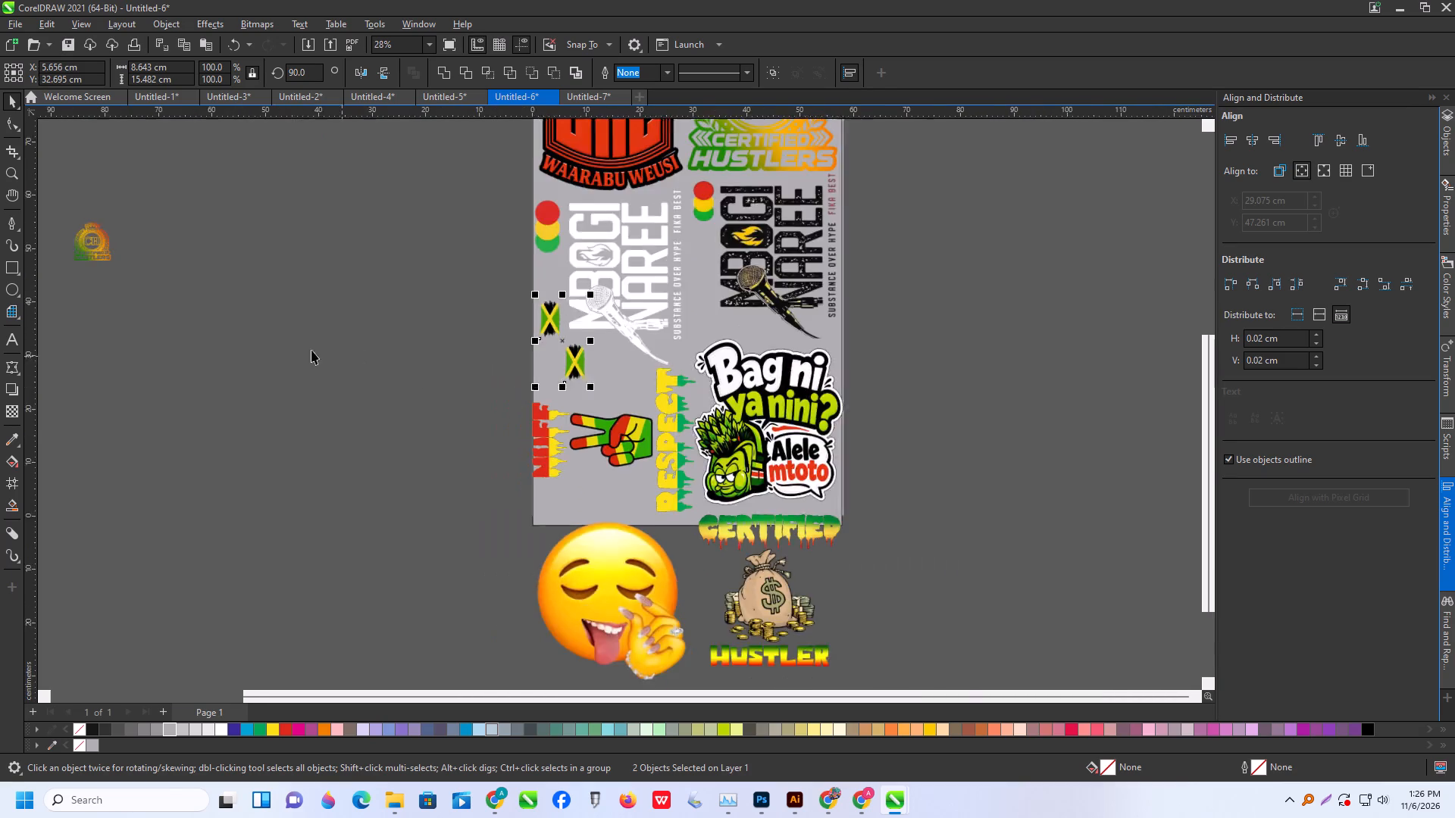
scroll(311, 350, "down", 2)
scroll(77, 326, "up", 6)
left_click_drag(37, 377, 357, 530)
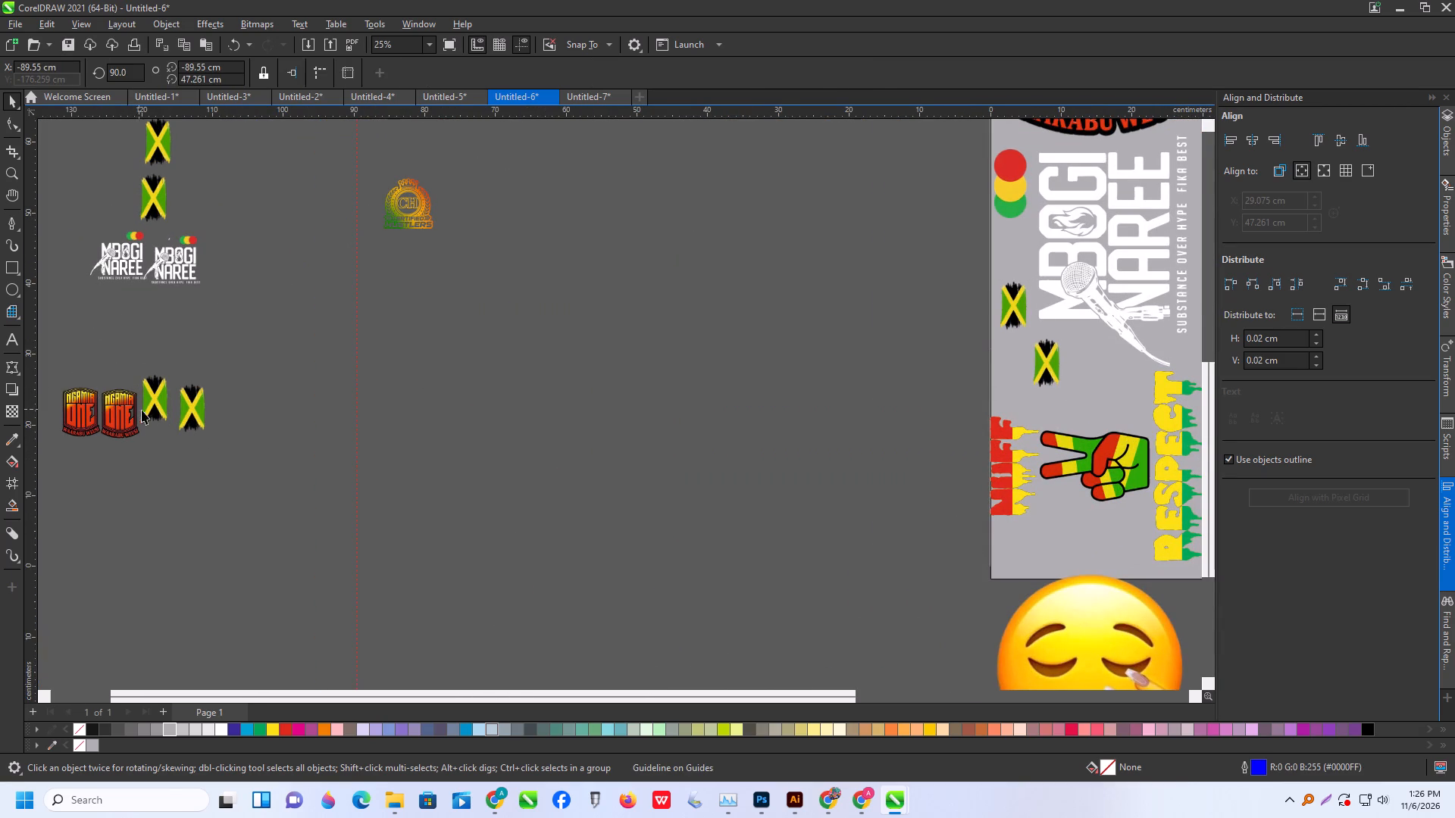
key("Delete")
Move the two small NGAMIA ONE badges and their two Jamaican flags together to the empty area on the page's other side.
scroll(143, 398, "down", 5)
left_click_drag(74, 382, 320, 477)
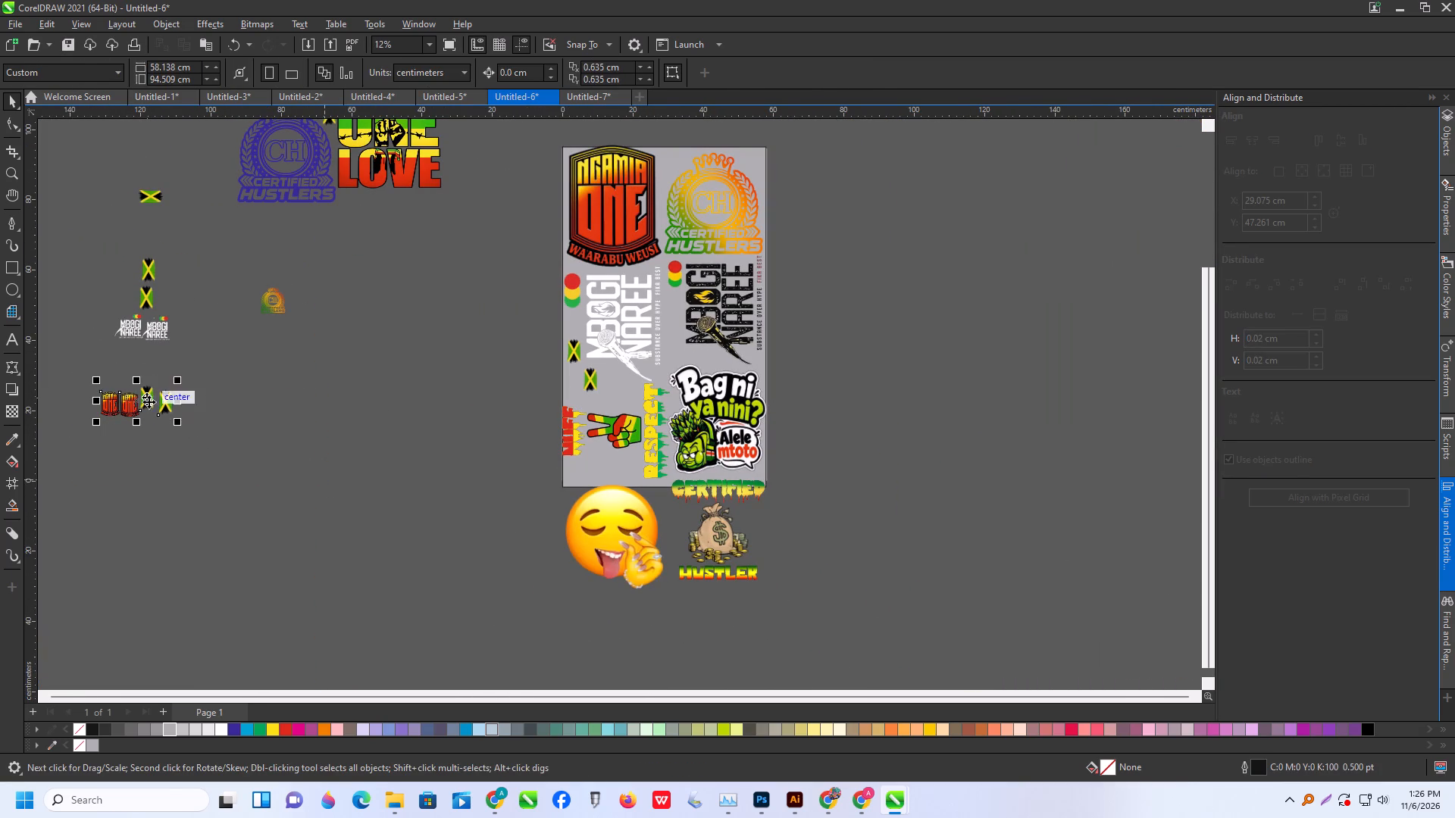
left_click_drag(149, 401, 875, 378)
scroll(815, 435, "up", 4)
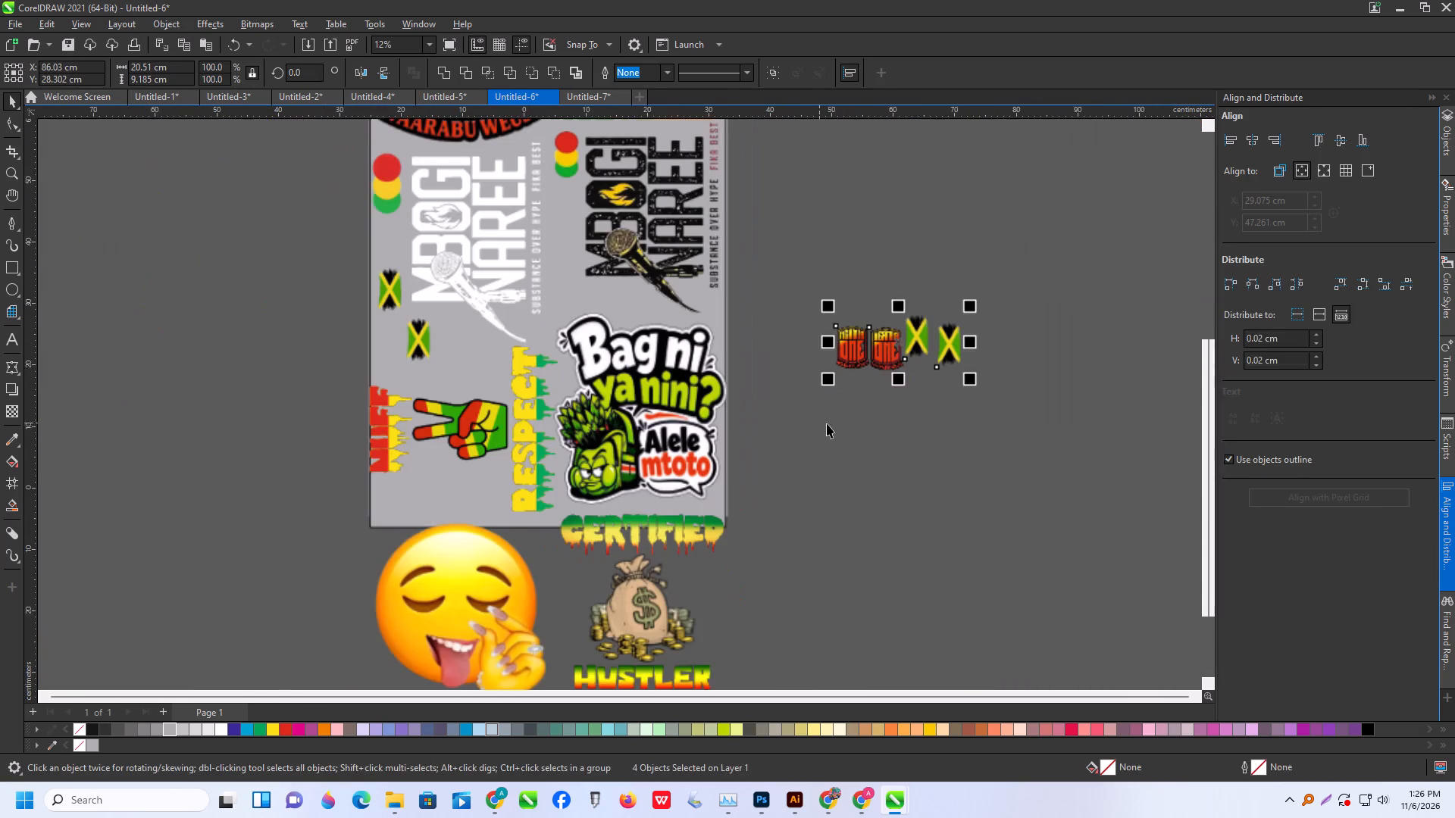
left_click_drag(871, 475, 871, 455)
Place the two small NGAMIA ONE badges in the gaps around the black MBOGI NAREE design's microphone.
scroll(858, 342, "up", 3)
left_click_drag(858, 344, 421, 234)
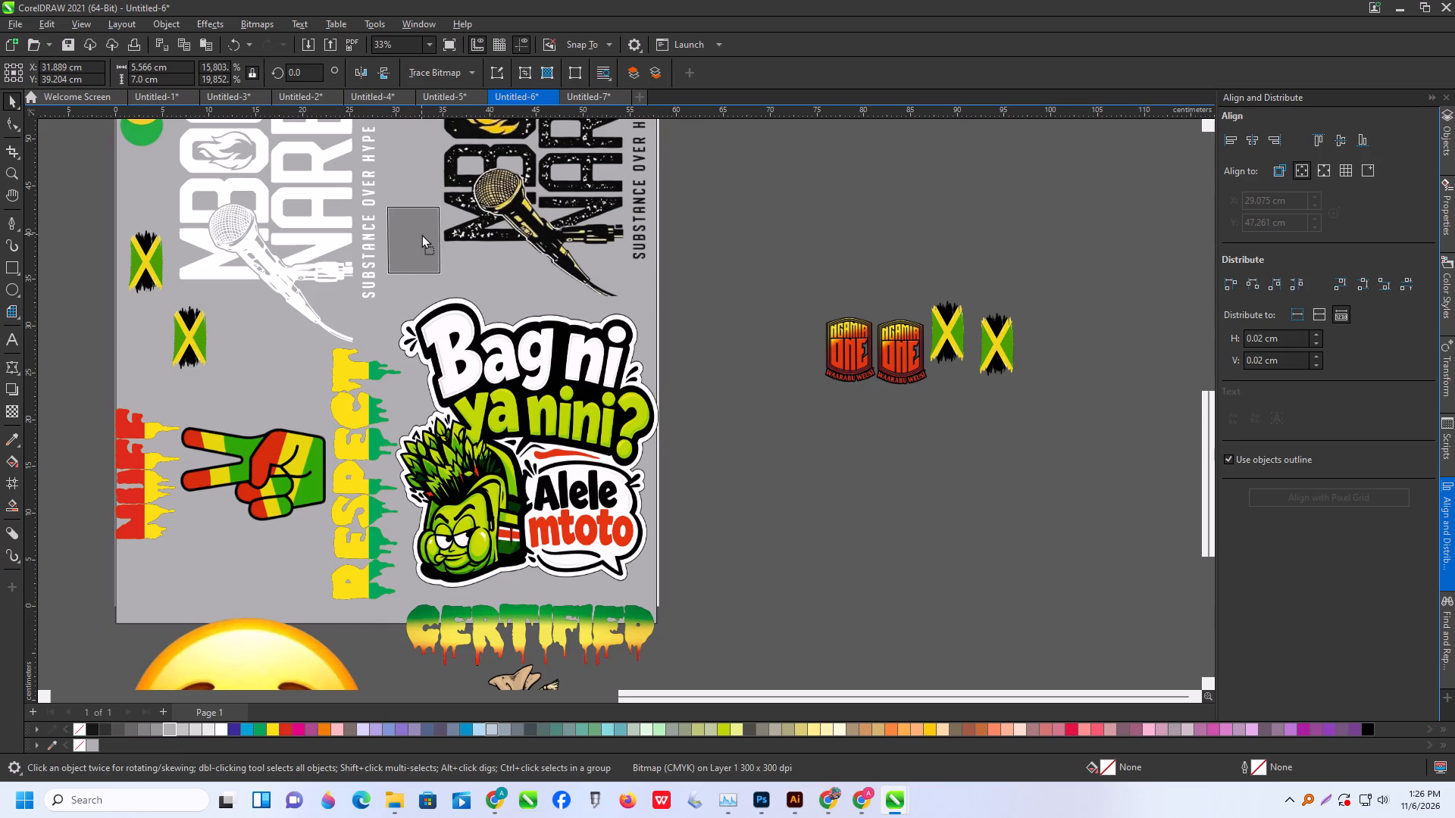
left_click_drag(421, 234, 420, 233)
left_click_drag(879, 351, 483, 279)
Place one remaining Jamaican flag beside the pair above the peace hand and the other in the gap below the hand.
left_click_drag(953, 333, 252, 365)
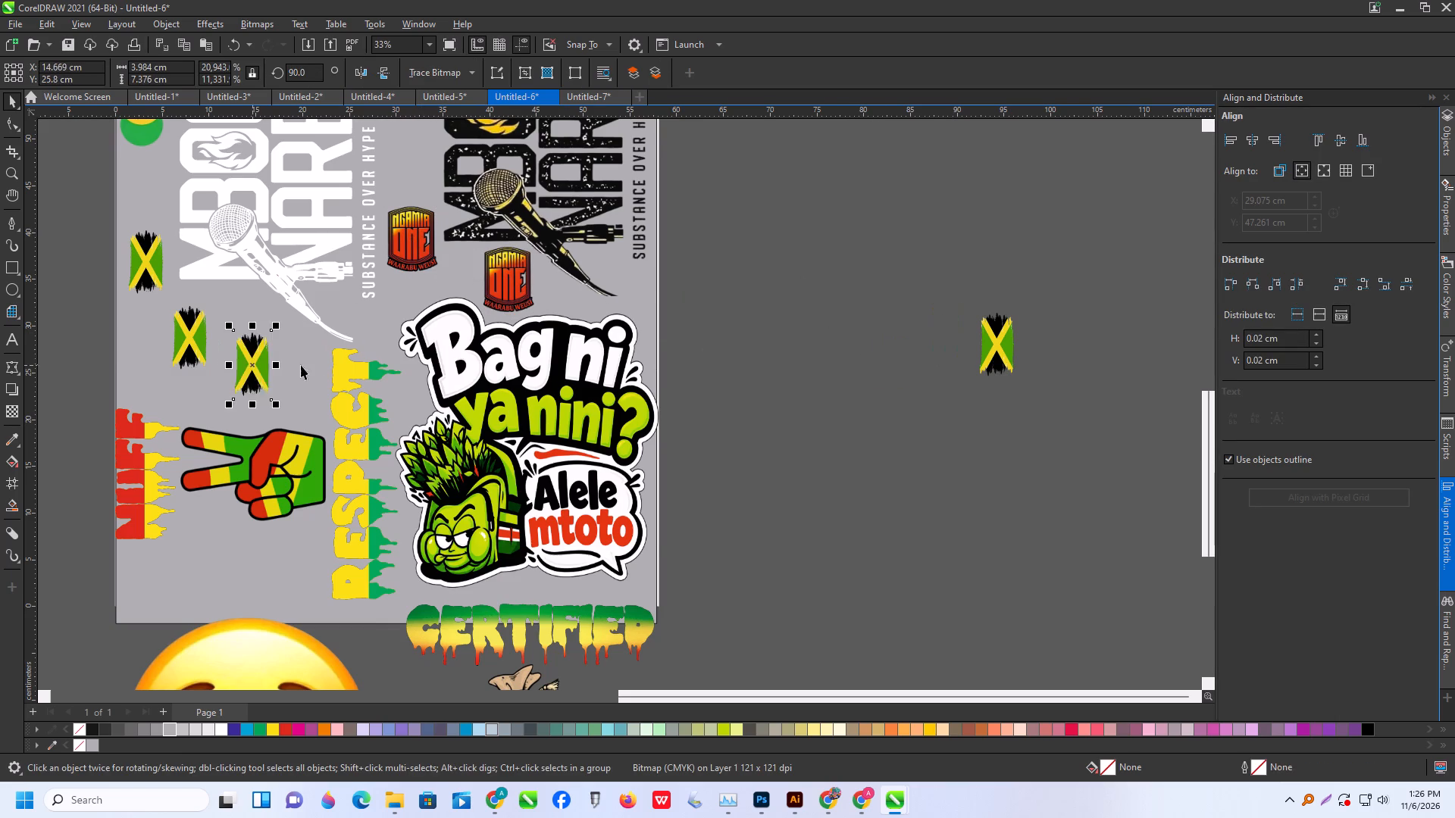
scroll(905, 439, "down", 4)
left_click_drag(962, 382, 518, 508)
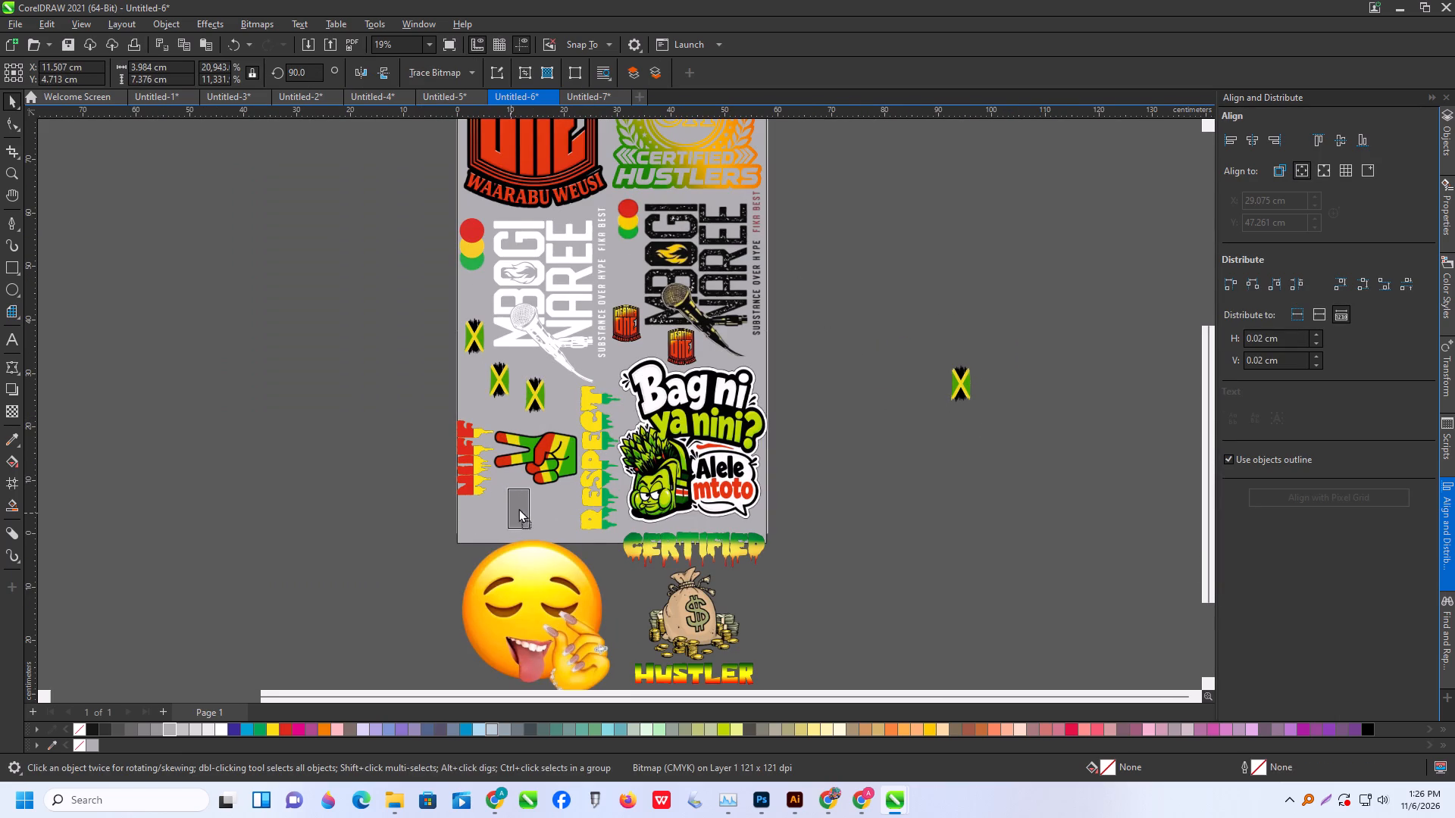
left_click_drag(518, 508, 518, 507)
Move the small gradient CERTIFIED HUSTLERS badge onto the page's top edge, between the large NGAMIA ONE and CERTIFIED HUSTLERS designs.
scroll(523, 518, "down", 6)
scroll(414, 311, "up", 3)
left_click_drag(226, 428, 452, 441)
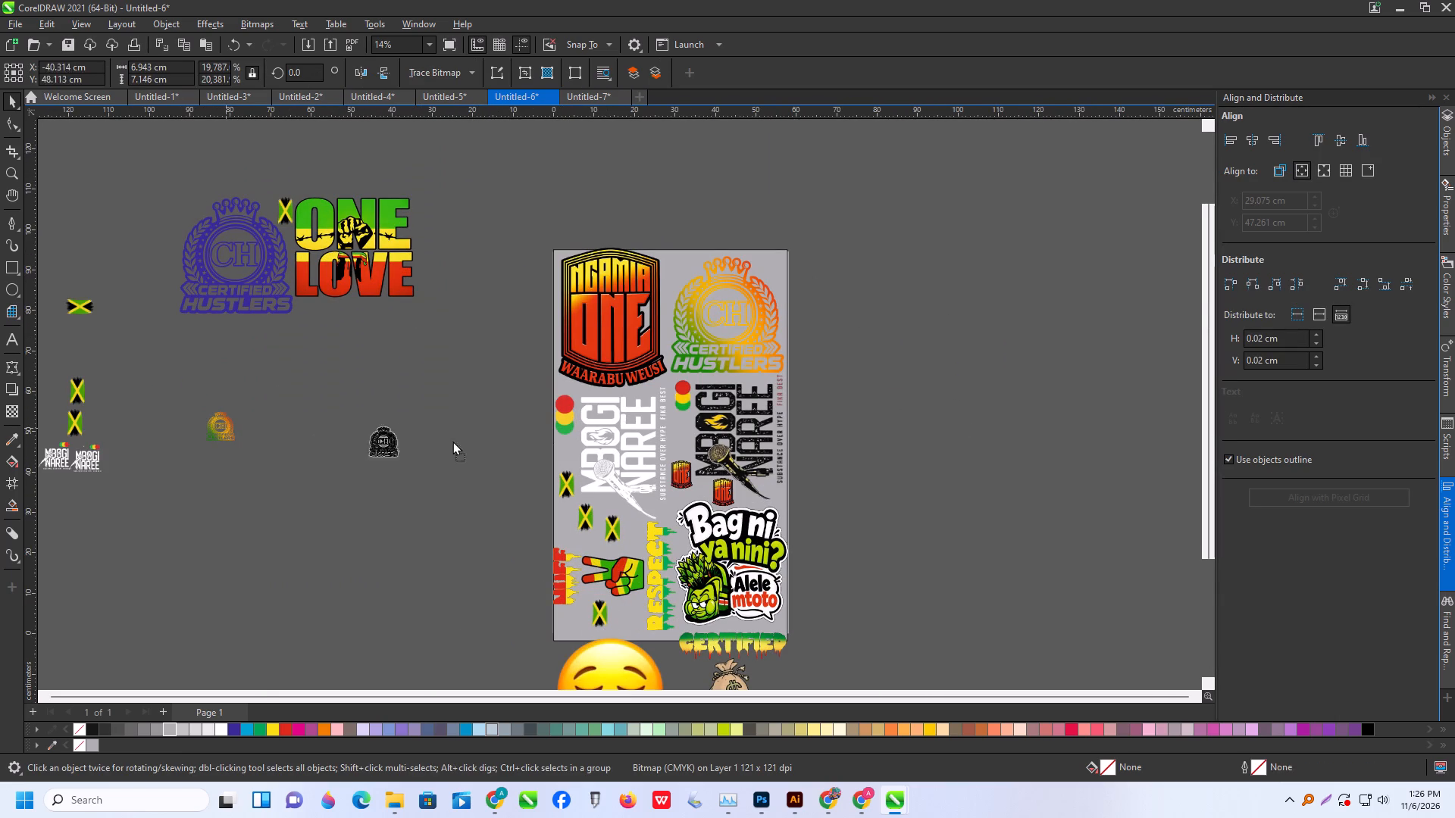
left_click_drag(452, 441, 678, 266)
scroll(678, 266, "up", 7)
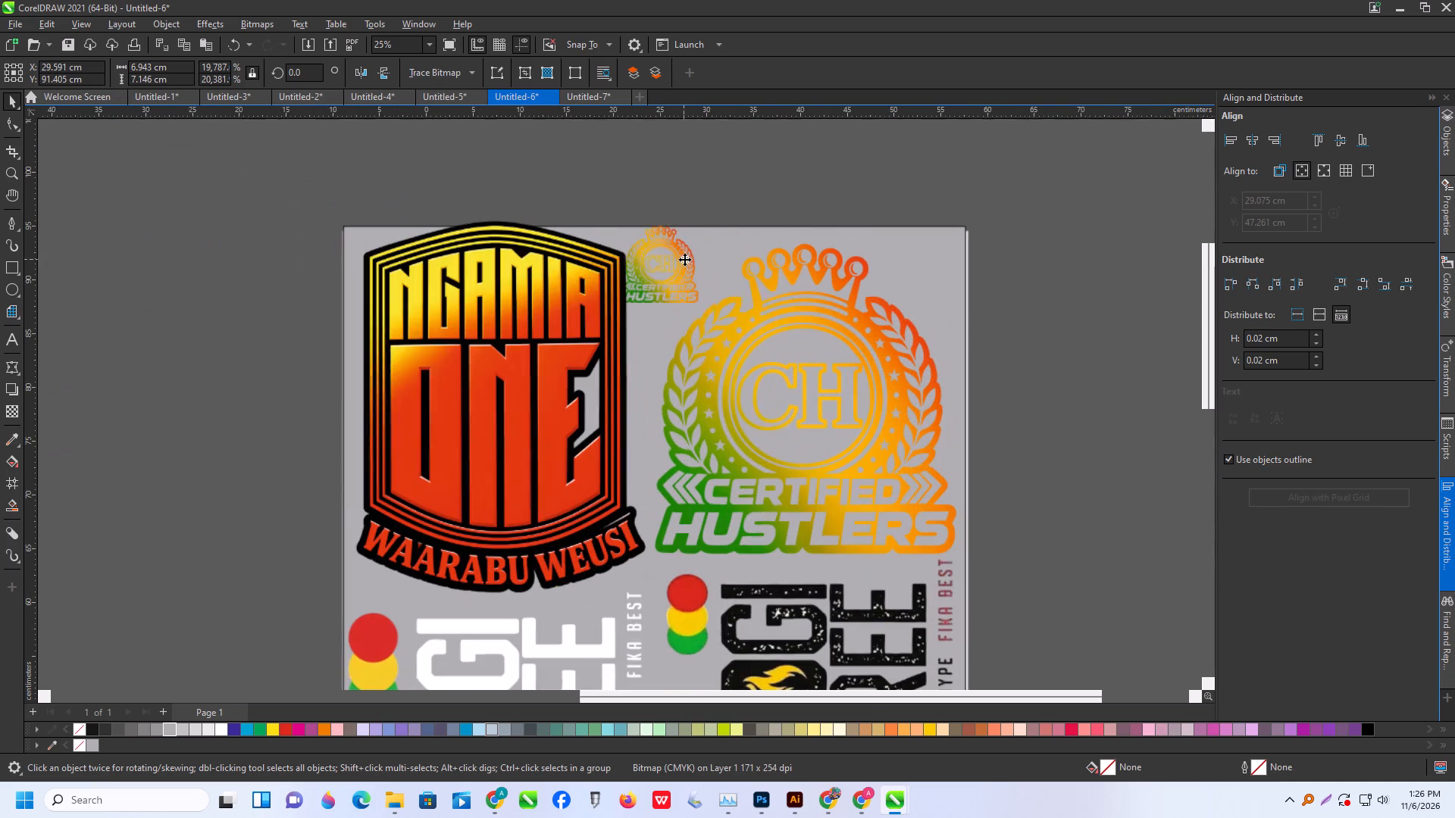
Nudge the small gradient CERTIFIED HUSTLERS badge just inside the page's top edge, between the two large top designs.
left_click_drag(683, 266, 690, 267)
scroll(673, 263, "up", 6)
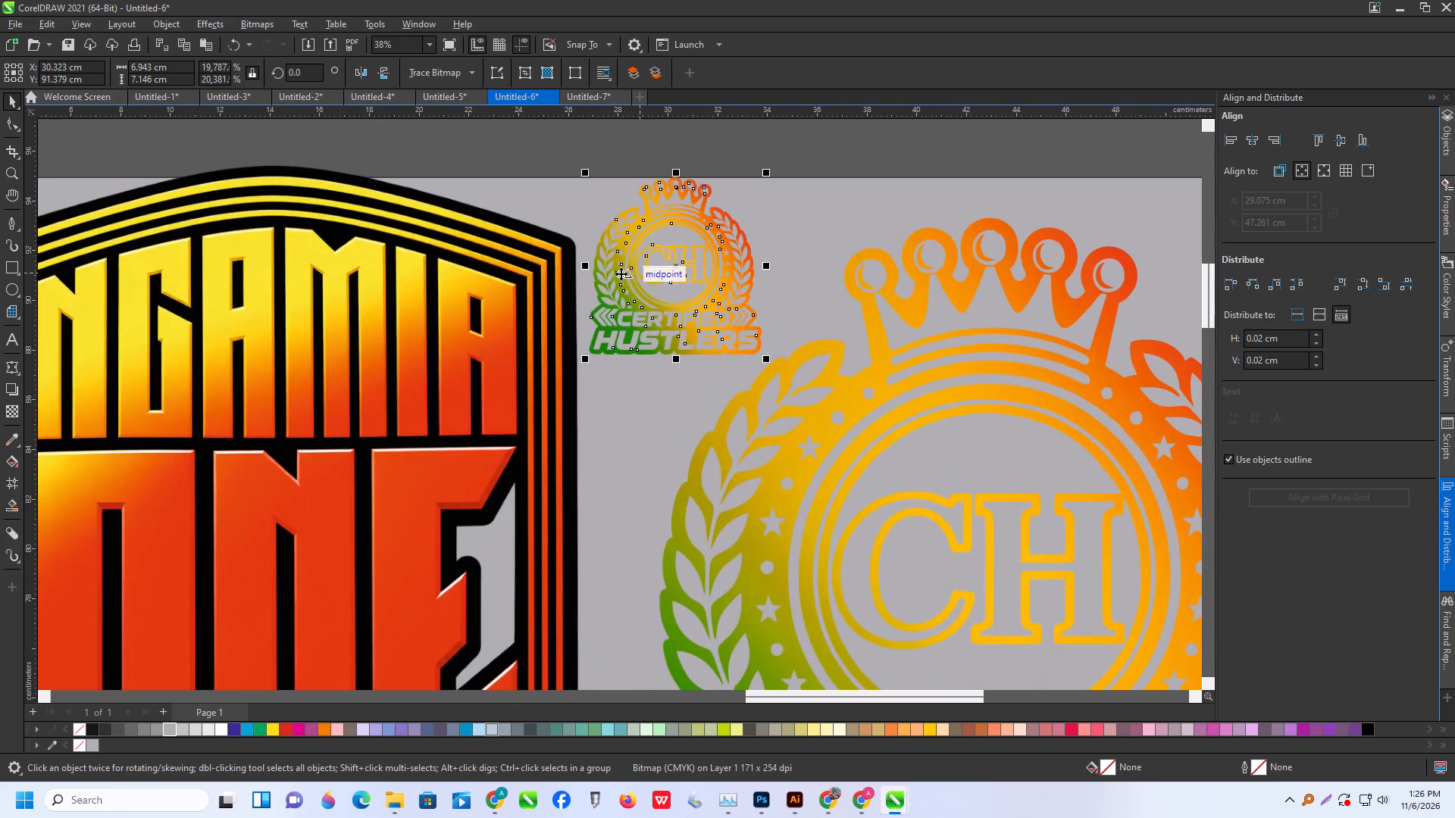
left_click_drag(622, 270, 630, 279)
scroll(700, 323, "down", 4)
scroll(722, 309, "up", 3)
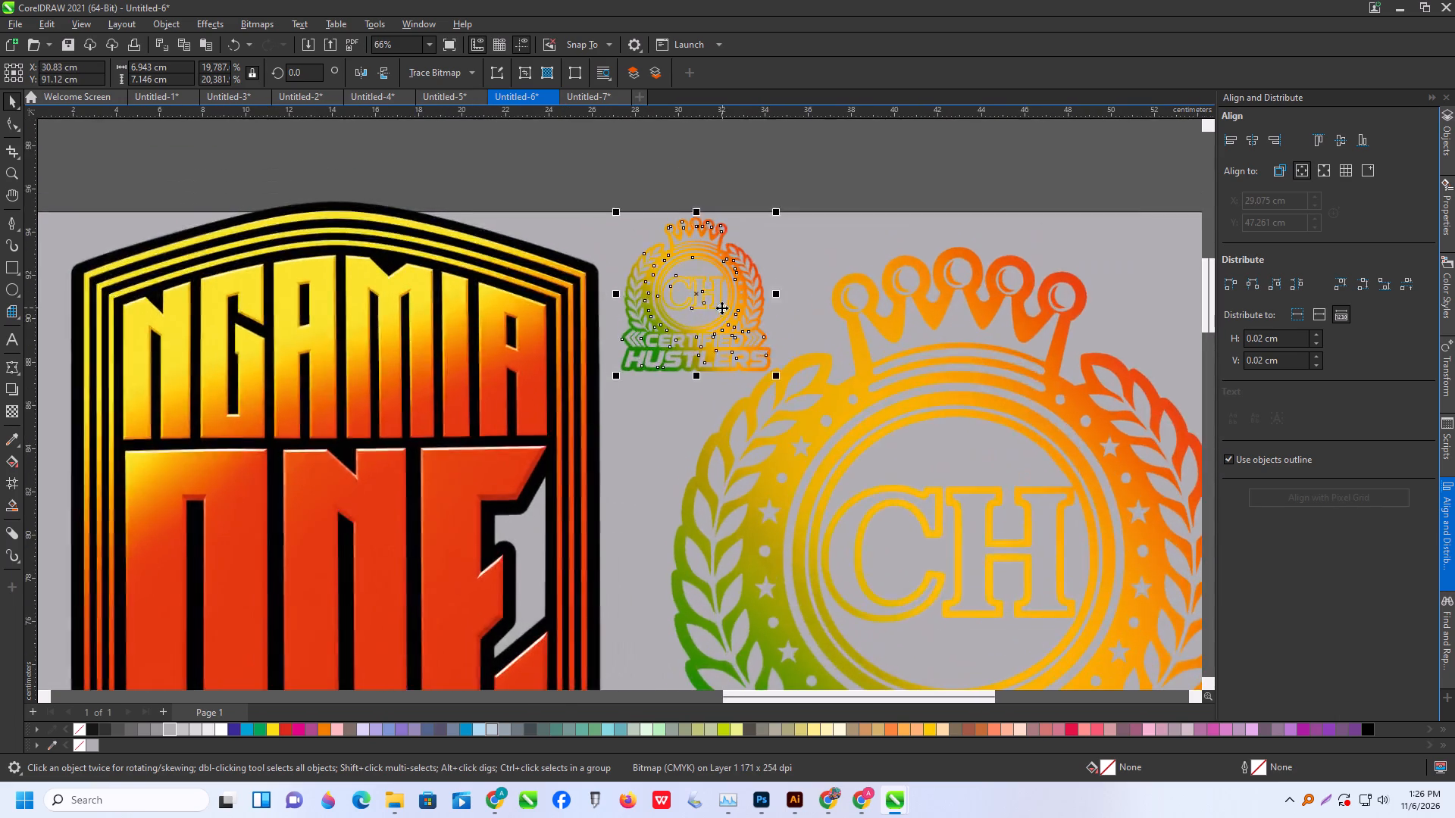
scroll(734, 308, "down", 7)
Align the grey background rectangle with the page's left and top edges.
left_click(985, 286)
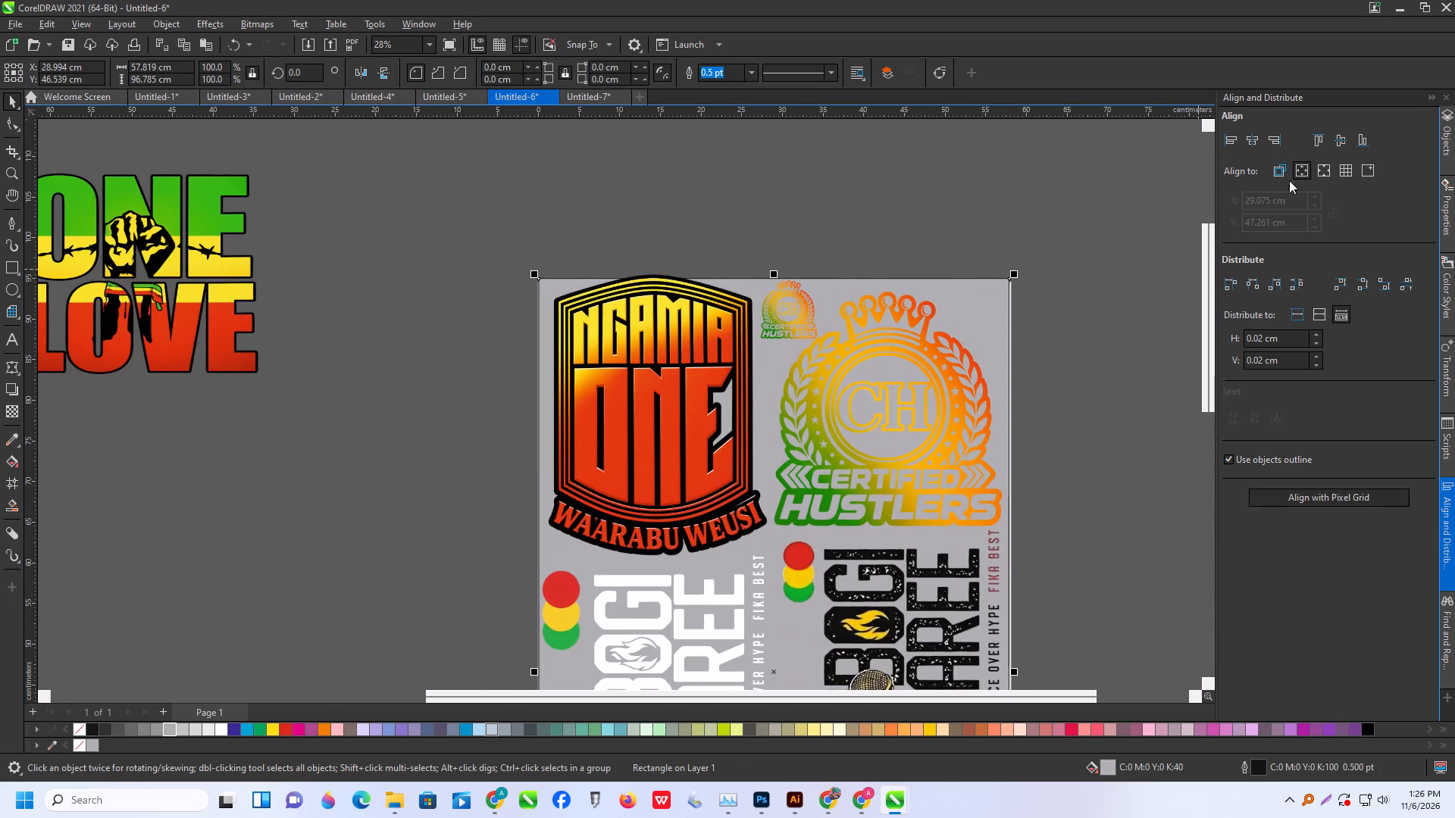
left_click(1238, 135)
left_click(1316, 133)
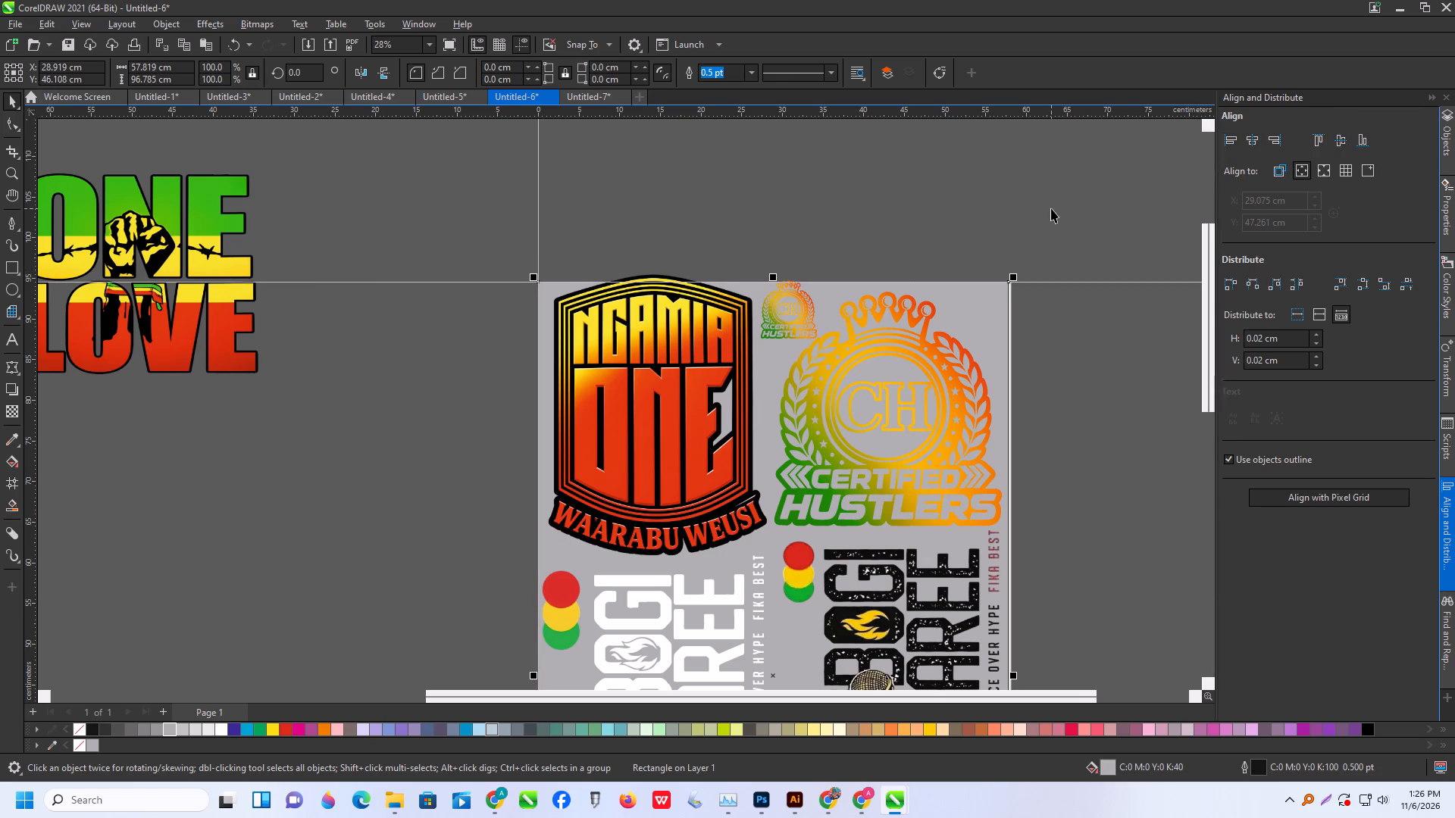
Delete the stray marks and one of the two small white MBOGI NAREE designs off the page, leaving its three coloured circles.
scroll(1051, 208, "down", 3)
scroll(751, 217, "down", 2)
scroll(788, 279, "down", 5)
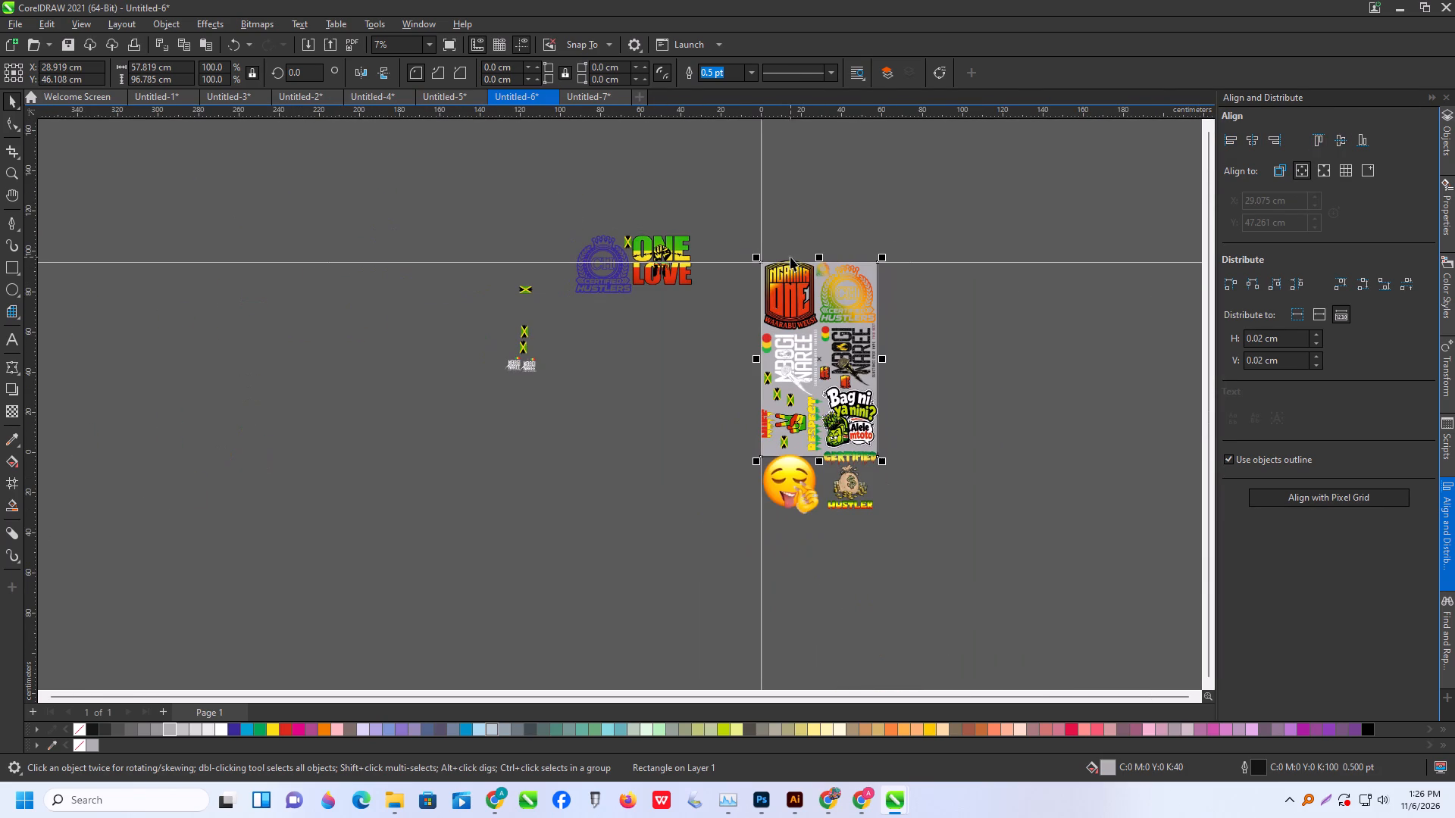
scroll(607, 412, "up", 15)
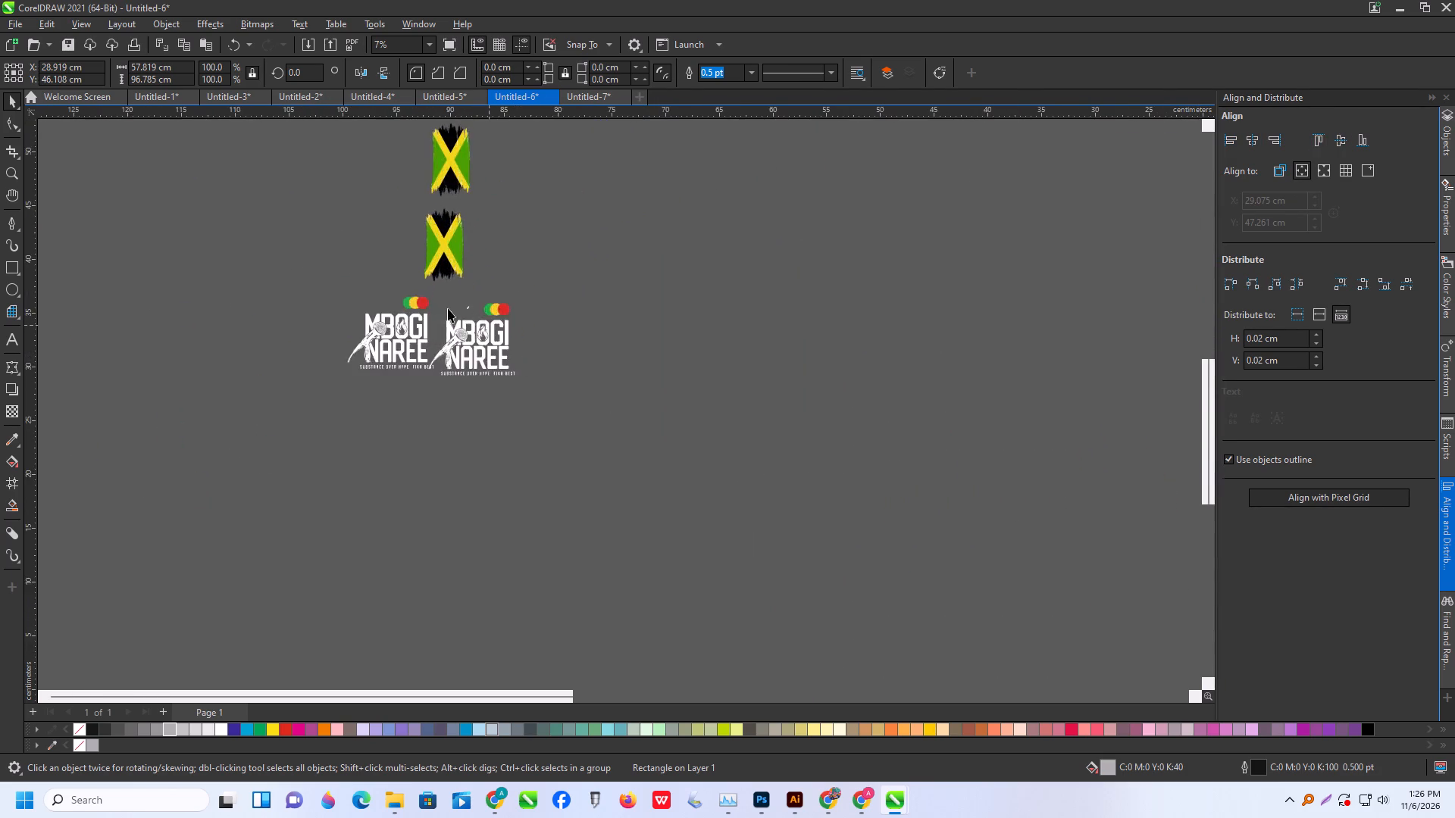
scroll(448, 308, "up", 5)
left_click_drag(448, 275, 510, 322)
key("Delete")
left_click_drag(429, 317, 444, 336)
key("Delete")
scroll(443, 329, "down", 1)
left_click_drag(207, 289, 389, 449)
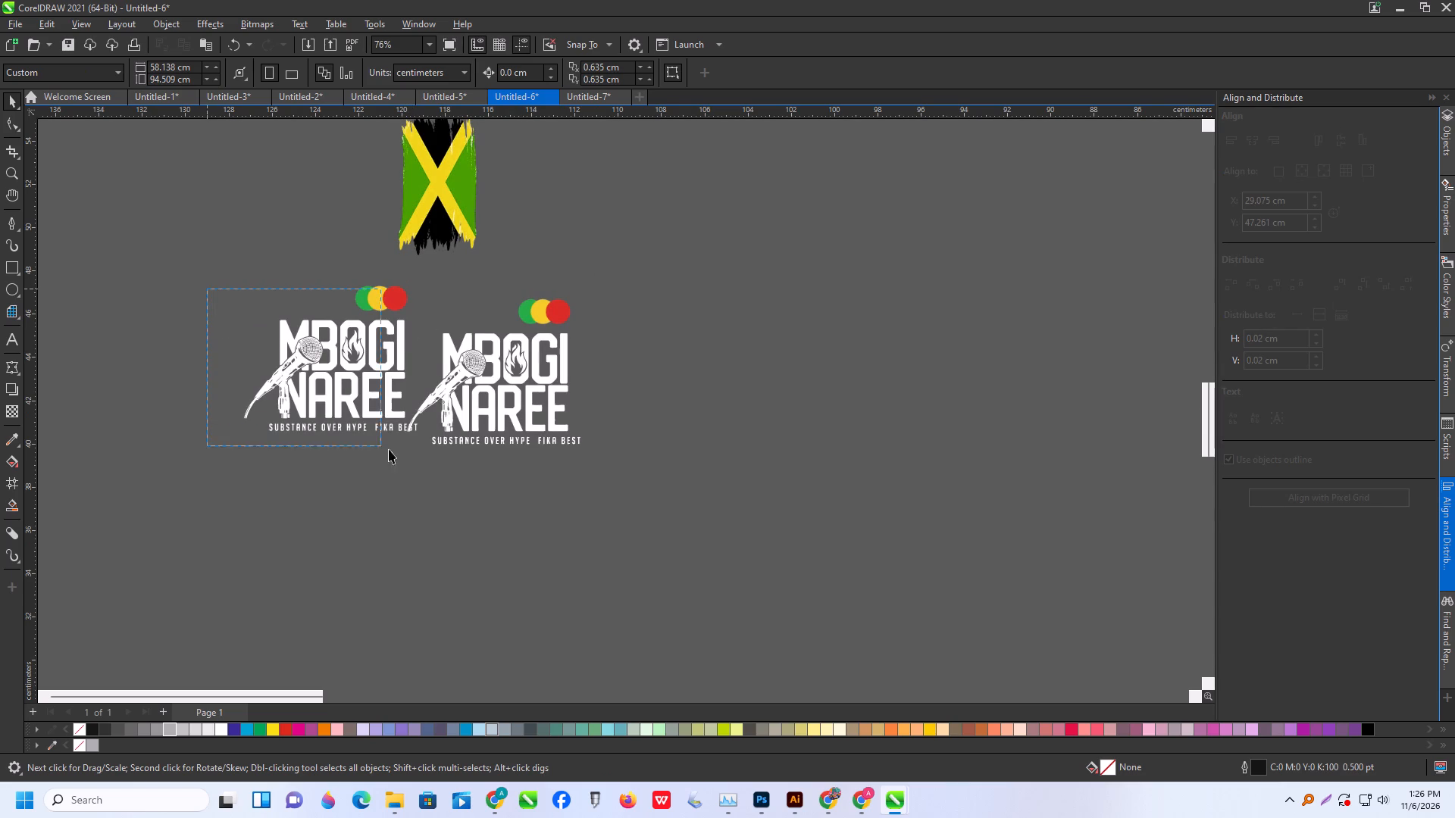
left_click_drag(389, 449, 415, 464)
key("Delete")
left_click_drag(311, 286, 448, 361)
key("Delete")
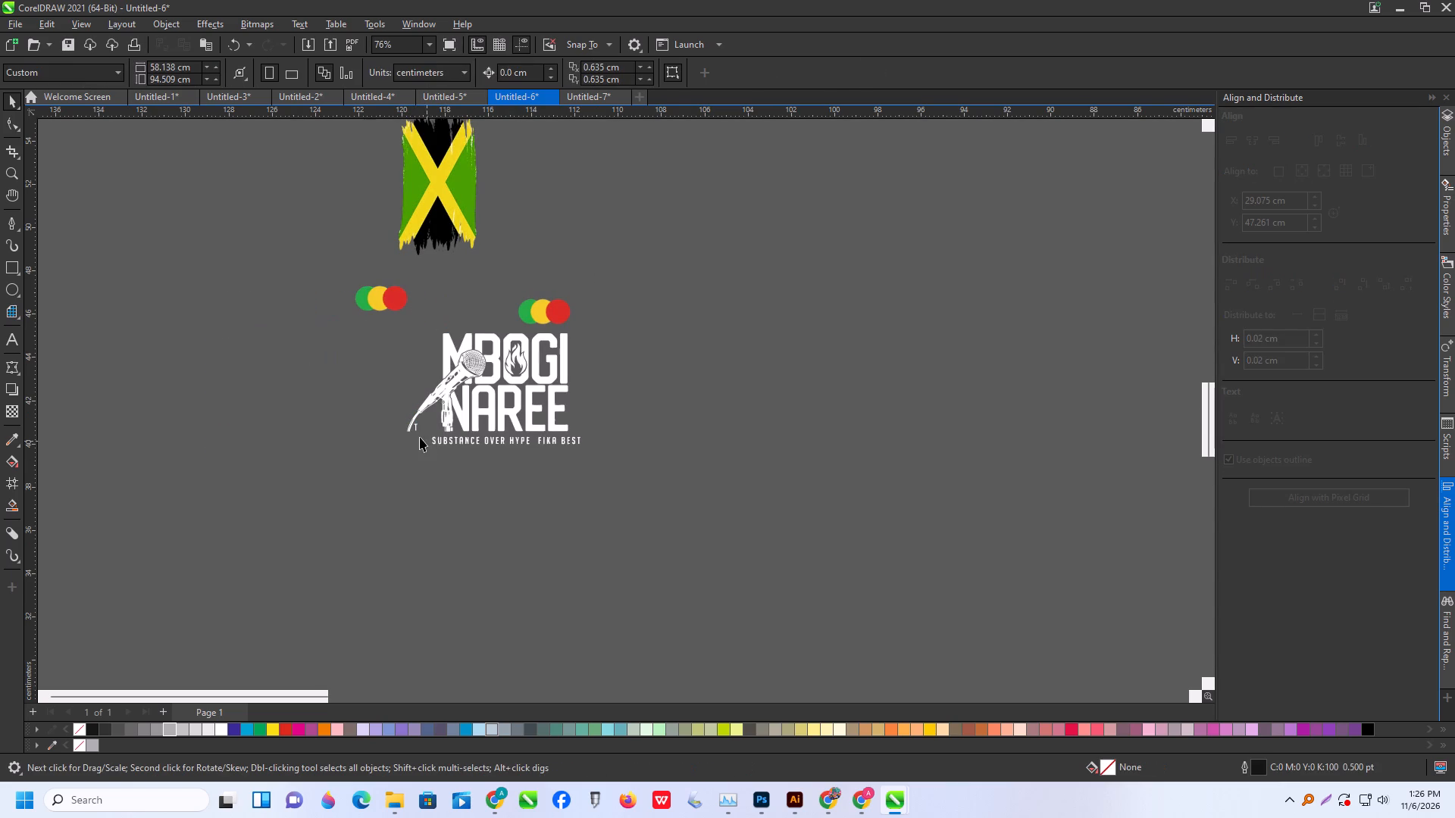
left_click(418, 432)
key("Delete")
Move the remaining small white MBOGI NAREE design clear of the leftover circles and group all its parts.
left_click_drag(713, 283, 389, 670)
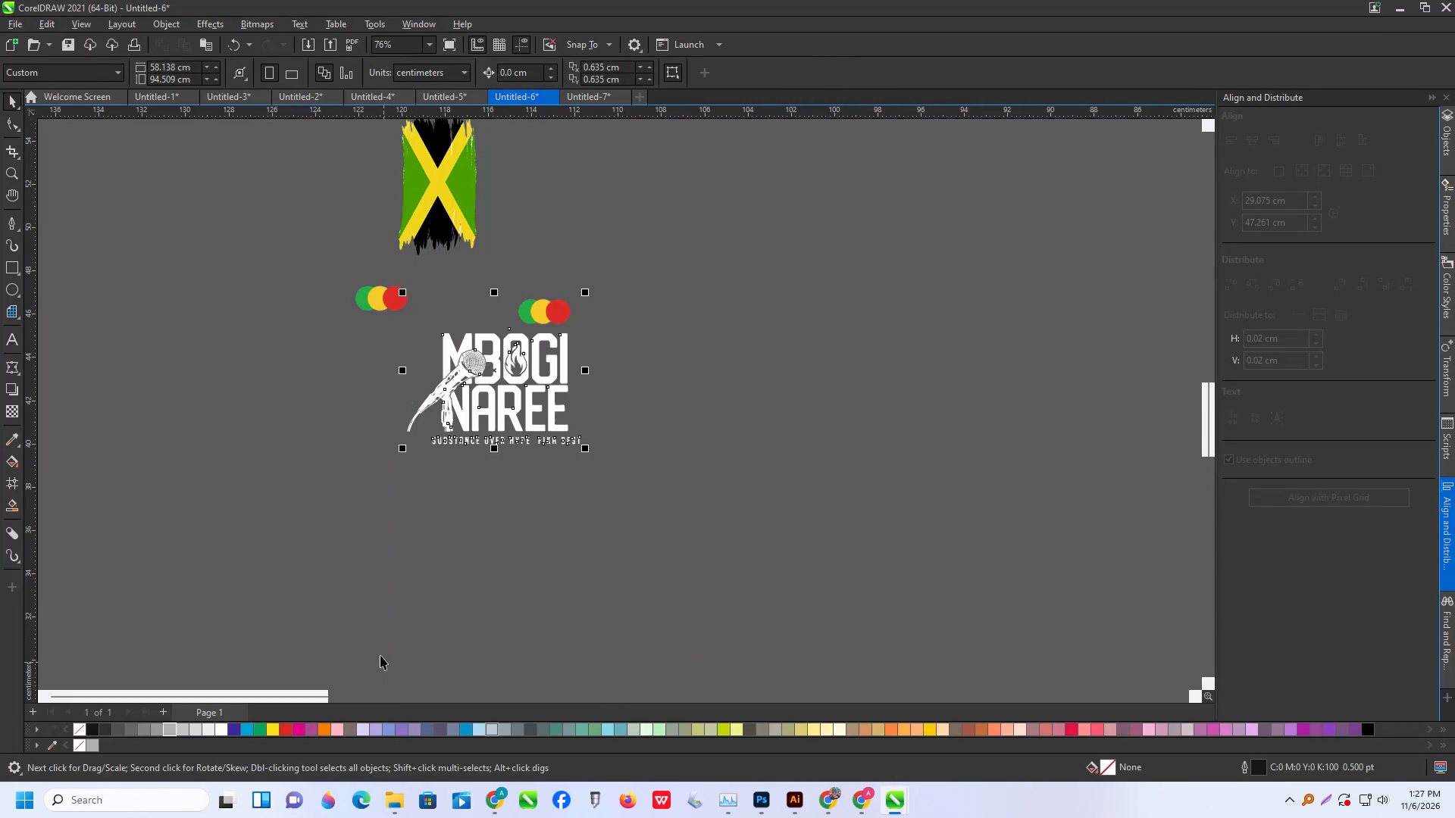
left_click_drag(490, 380, 702, 409)
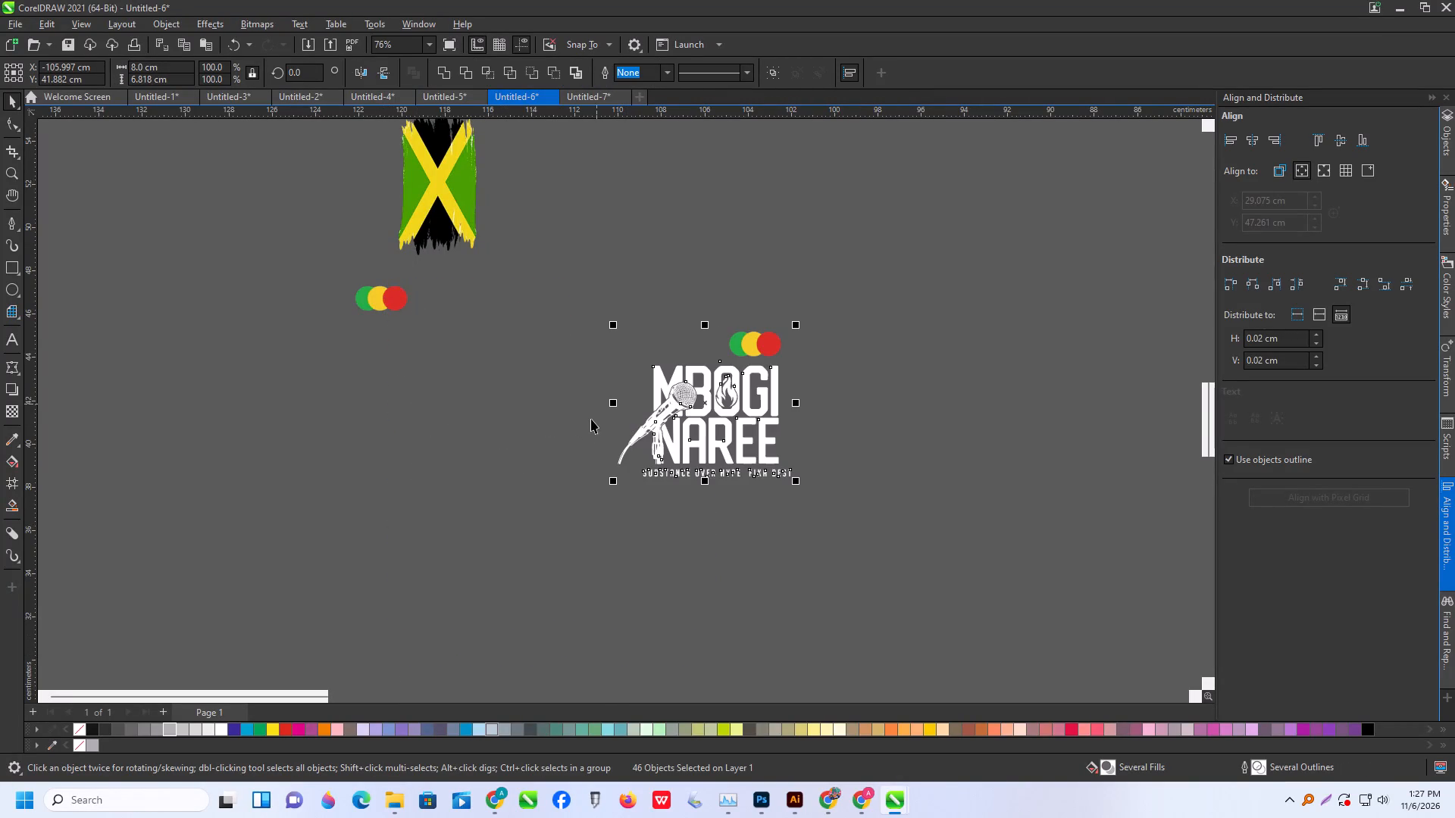
key("ctrl+f")
key("ctrl+g")
Place the small white MBOGI NAREE group in the page's bottom-left corner and align it with the page's left edge.
scroll(577, 456, "down", 6, "ctrl")
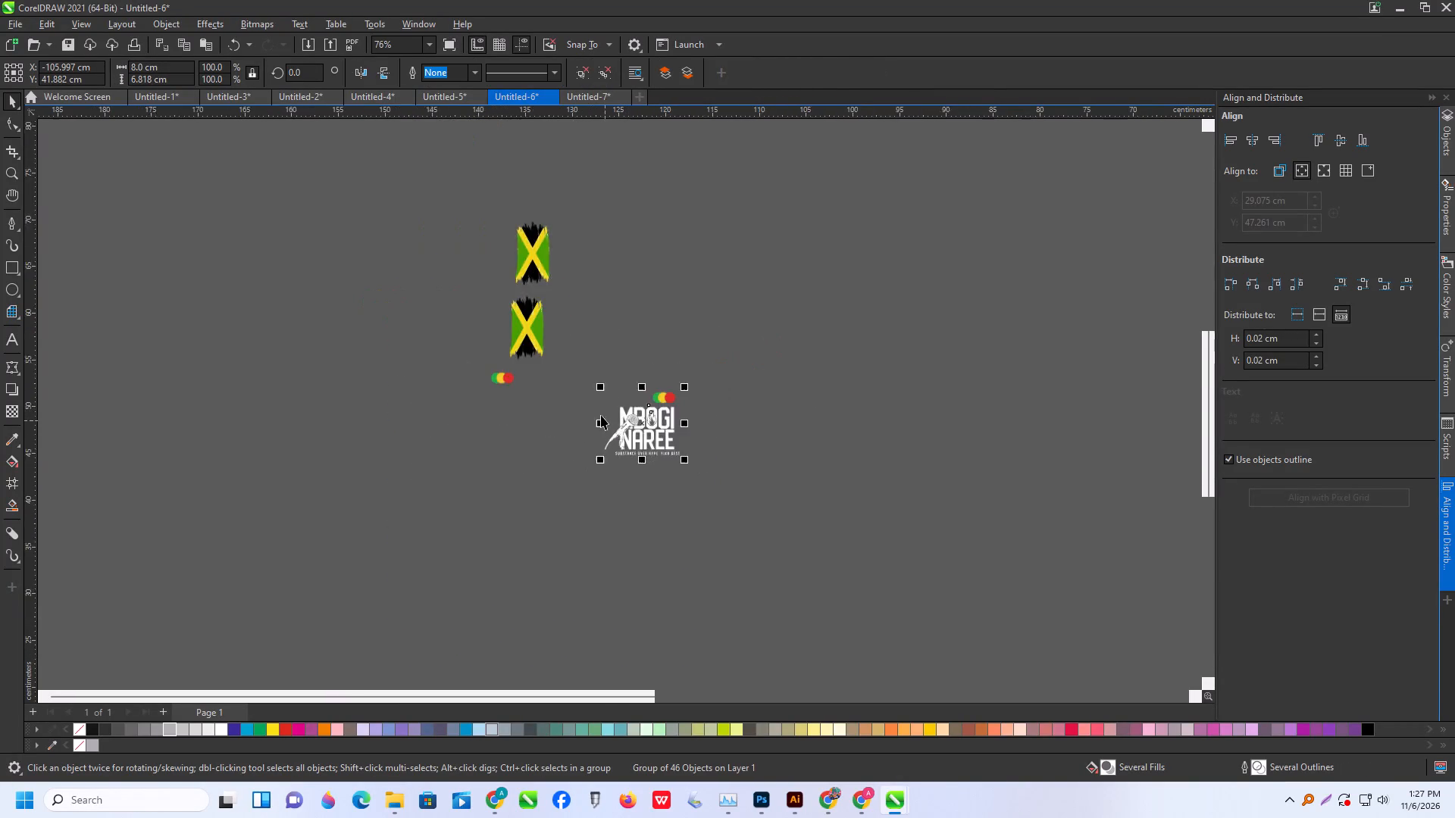
scroll(601, 415, "down", 12, "ctrl")
scroll(624, 486, "up", 1)
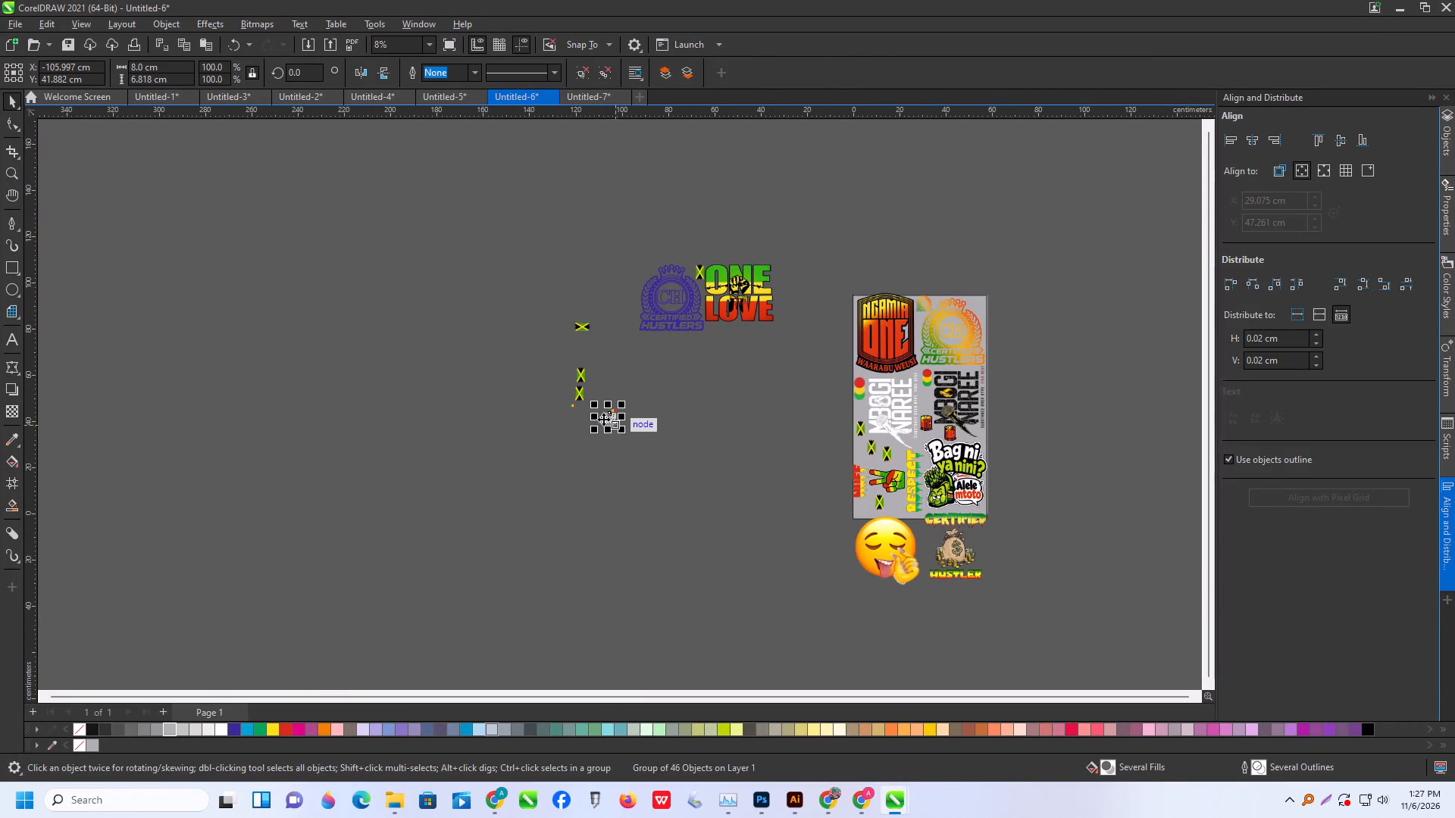
left_click_drag(603, 419, 856, 513)
scroll(855, 513, "up", 15)
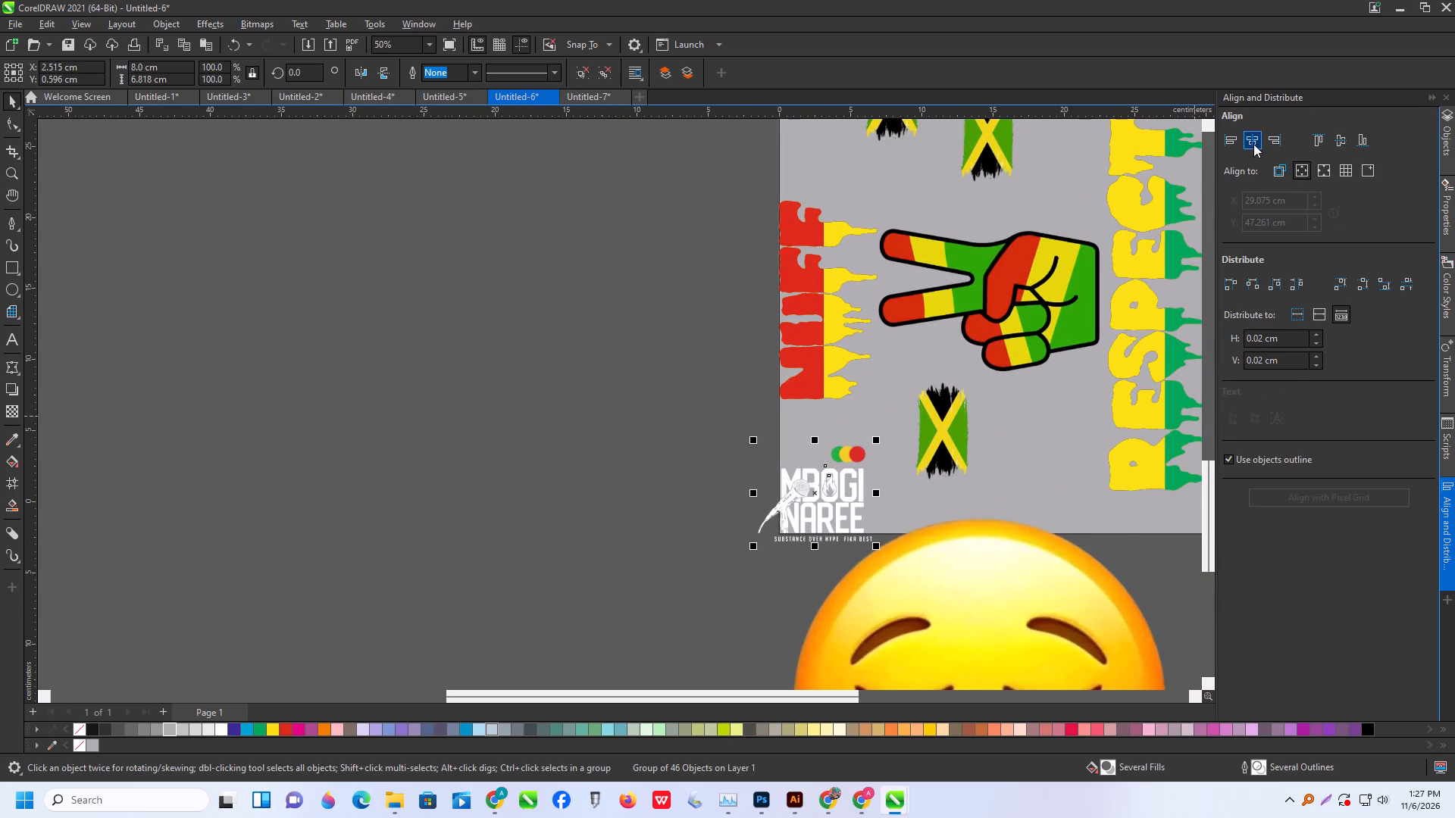
left_click(1227, 144)
Move the leftover green, yellow and red circles below the emoji and resize them to about 8.05 × 3.85 cm.
scroll(683, 438, "down", 14)
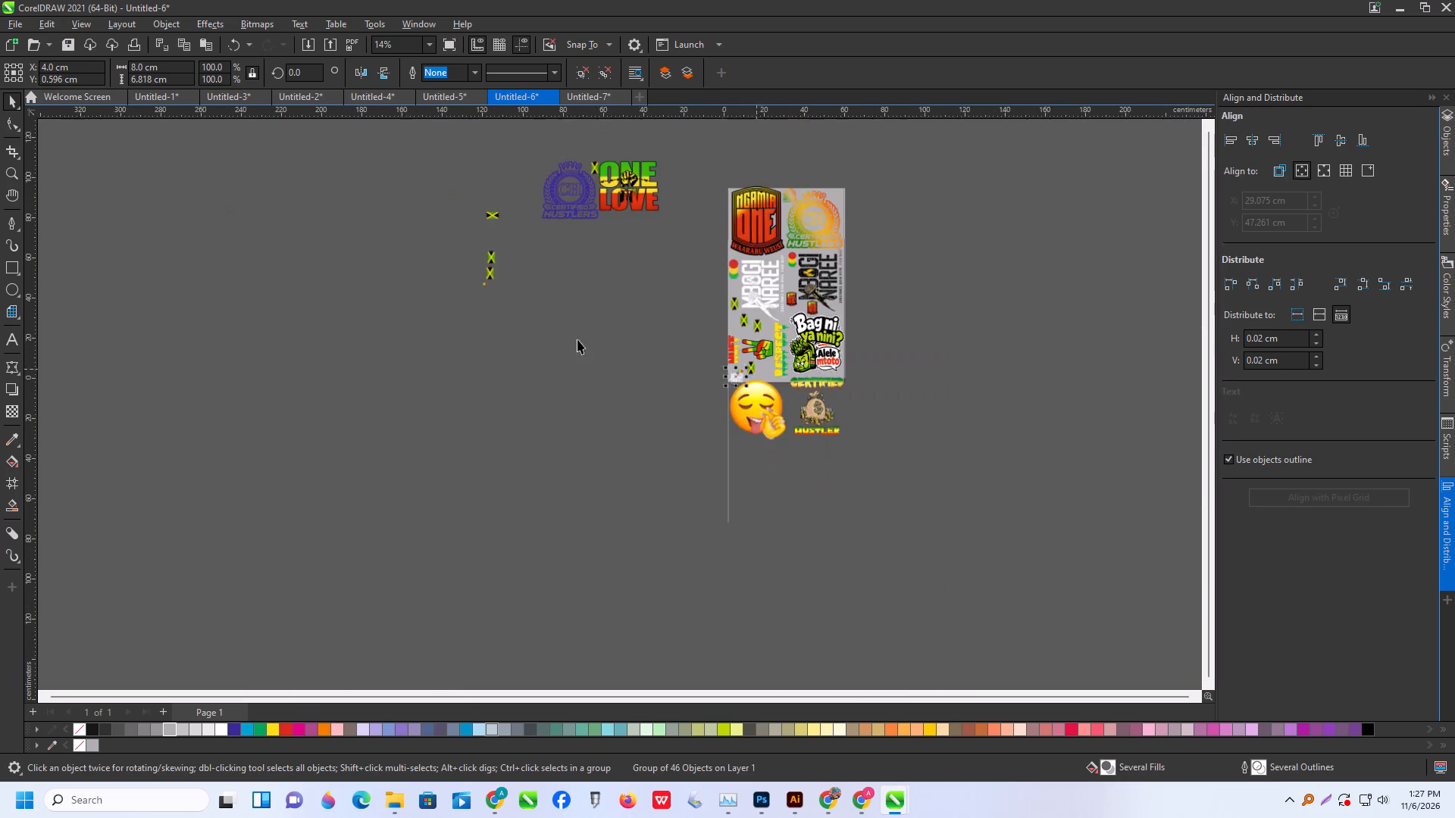
scroll(426, 251, "up", 8)
left_click_drag(490, 269, 627, 349)
left_click_drag(524, 298, 877, 490)
scroll(500, 430, "down", 4)
scroll(635, 445, "down", 3)
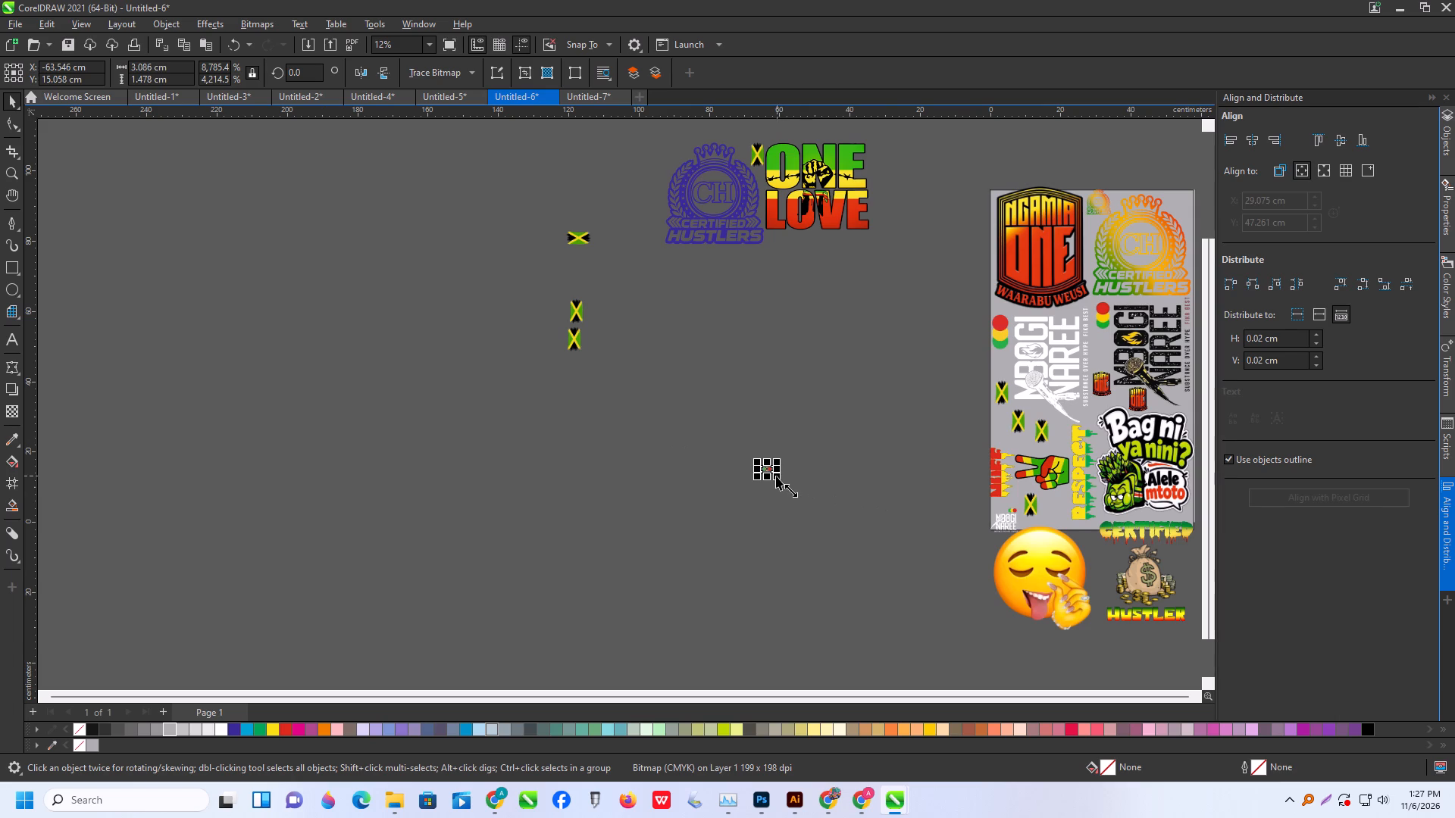
left_click_drag(777, 479, 852, 520)
scroll(705, 486, "down", 5)
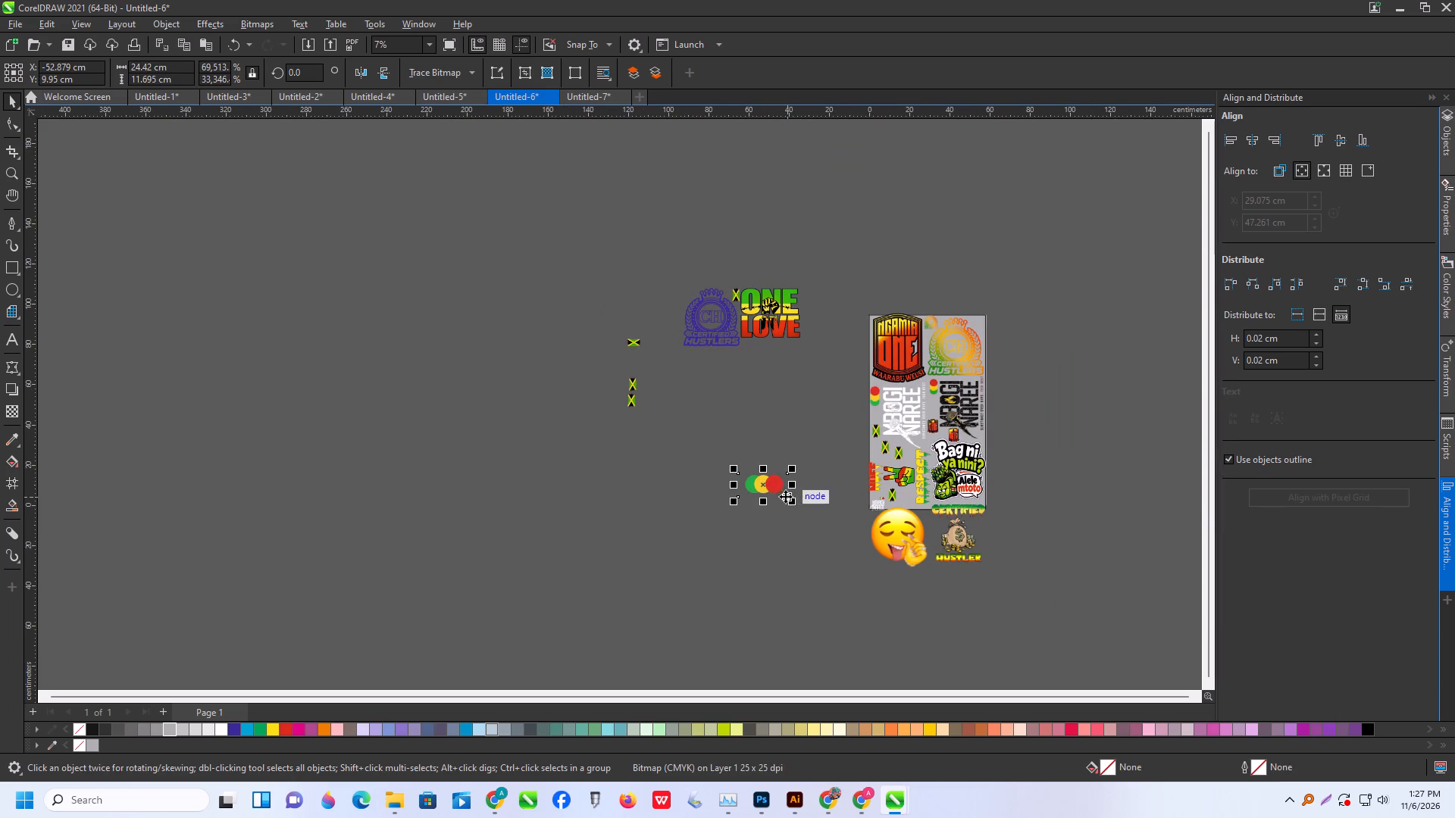
left_click_drag(780, 489, 919, 589)
scroll(912, 599, "up", 7)
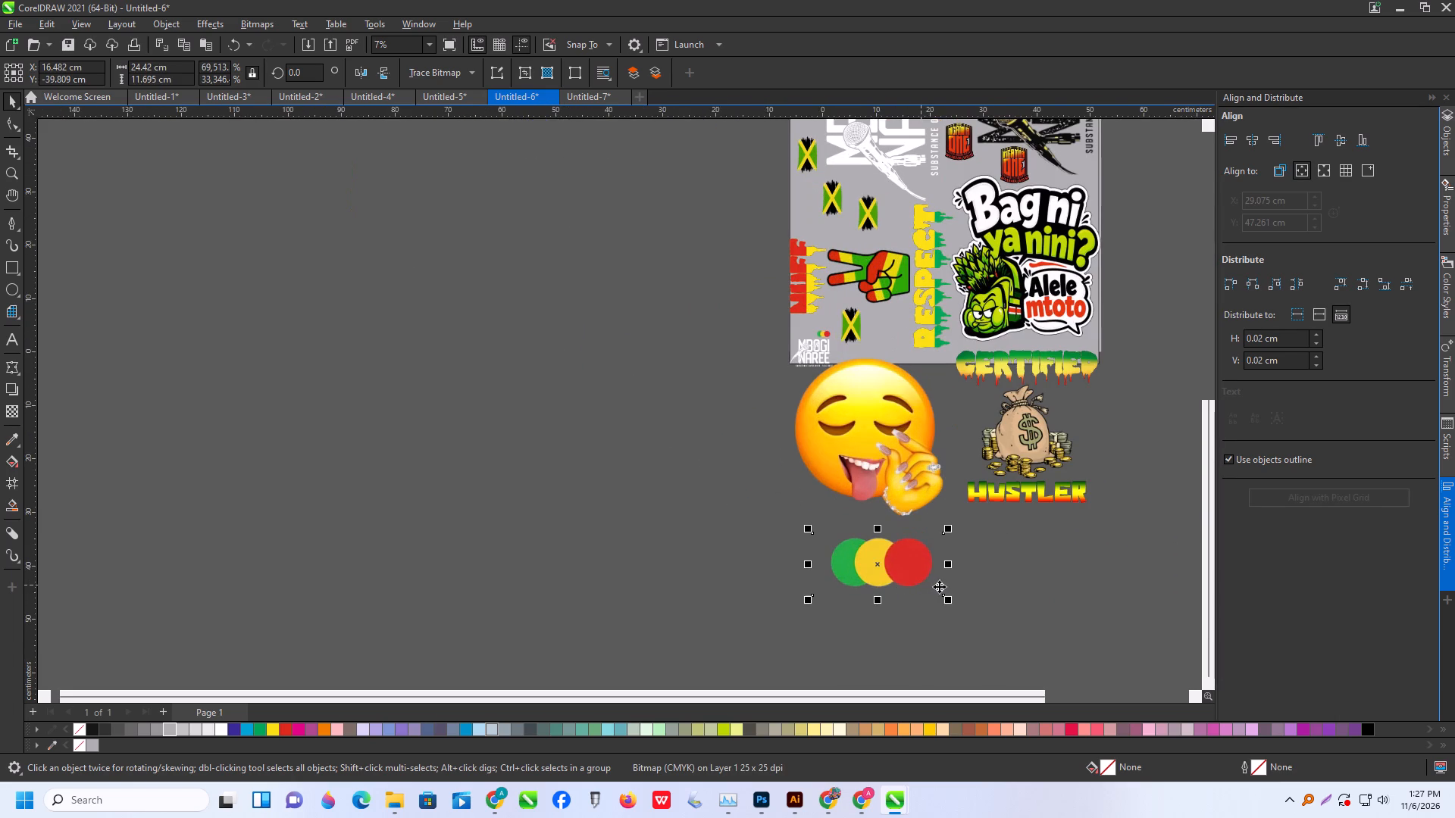
left_click_drag(950, 601, 862, 634)
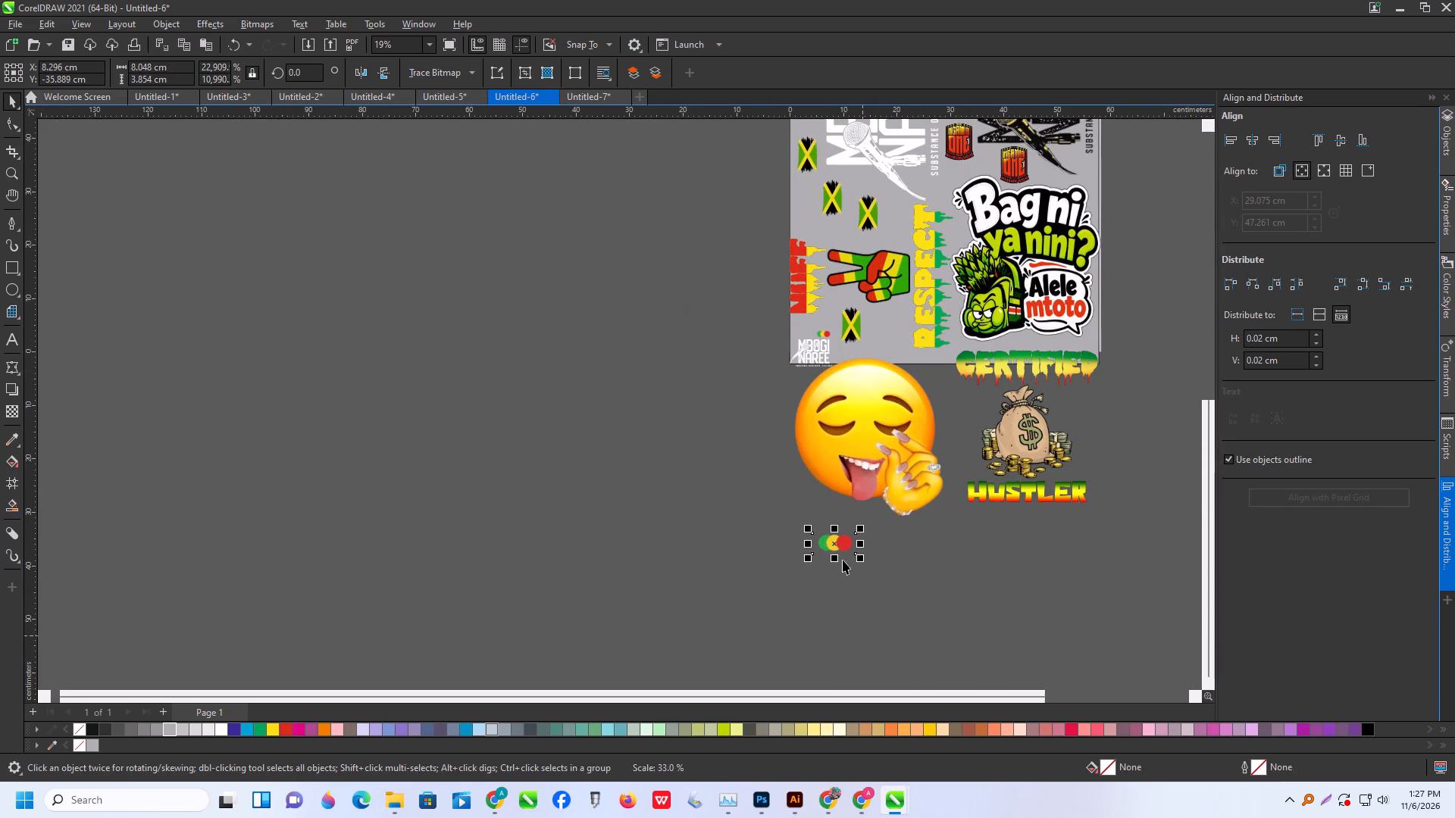
scroll(842, 560, "up", 6)
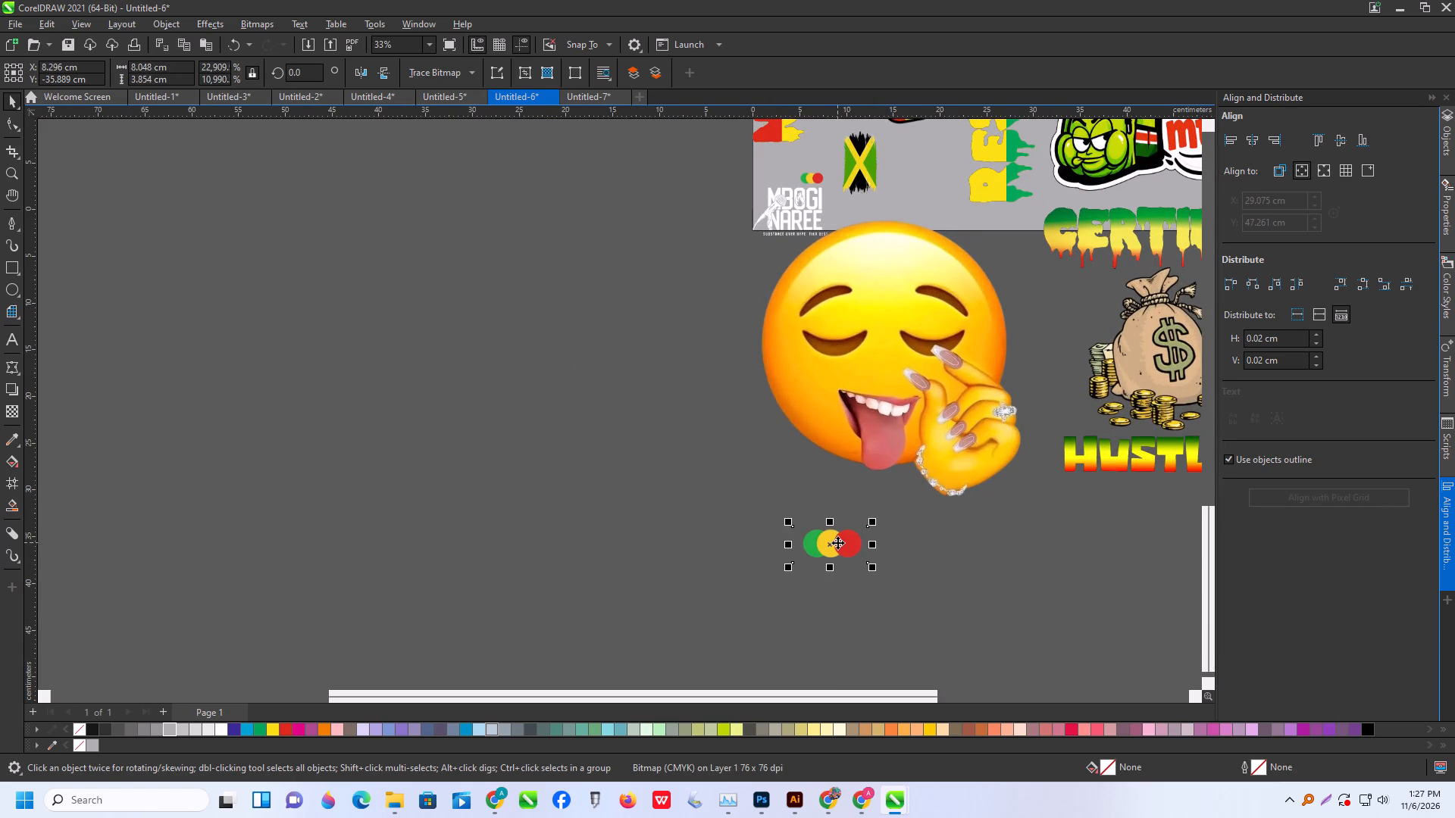
Place the three coloured circles in the gap between the lower Jamaican flag and the RESPECT lettering.
left_click_drag(837, 542, 934, 159)
scroll(809, 404, "down", 11)
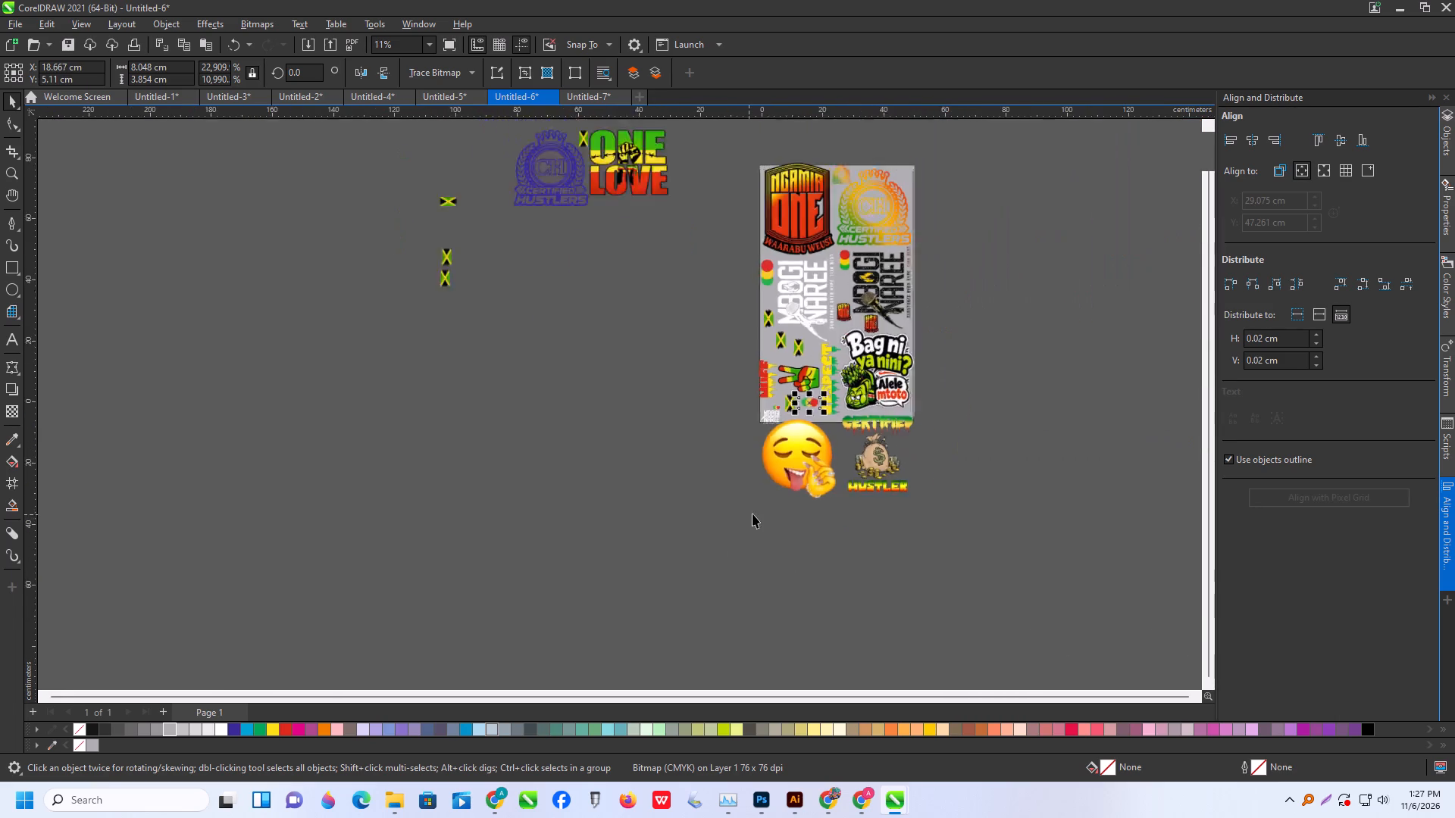
scroll(753, 514, "down", 2)
left_click_drag(727, 247, 876, 576)
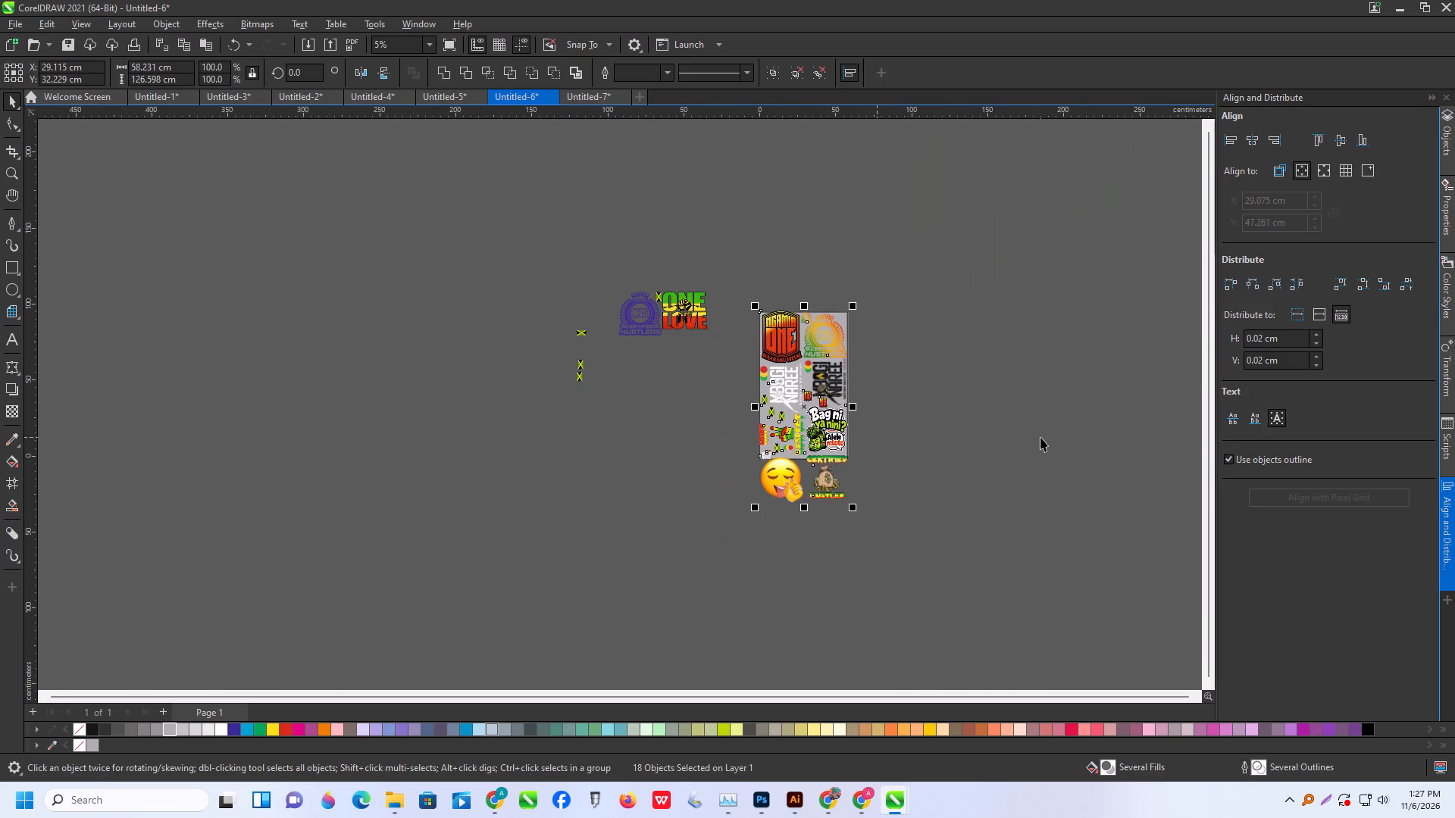
scroll(803, 111, "up", 1)
scroll(846, 258, "up", 7)
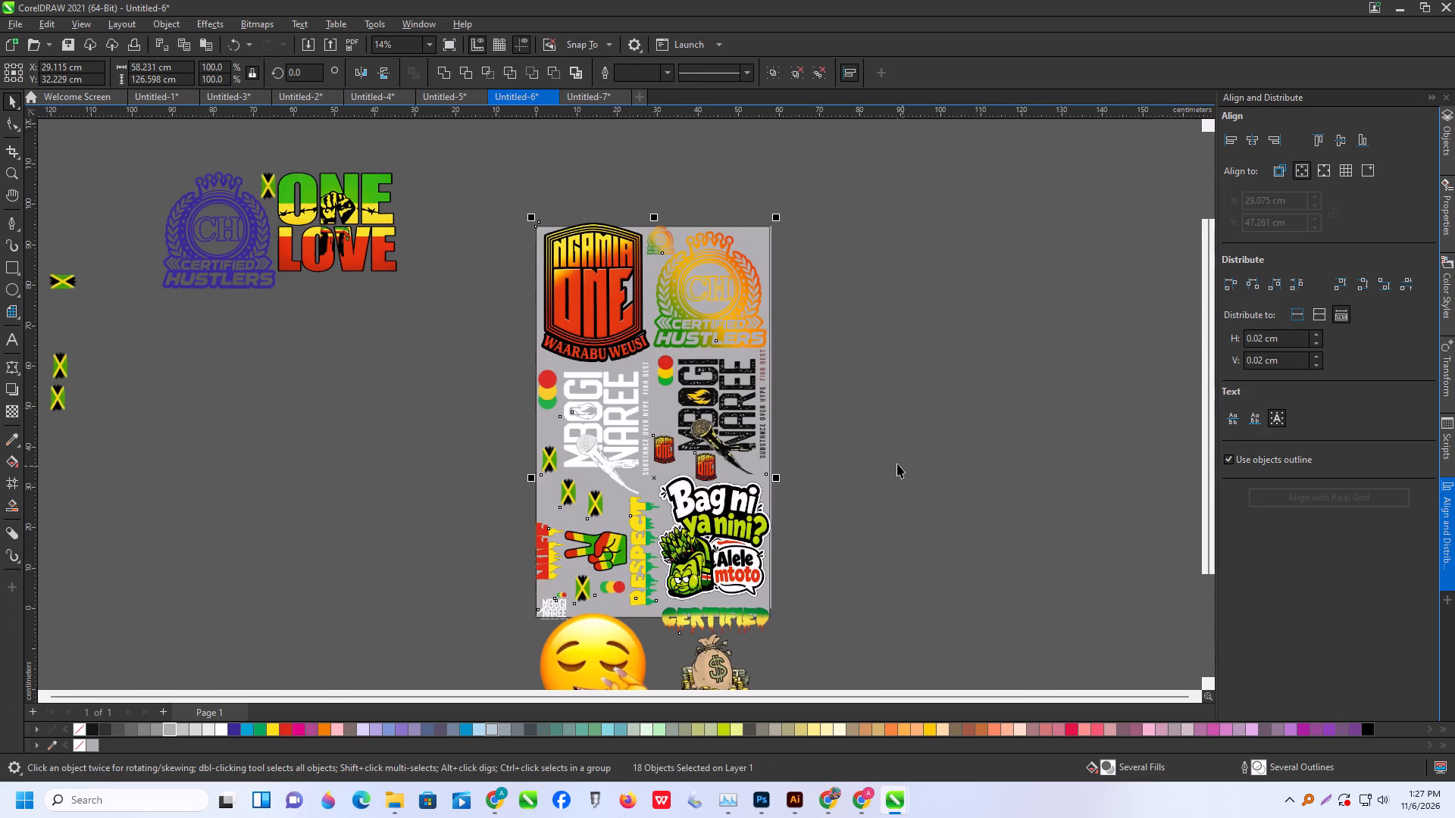
left_click(902, 460)
Duplicate the three coloured circles into the gap above the Jamaican flags, beside the white microphone.
scroll(575, 527, "up", 5)
scroll(628, 615, "up", 2)
left_click(628, 613)
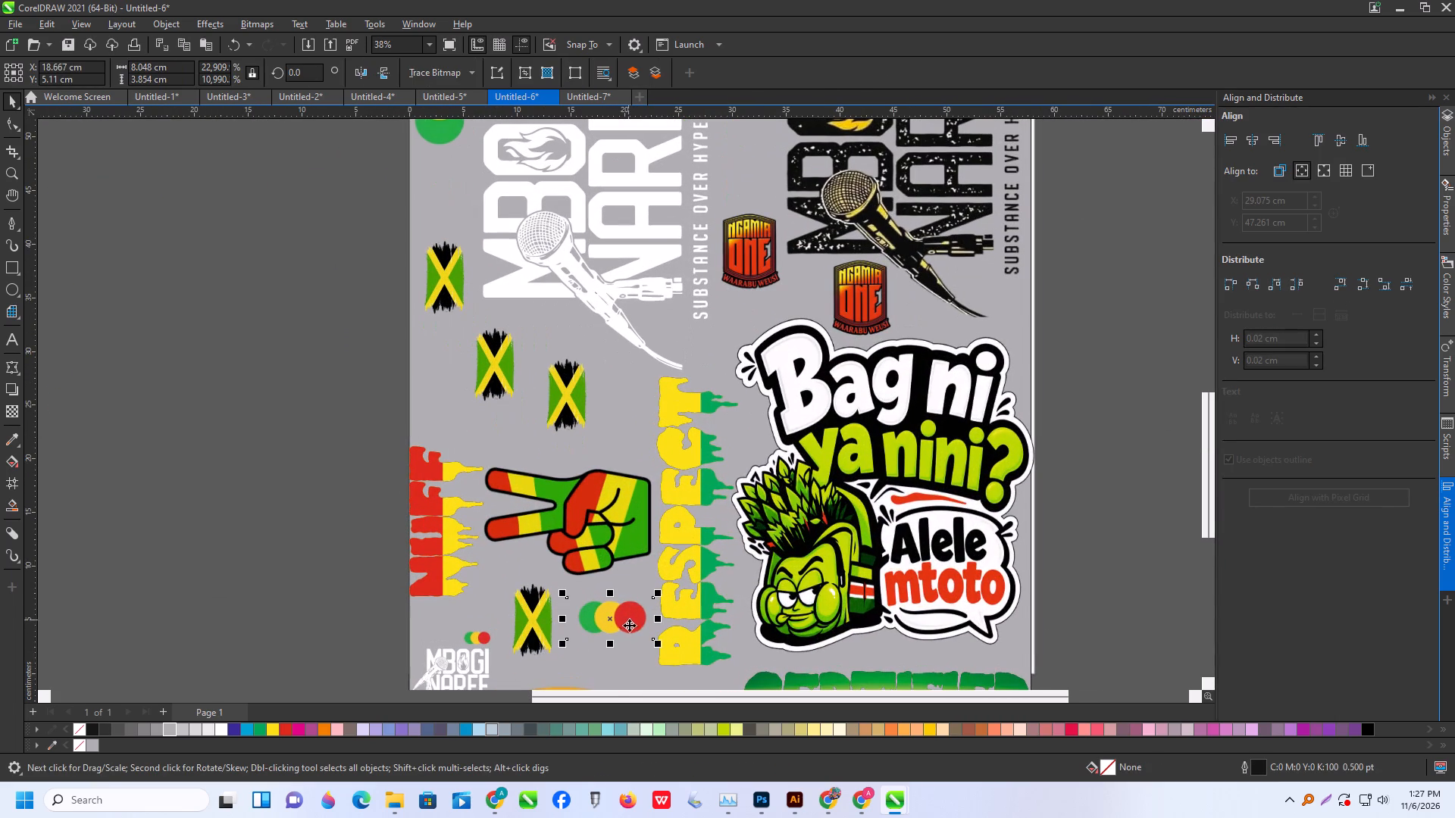
left_click_drag(629, 625, 595, 357)
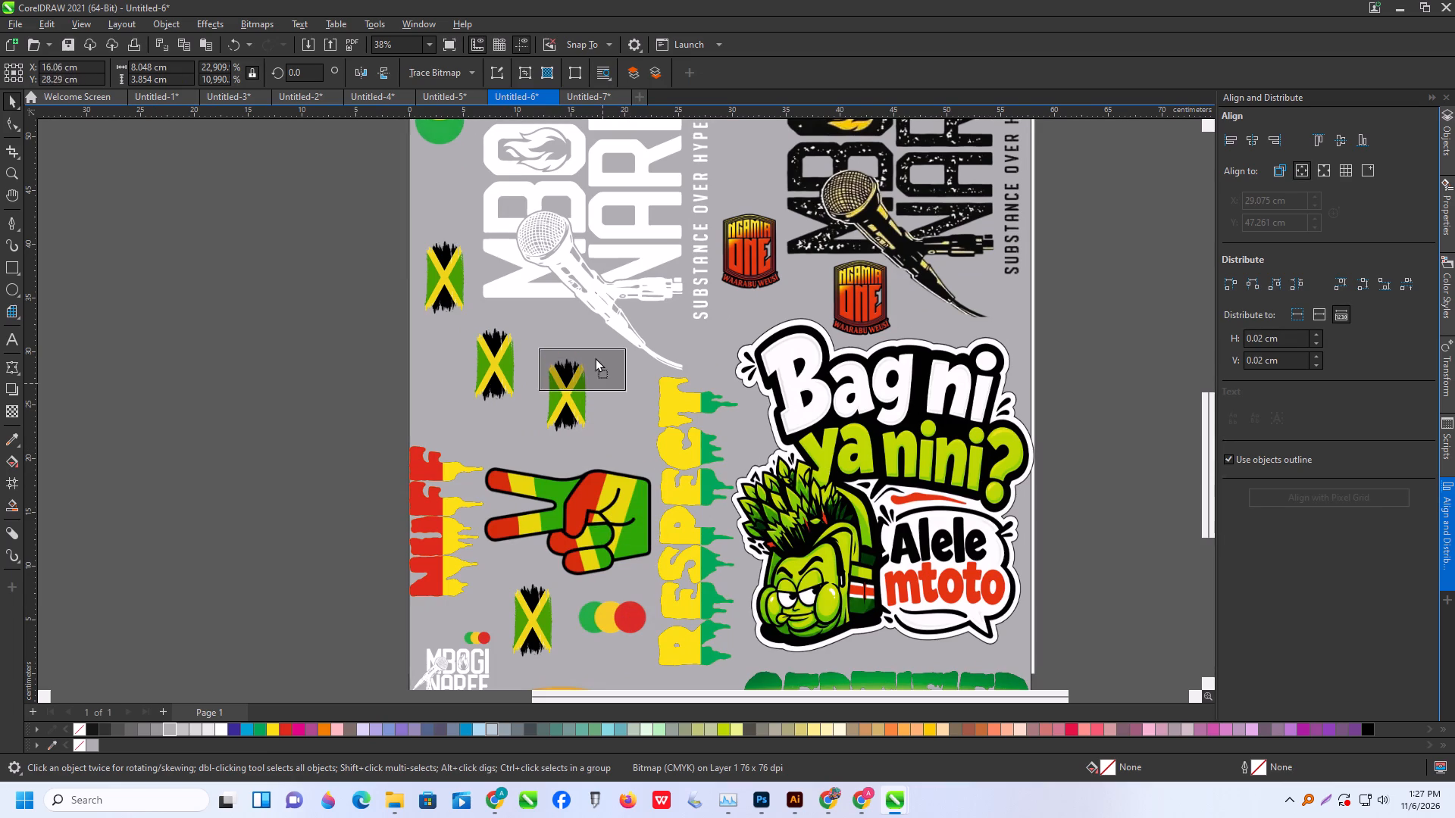
left_click_drag(595, 357, 566, 332)
right_click(566, 332)
Shift the two Jamaican flags above the peace hand toward the page's left edge and add a duplicate flag beside them.
scroll(430, 392, "up", 5)
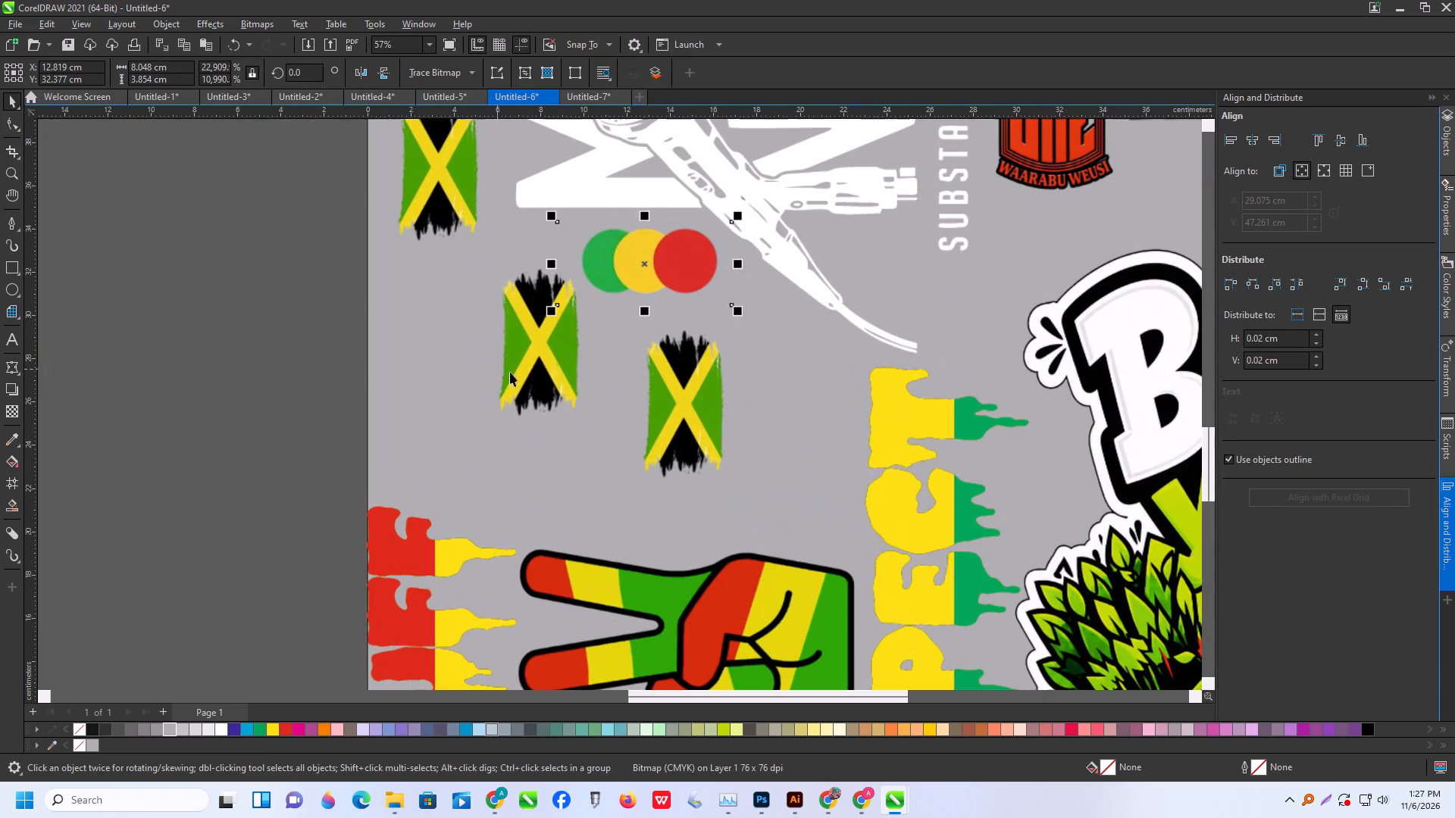
left_click_drag(551, 375, 455, 407)
left_click_drag(699, 407, 540, 412)
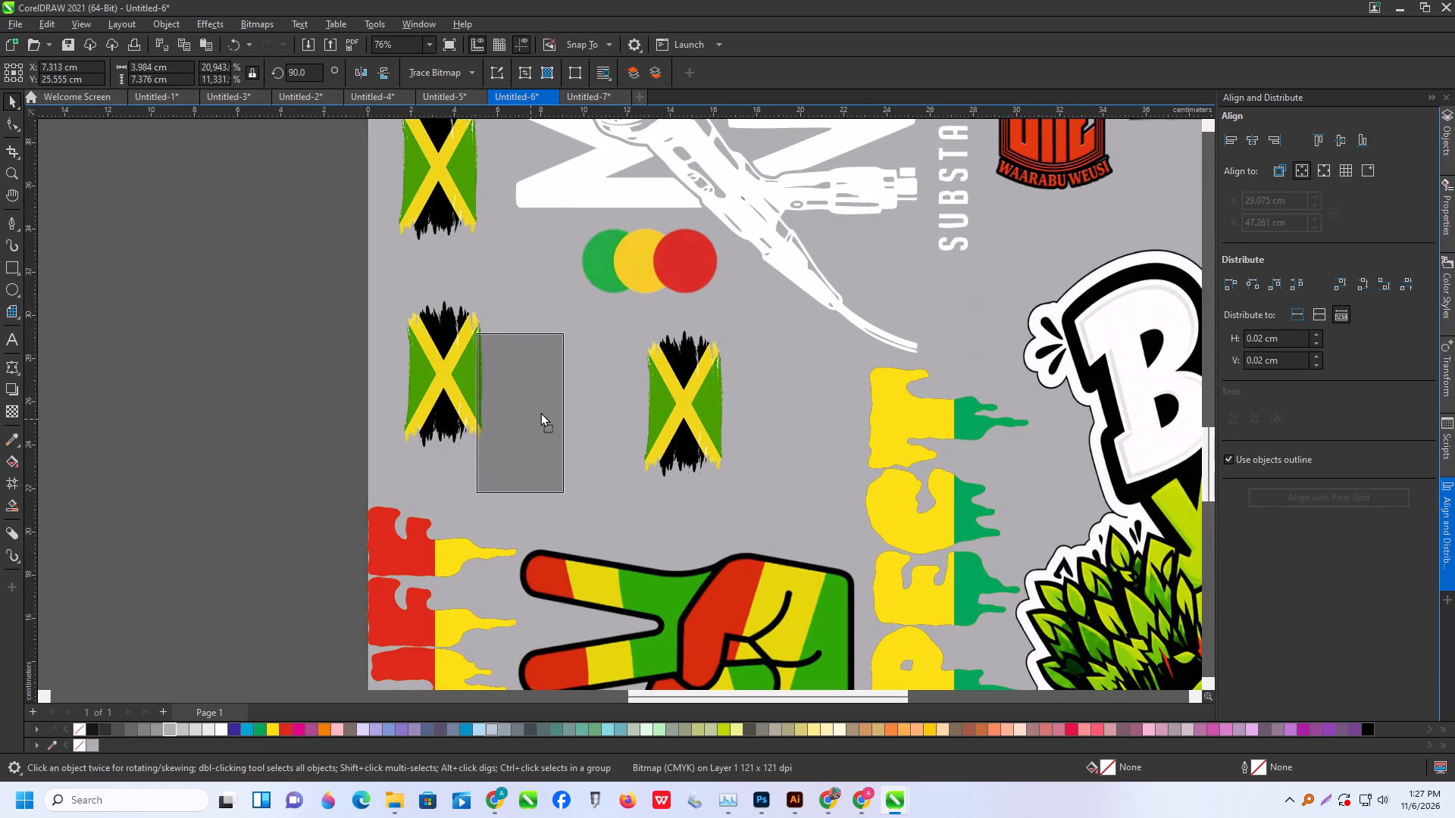
left_click_drag(540, 412, 555, 407)
left_click_drag(552, 410, 635, 406)
right_click(635, 406)
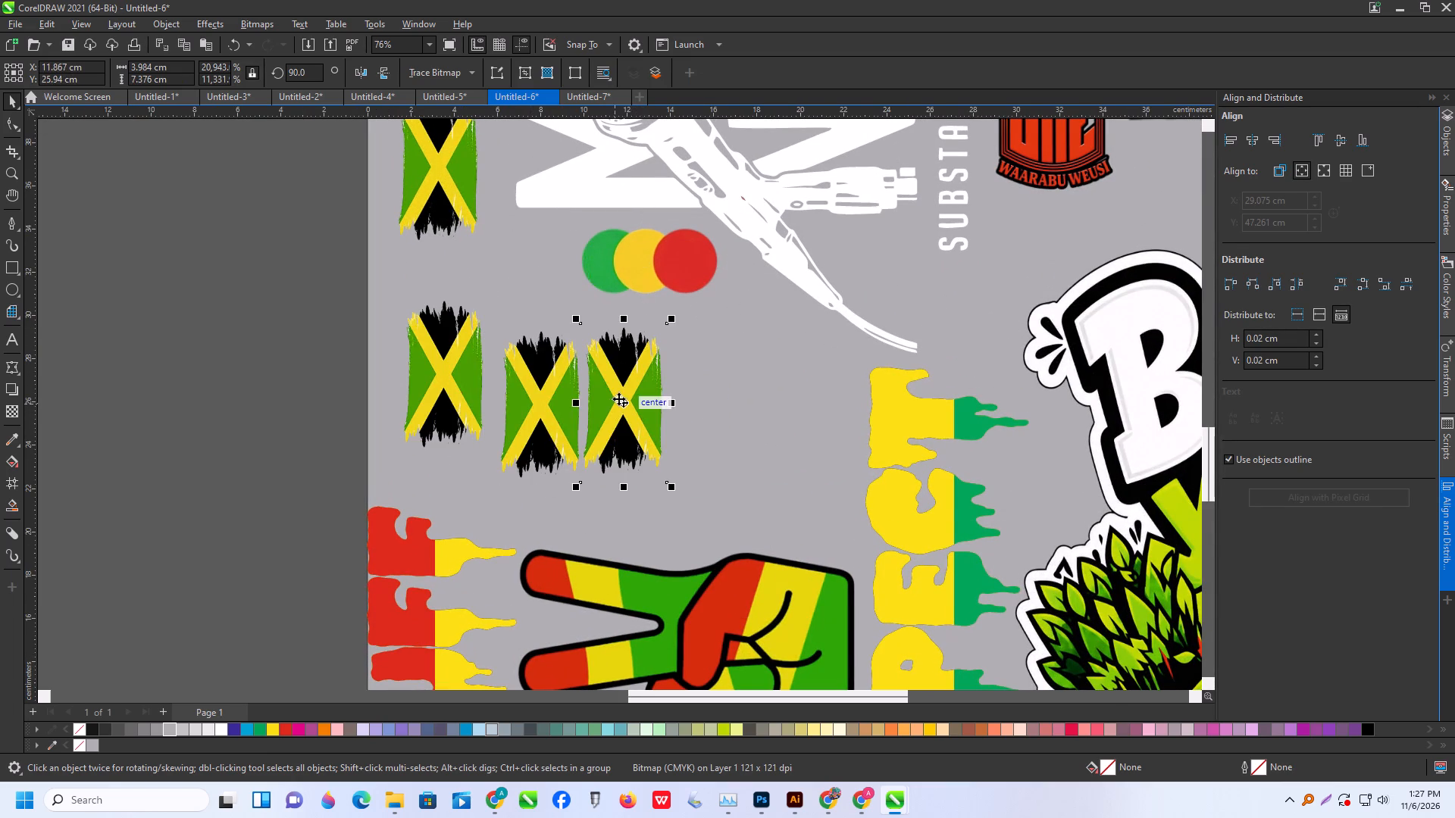
Delete the leftover designs off the page: the purple CERTIFIED HUSTLERS, ONE LOVE and spare Jamaican flags.
scroll(624, 366, "down", 18)
left_click_drag(623, 207, 982, 655)
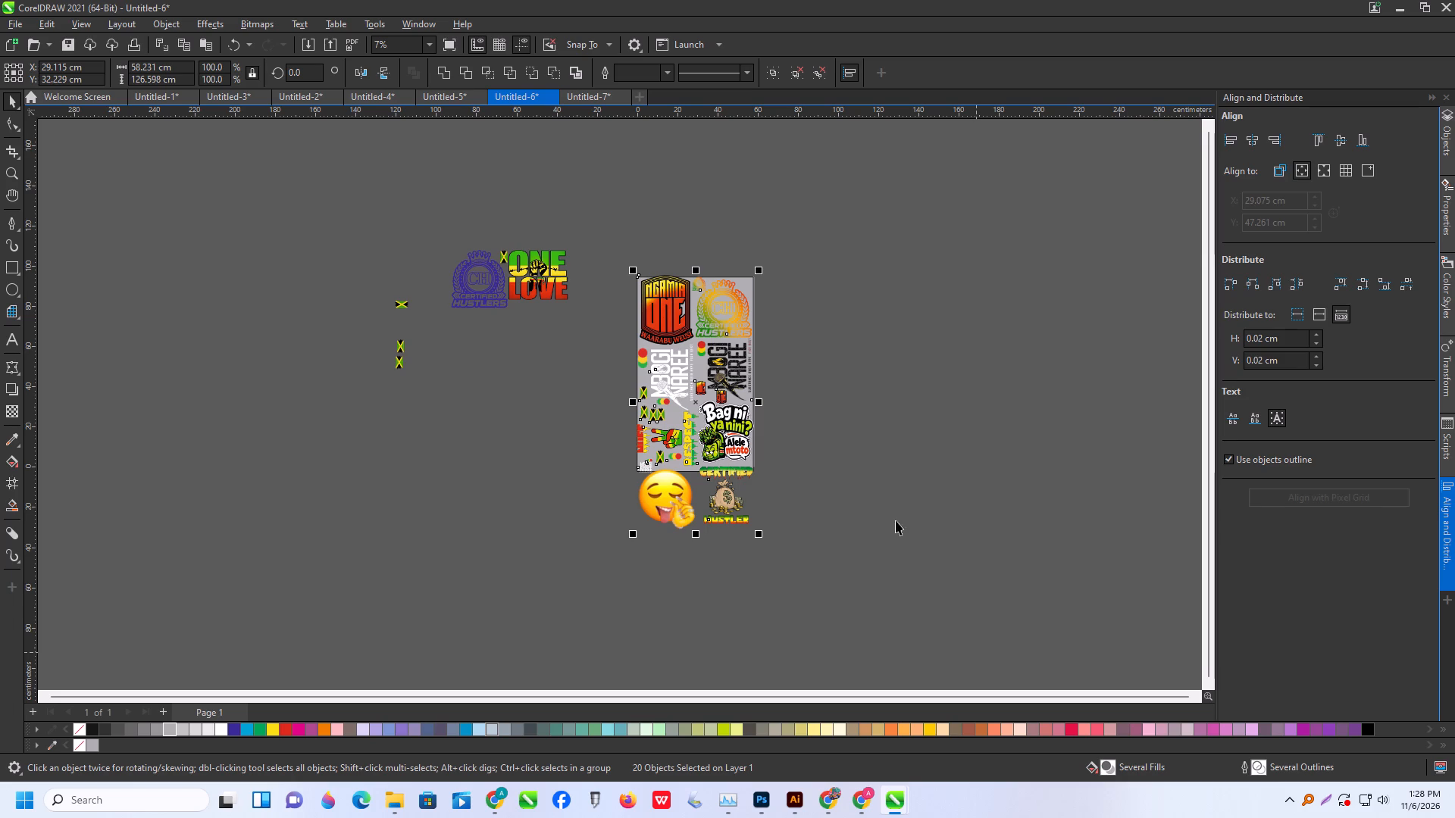
left_click_drag(328, 217, 614, 495)
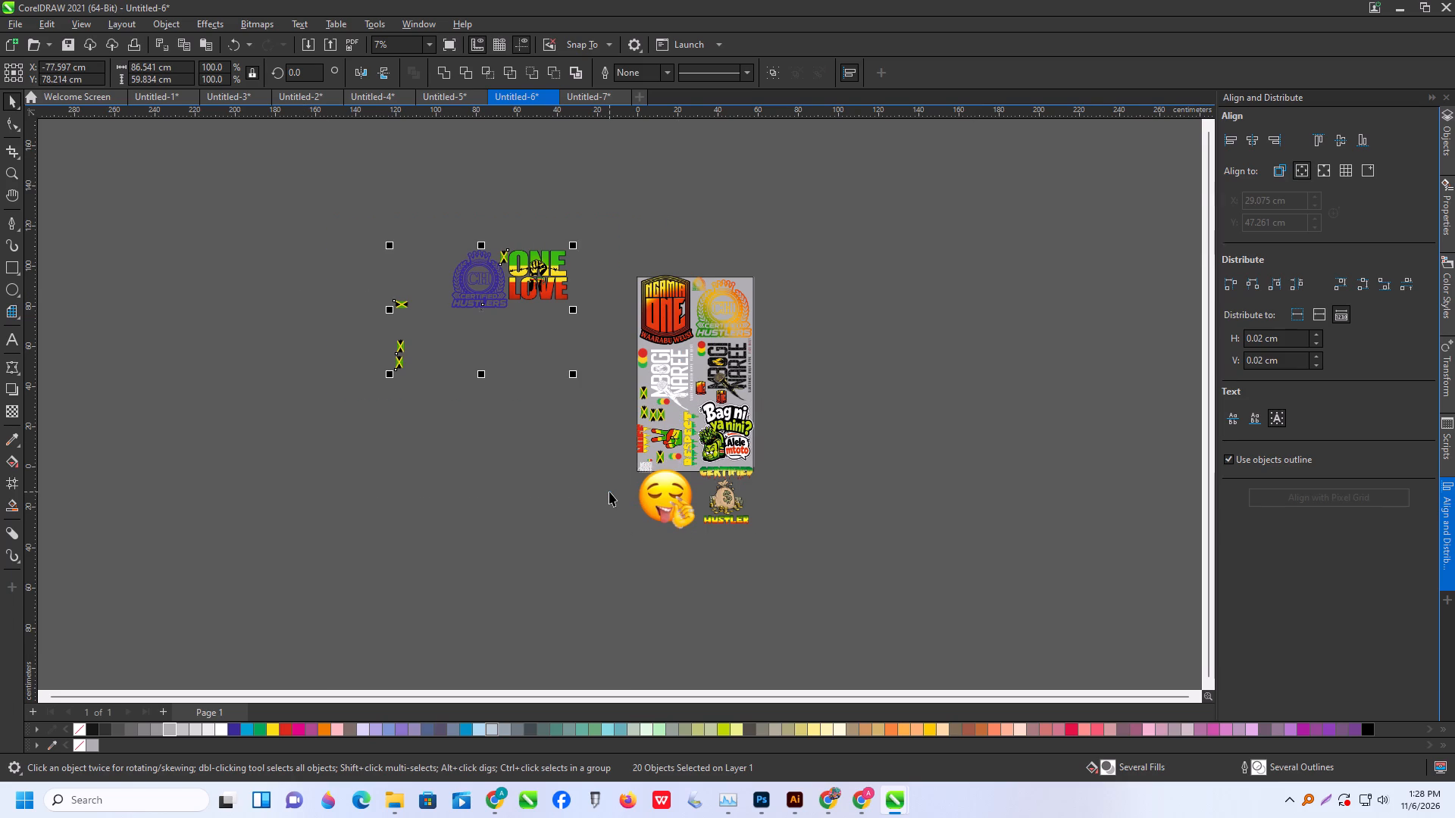
key("Delete")
Align the NUFF RESPECT peace-hand group with the page's left edge.
scroll(739, 340, "up", 6)
left_click(753, 543)
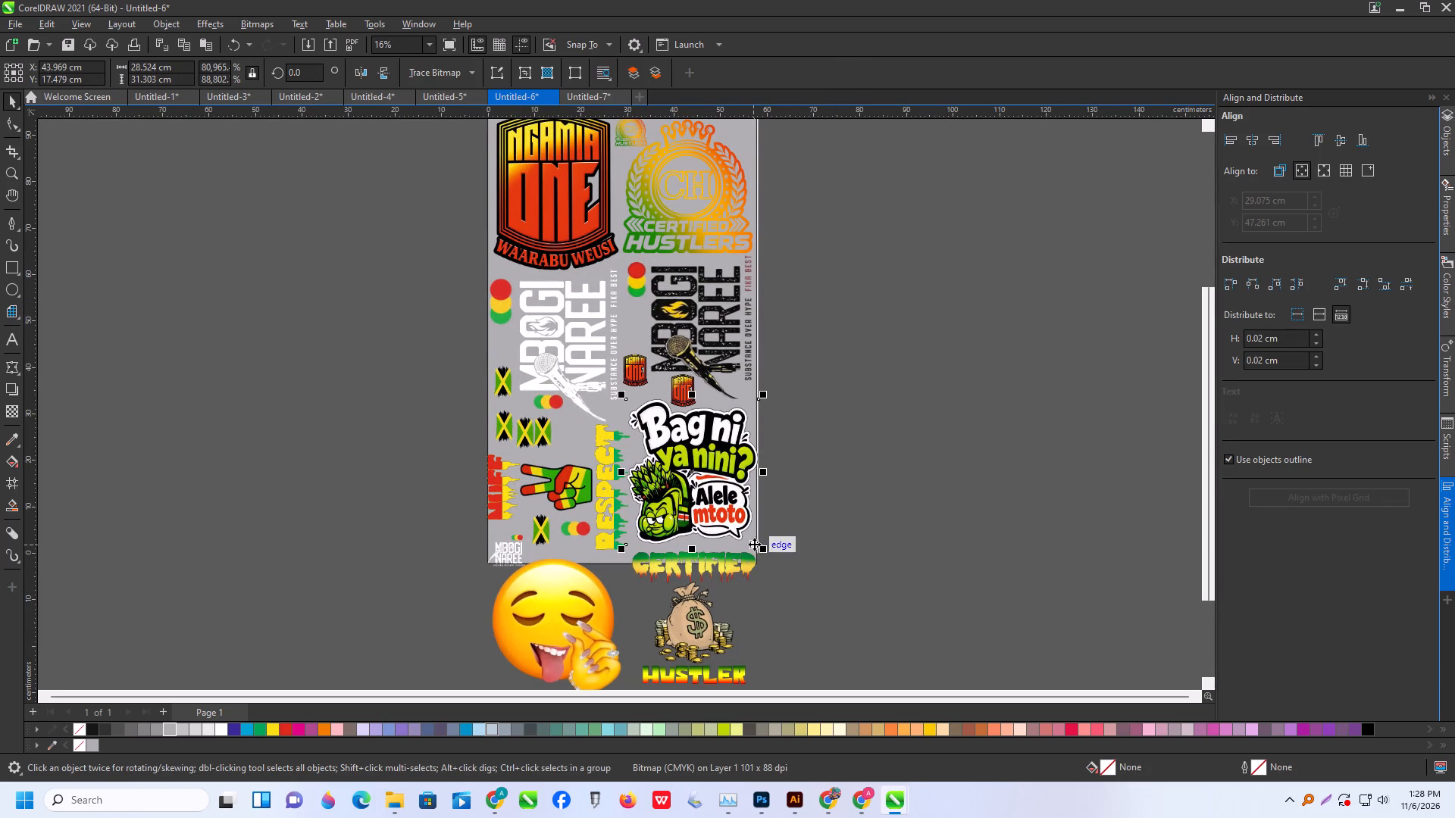
left_click(887, 549)
scroll(540, 565, "up", 8)
left_click(484, 381)
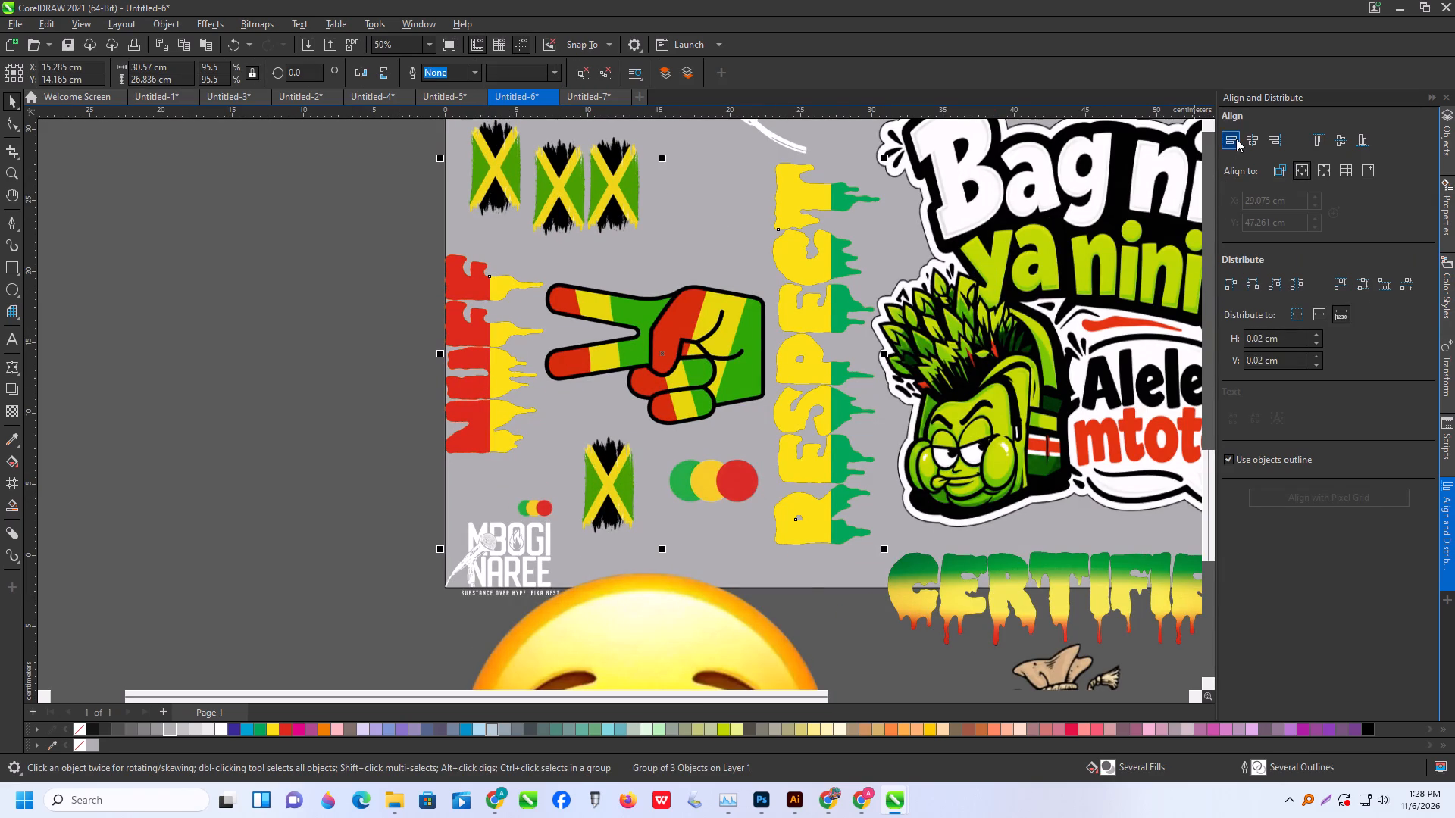
left_click(1236, 139)
Delete the grey background rectangle behind the designs.
scroll(878, 604, "down", 4)
left_click(455, 529)
left_click(642, 213)
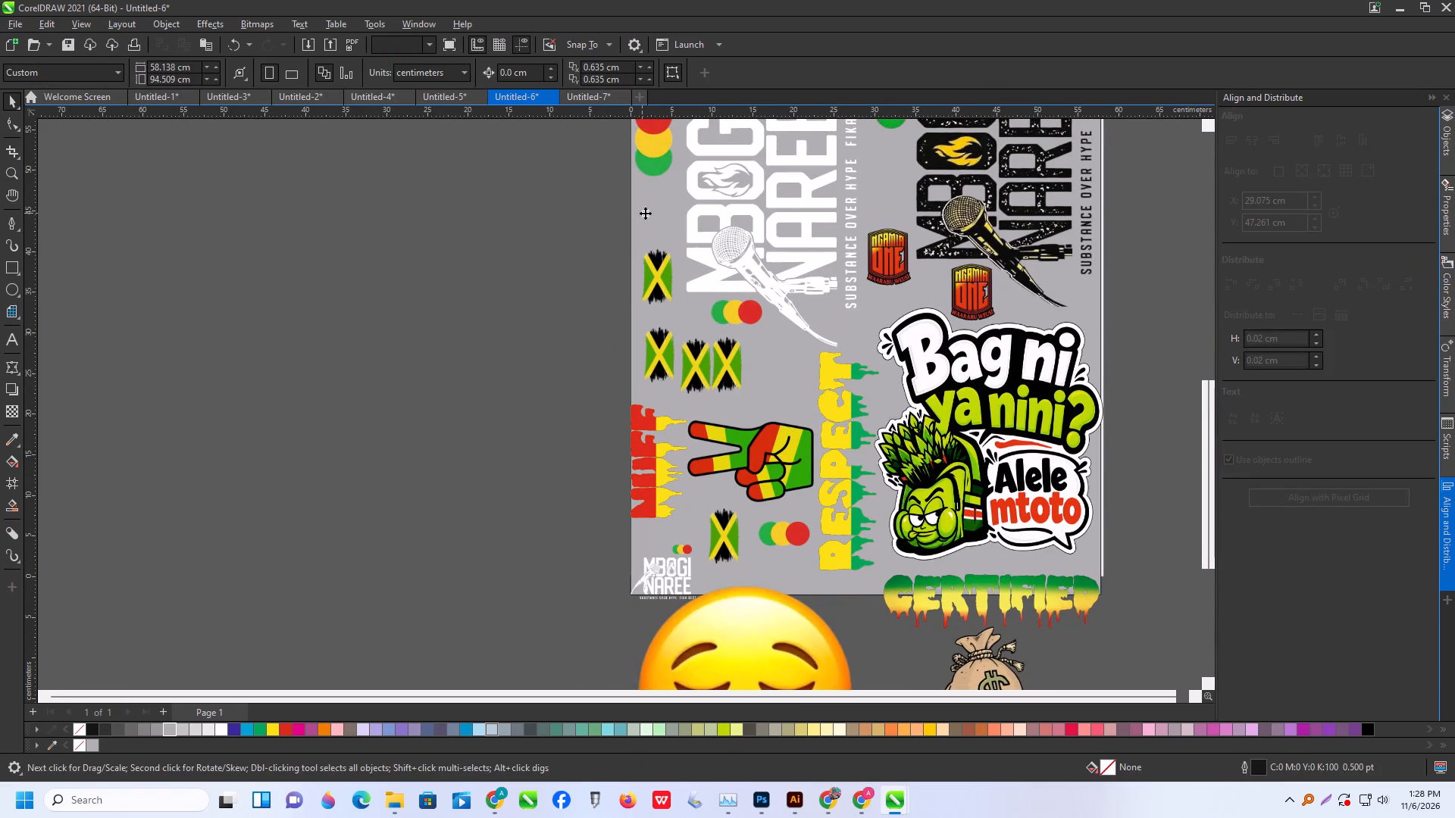
key("Delete")
Group all the designs of the layout, including the emoji and the CERTIFIED HUSTLER artwork below the page.
scroll(602, 298, "down", 16)
left_click_drag(606, 255, 962, 626)
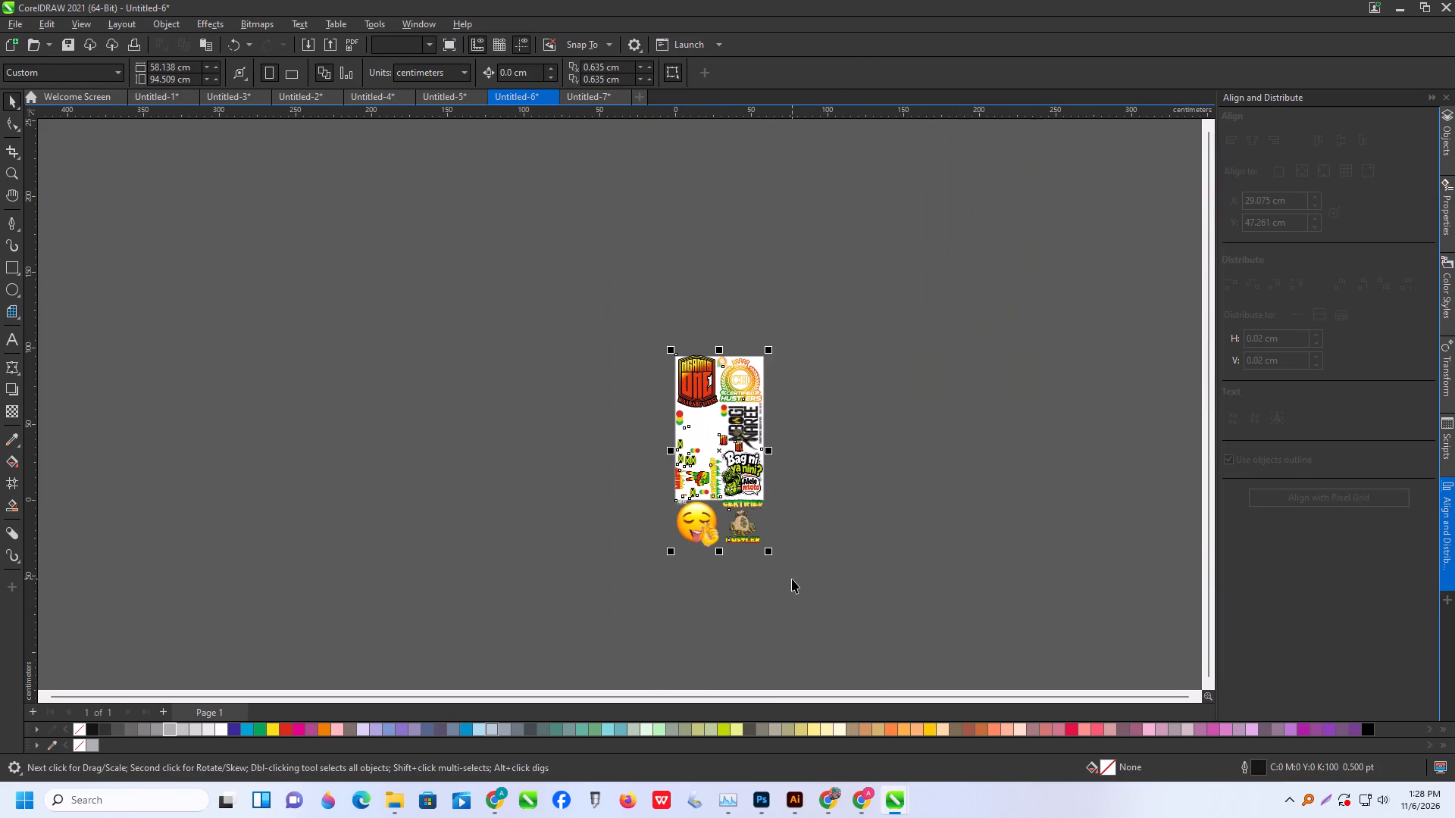
key("ctrl+g")
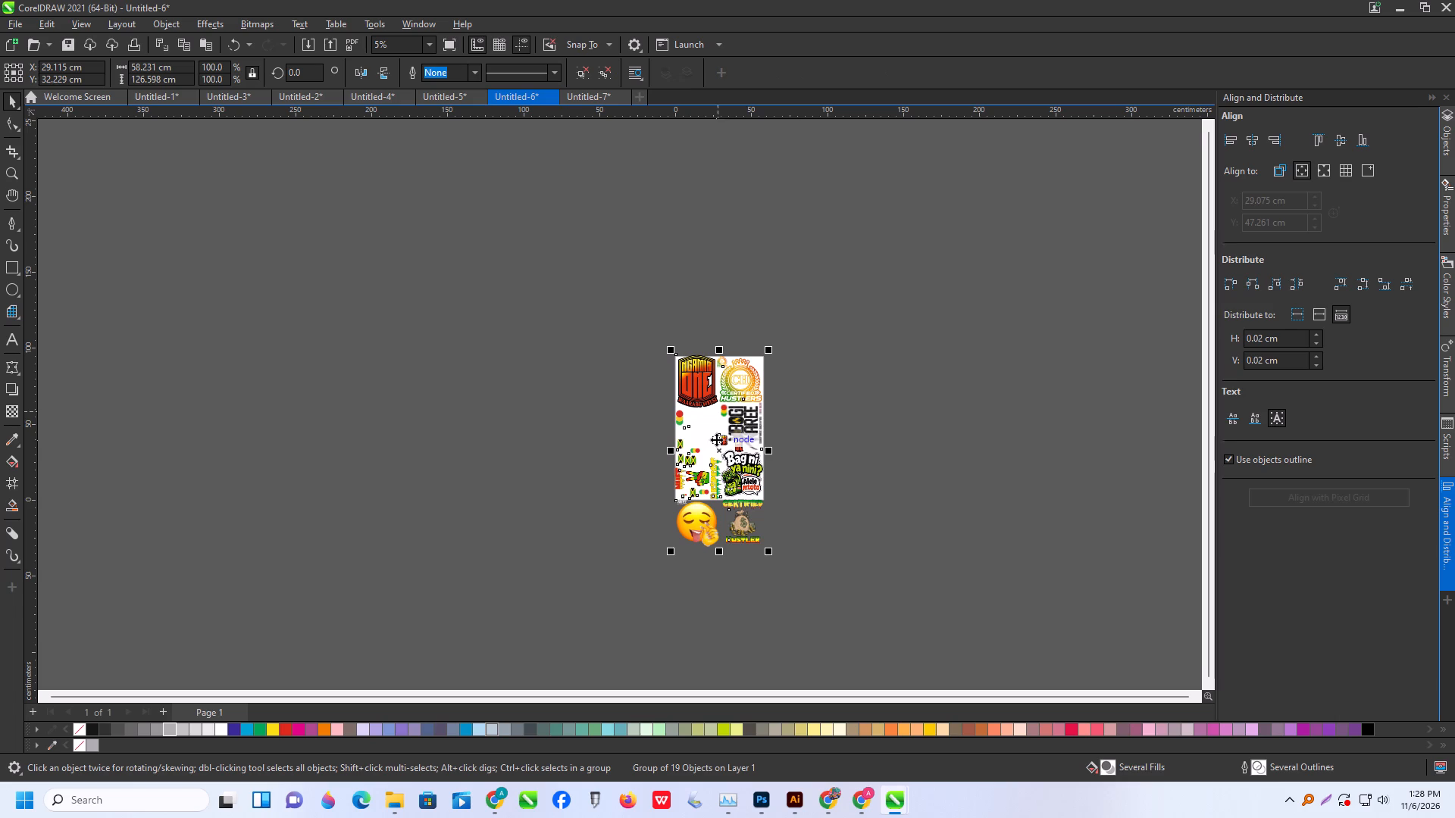
Ungroup the full layout group into its separate designs.
scroll(749, 473, "up", 1)
double_click(827, 437)
scroll(771, 411, "up", 6)
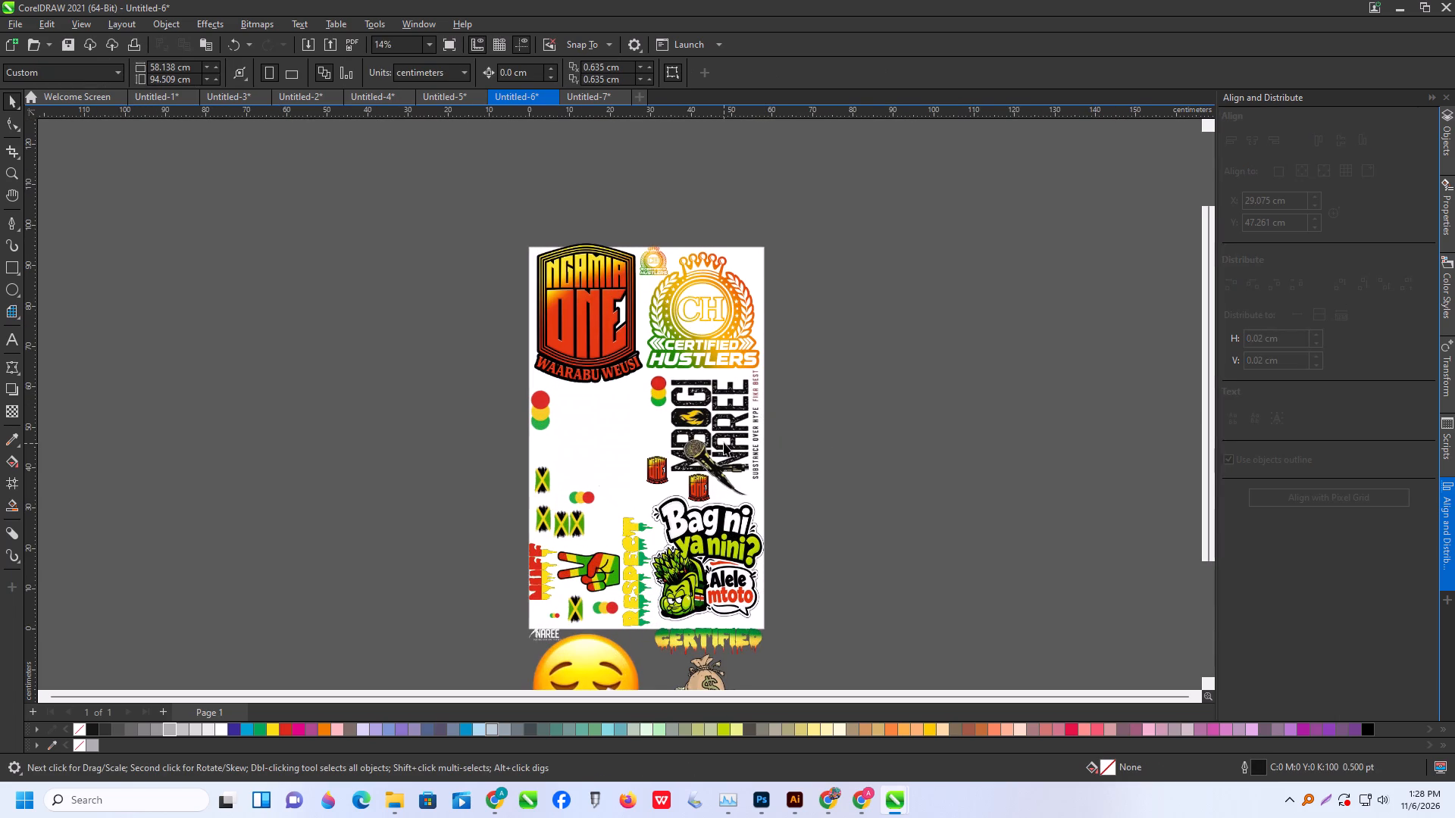
left_click(724, 442)
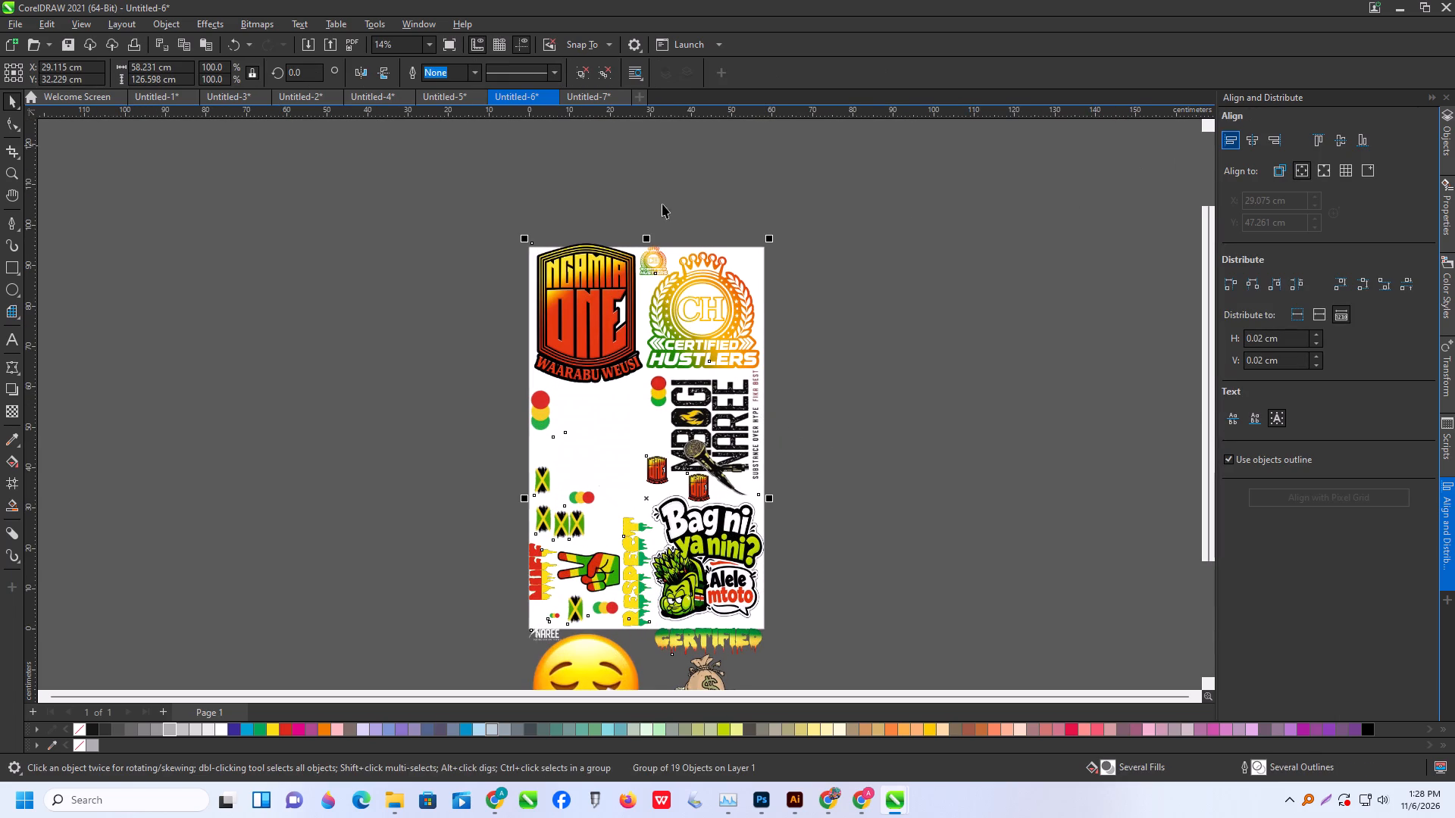
left_click(355, 254)
left_click(712, 341)
right_click(712, 340)
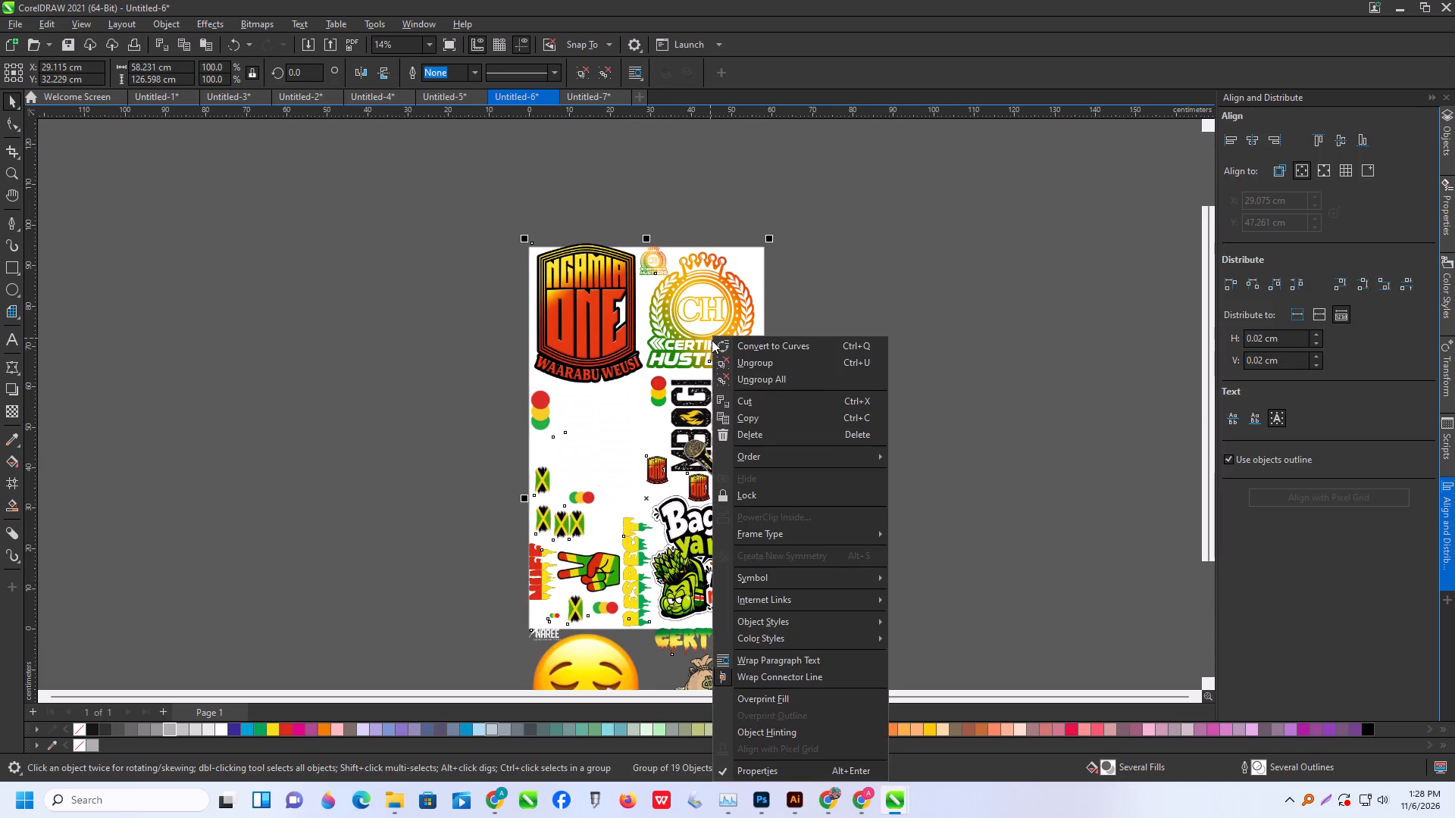
left_click(787, 364)
left_click(911, 346)
Align the "Bag ni ya nini?" design with the page's right edge.
scroll(878, 407, "down", 3)
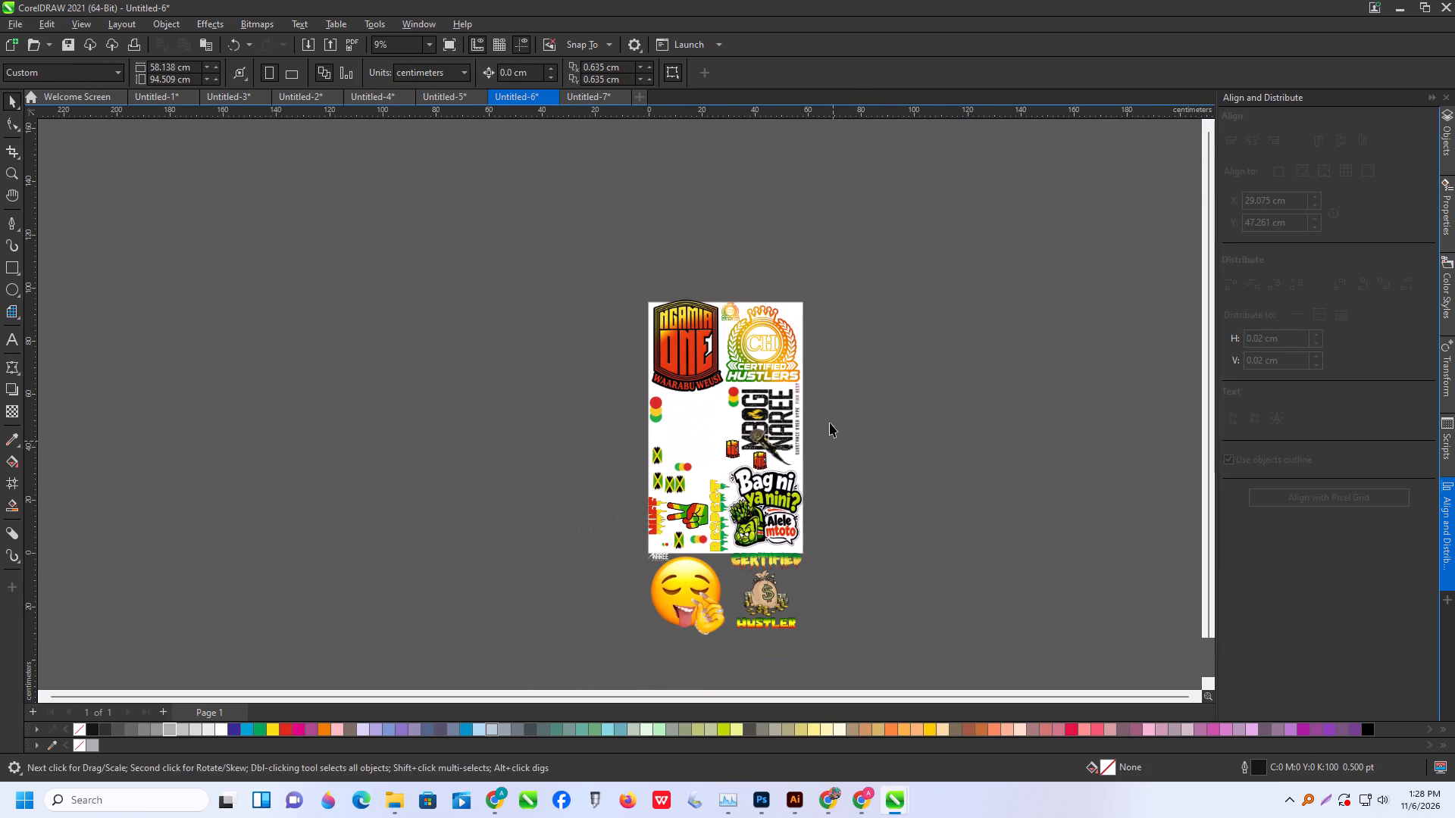
scroll(803, 575, "up", 5)
left_click(778, 461)
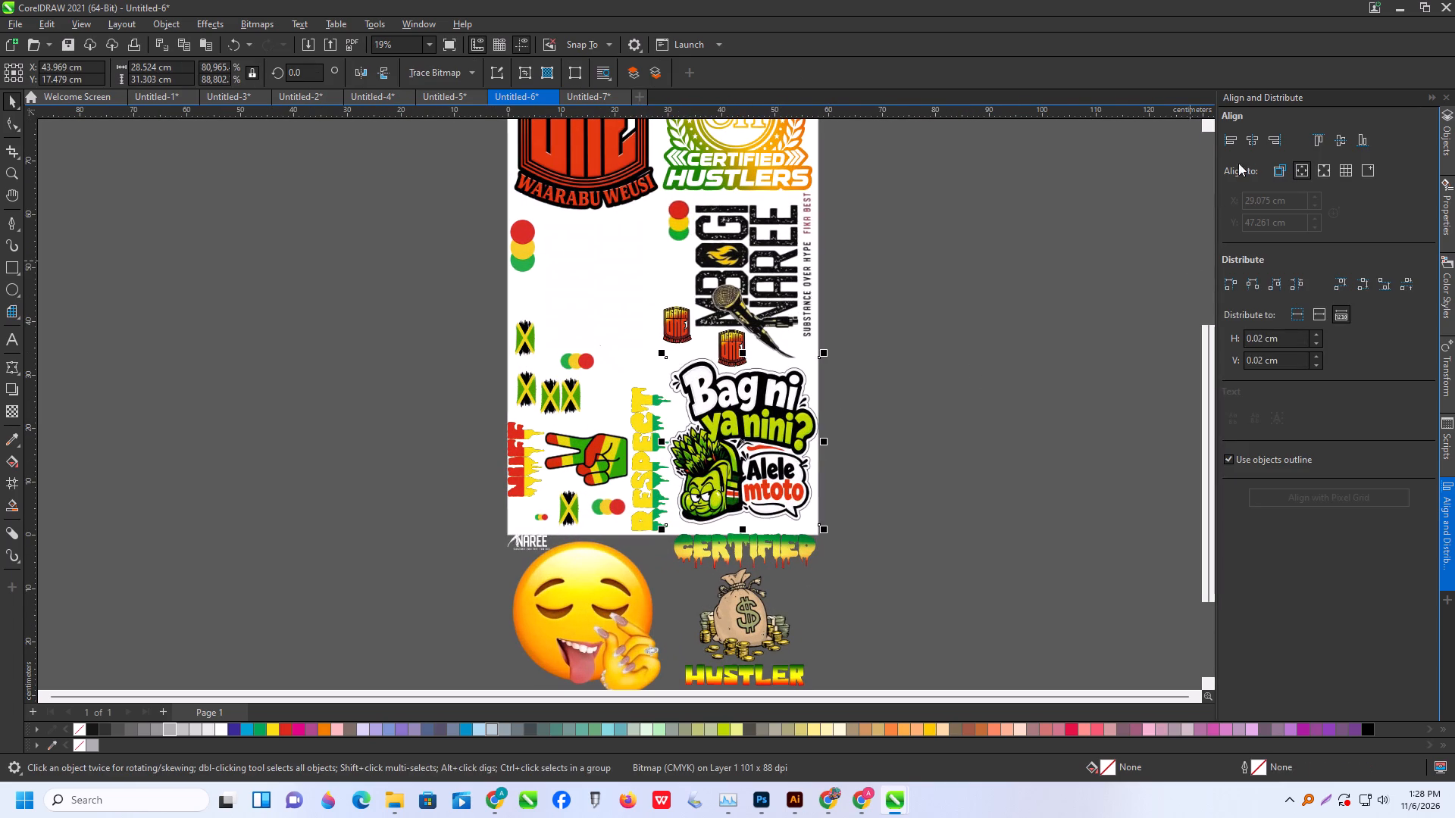
left_click(1276, 139)
left_click(1040, 307)
scroll(745, 404, "down", 5)
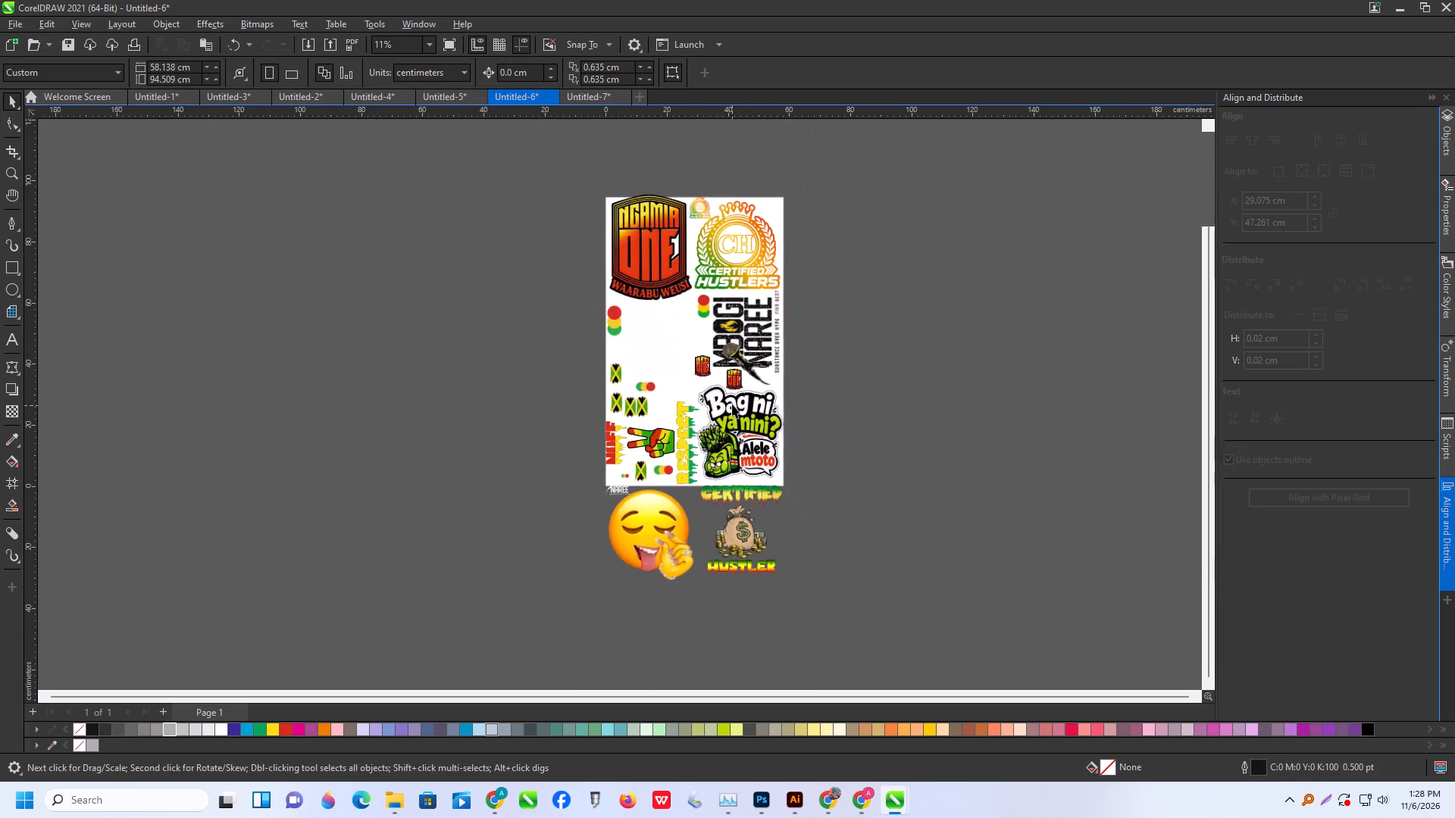
scroll(732, 404, "down", 3)
left_click_drag(605, 217, 870, 582)
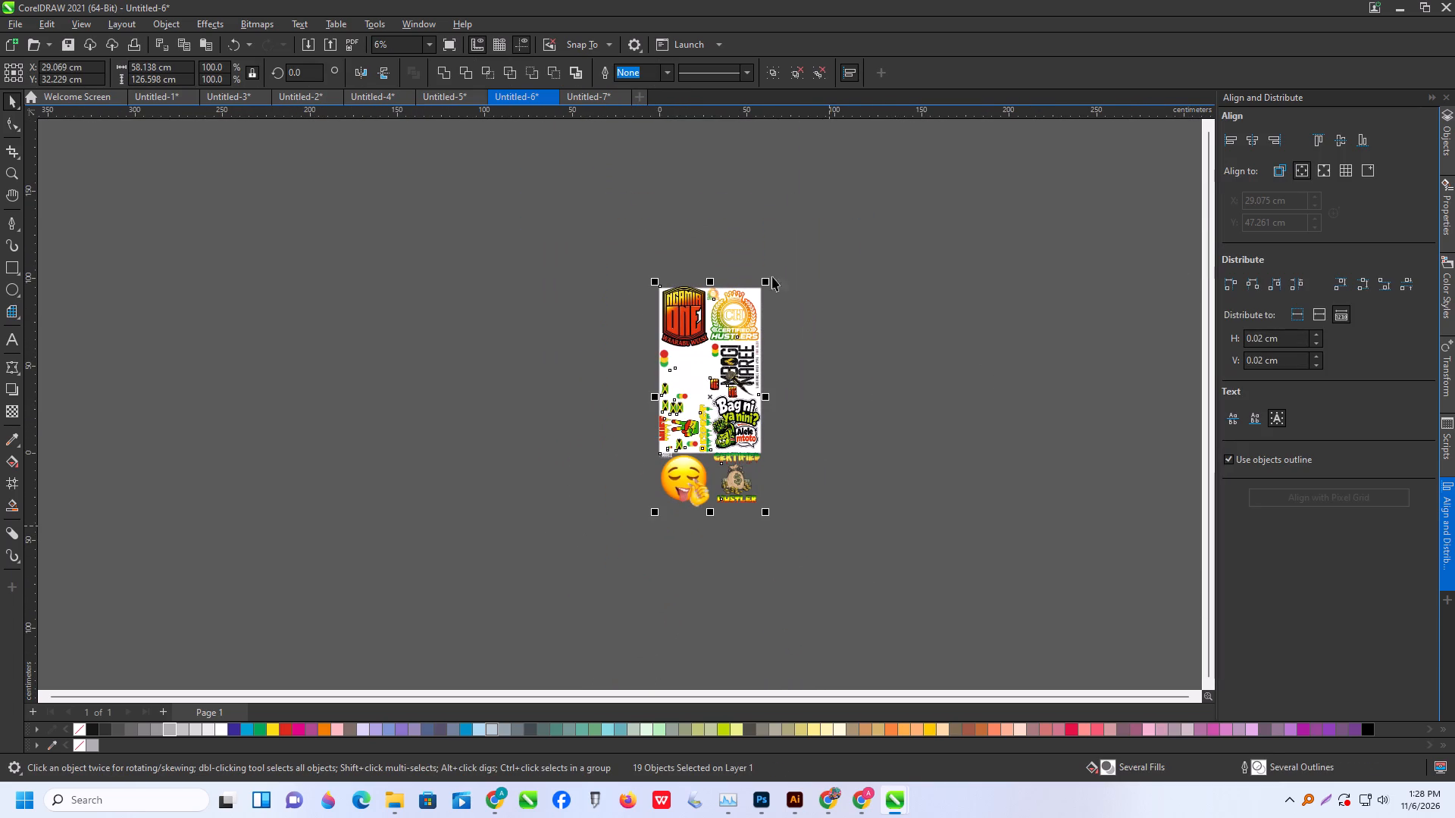
left_click(781, 261)
Align the rotated MBOGI NAREE microphone design with the page's right edge.
scroll(732, 373, "up", 4)
left_click(758, 378)
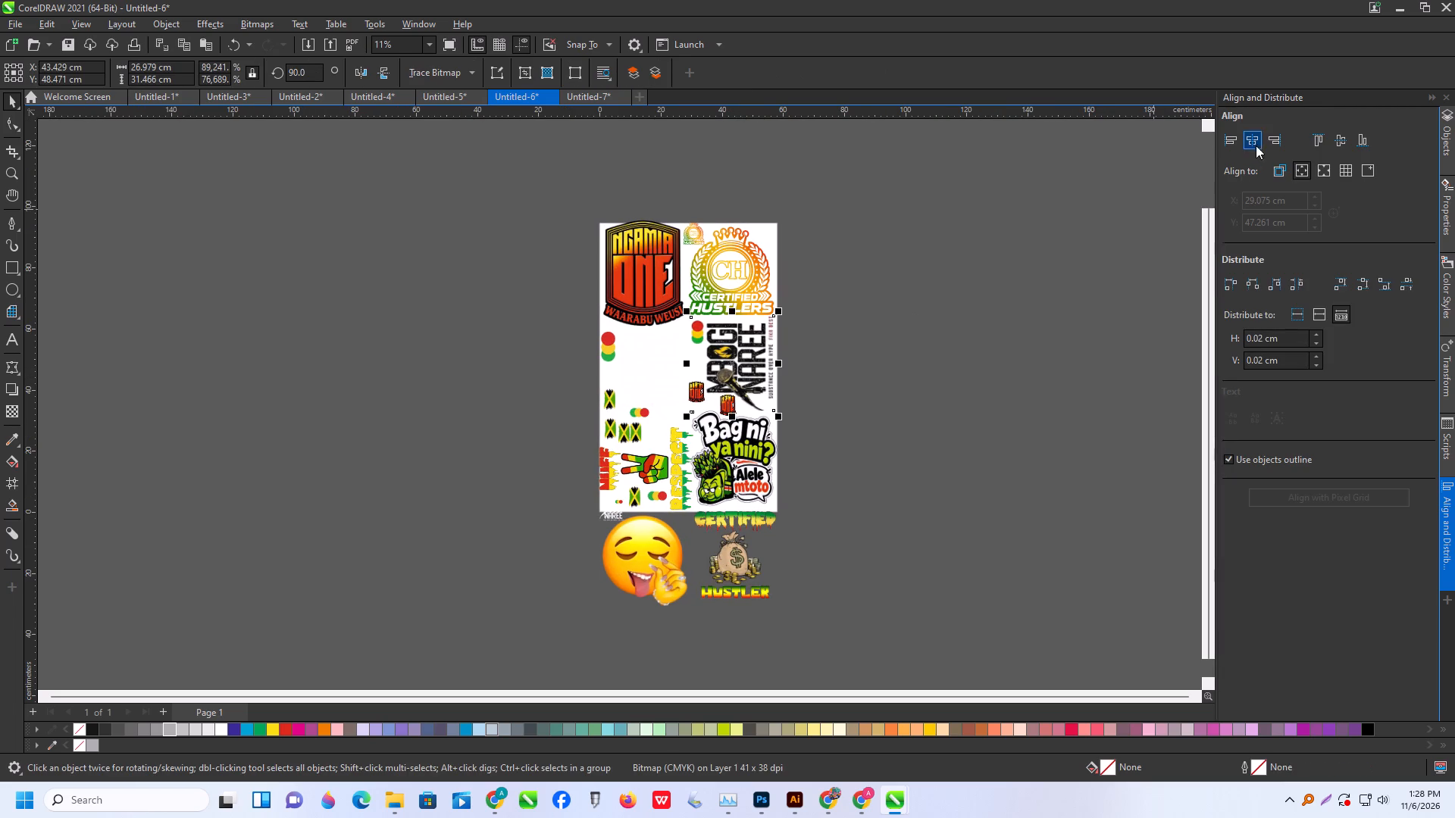
left_click(1277, 140)
left_click(925, 279)
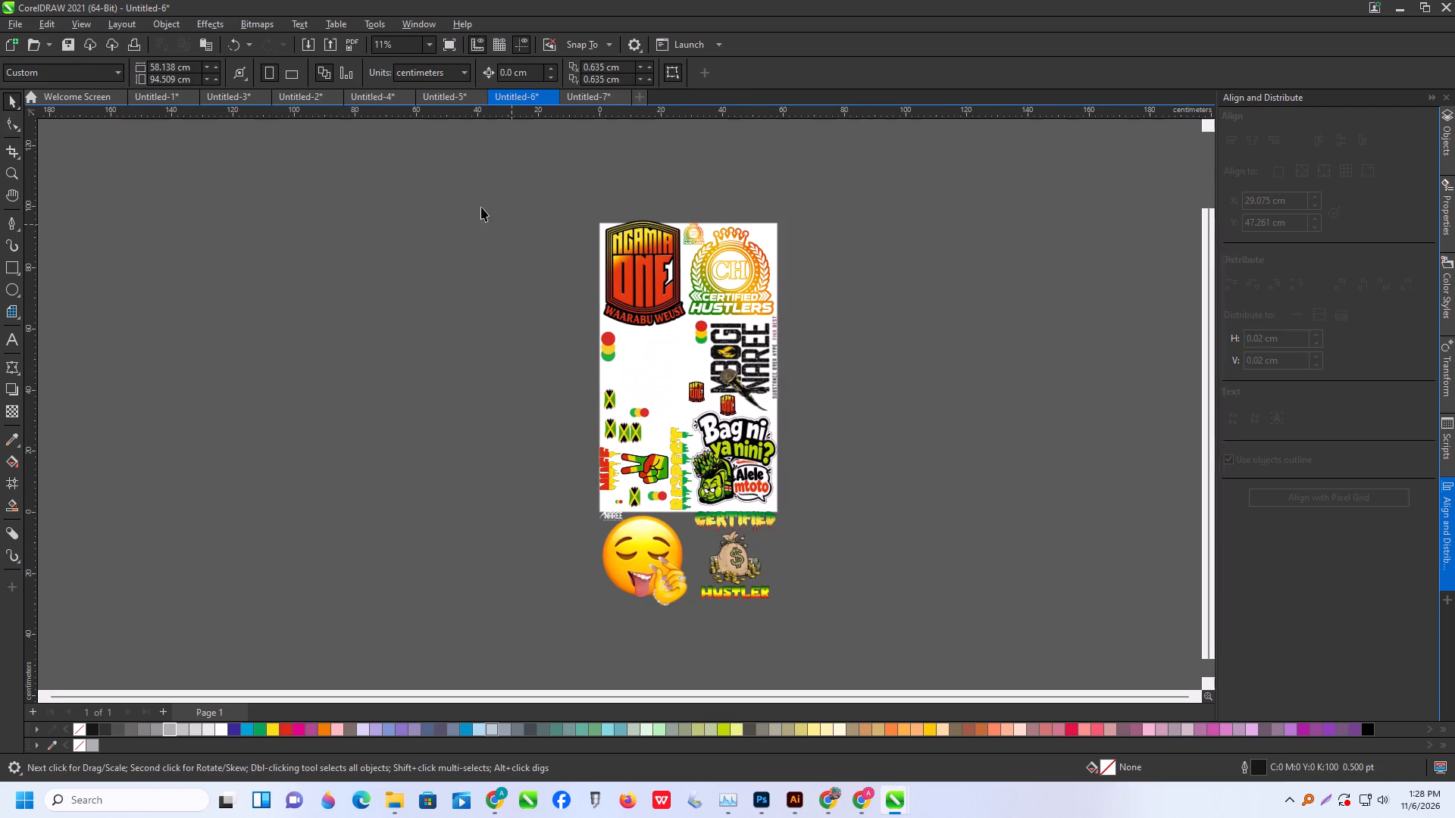
left_click_drag(464, 197, 864, 648)
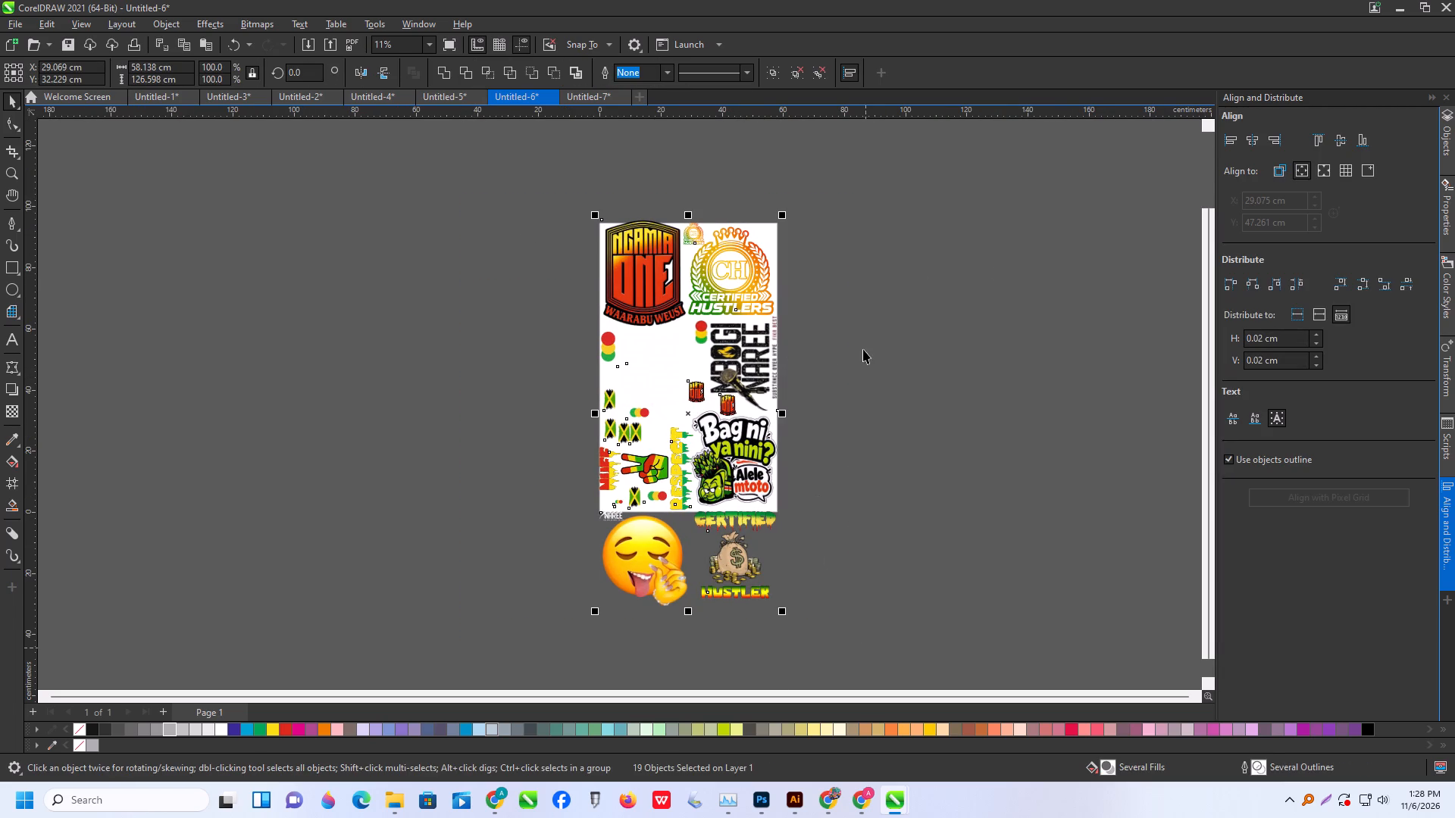
left_click(865, 348)
Align the CERTIFIED HUSTLER money-bag group below the page with the page's right edge.
scroll(709, 451, "up", 3)
left_click(746, 589)
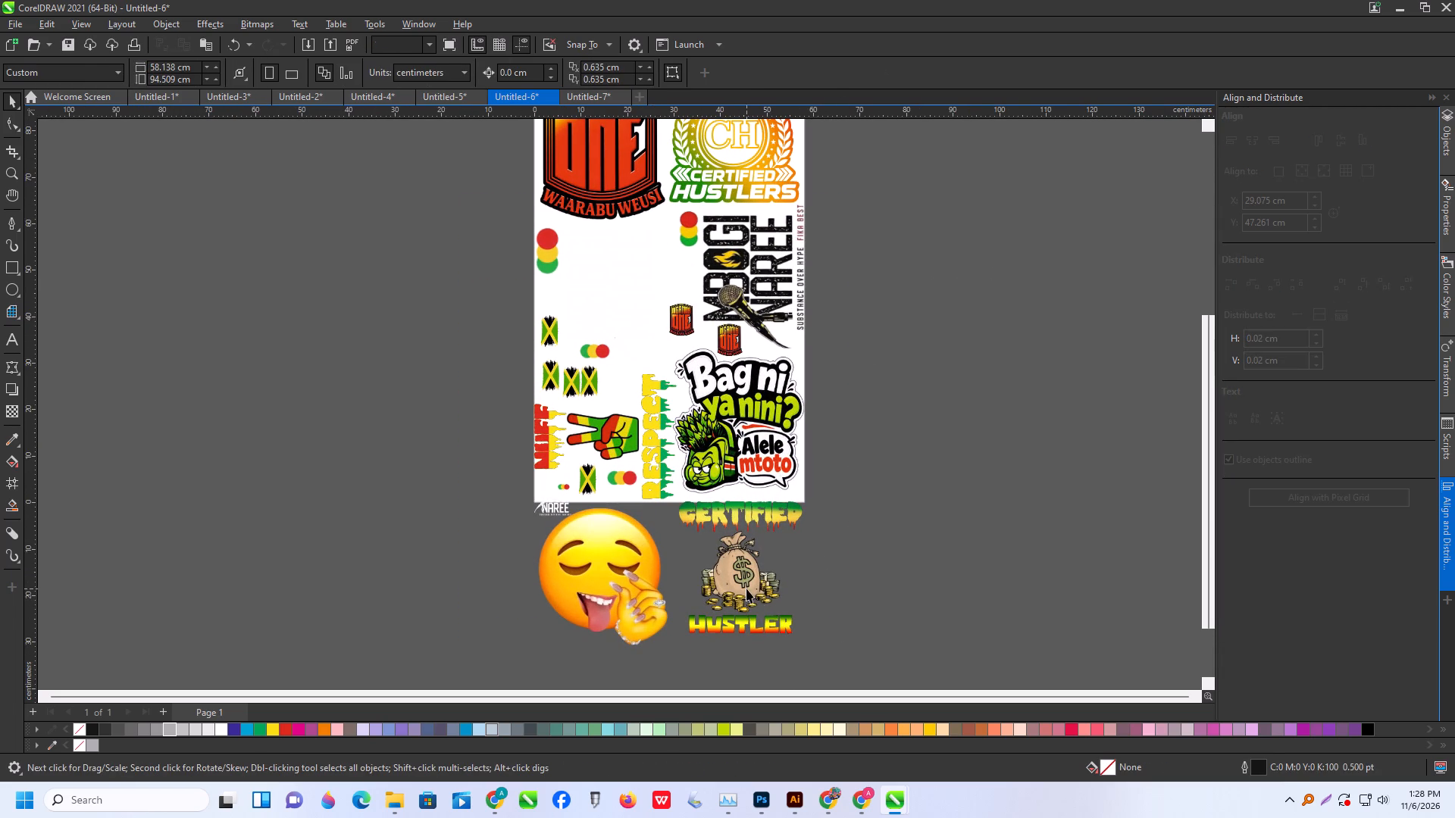
left_click(1275, 139)
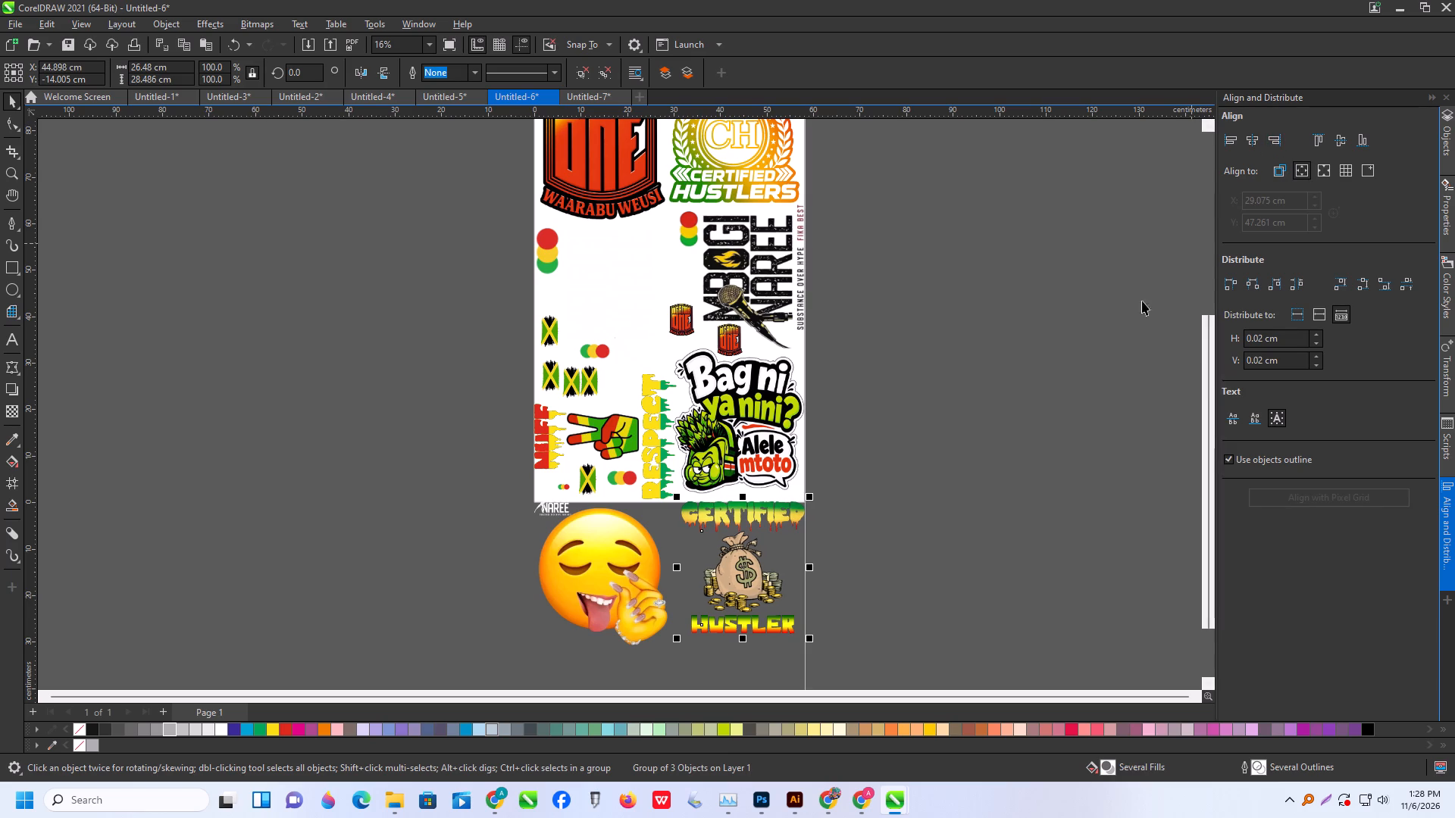
Align the emoji, the small NAREE group and the large white group below NGAMIA ONE with the page's left edge.
left_click(618, 570)
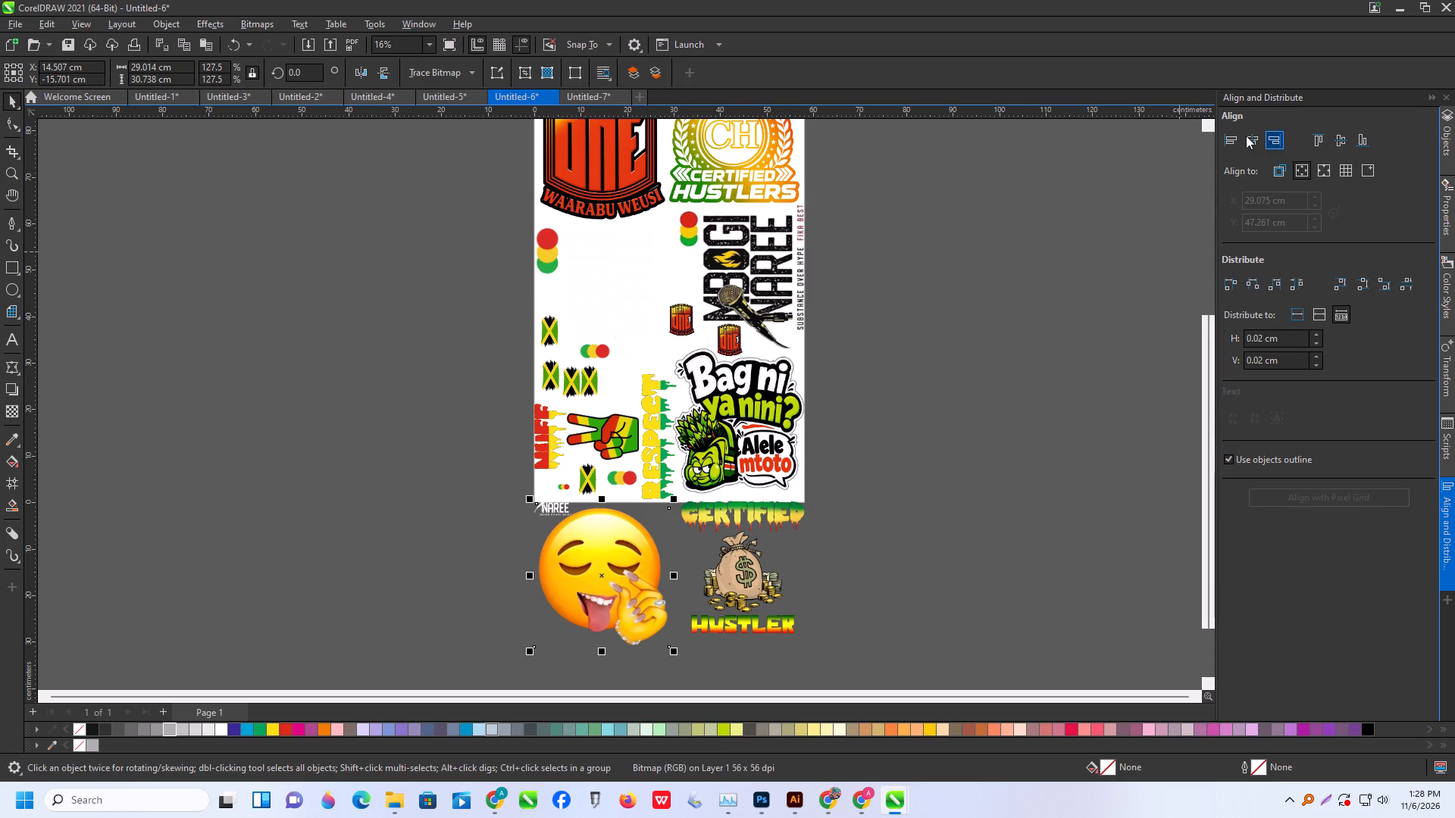
left_click(1234, 136)
left_click(545, 512)
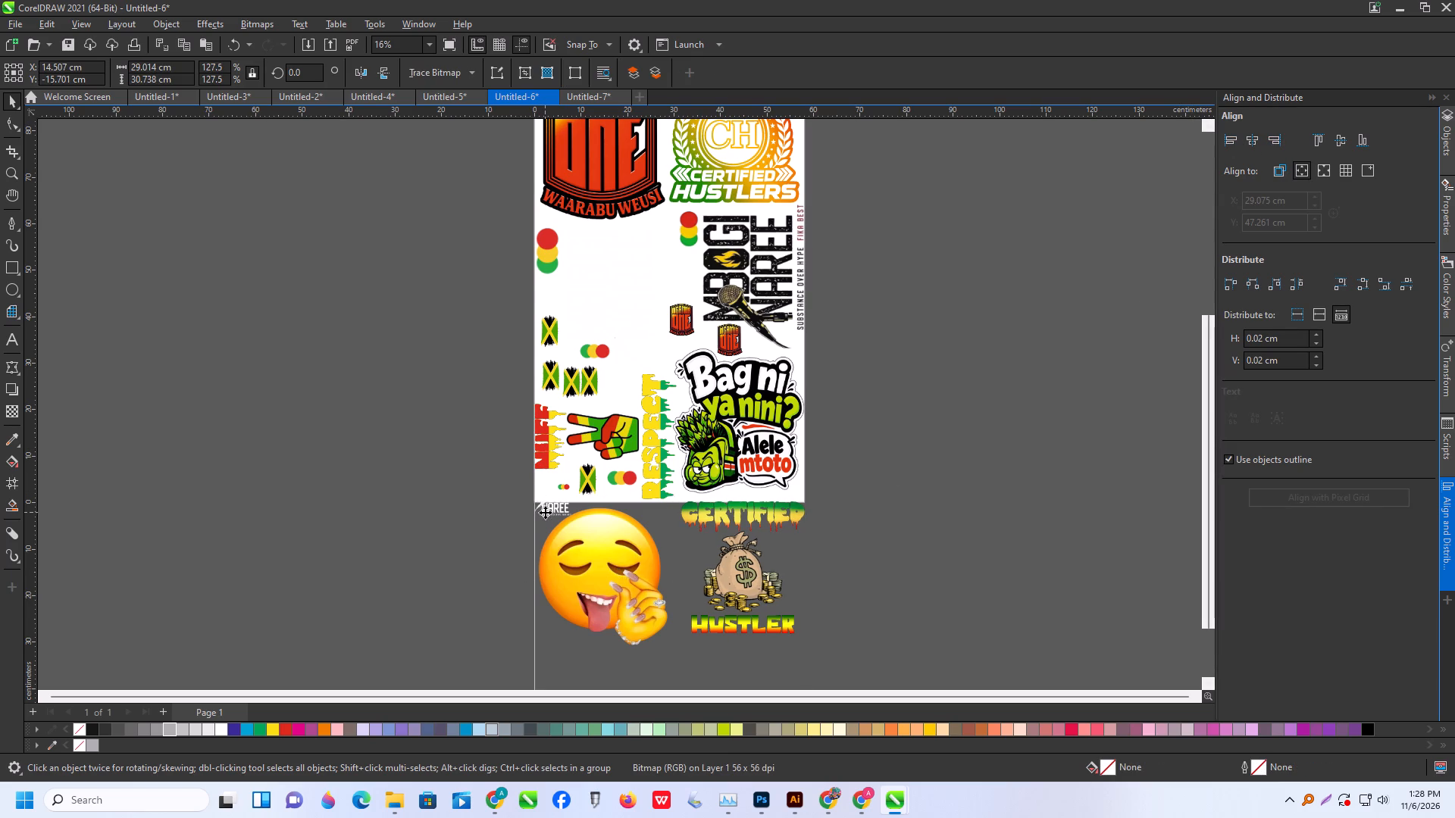
left_click(562, 498)
scroll(522, 511, "up", 1)
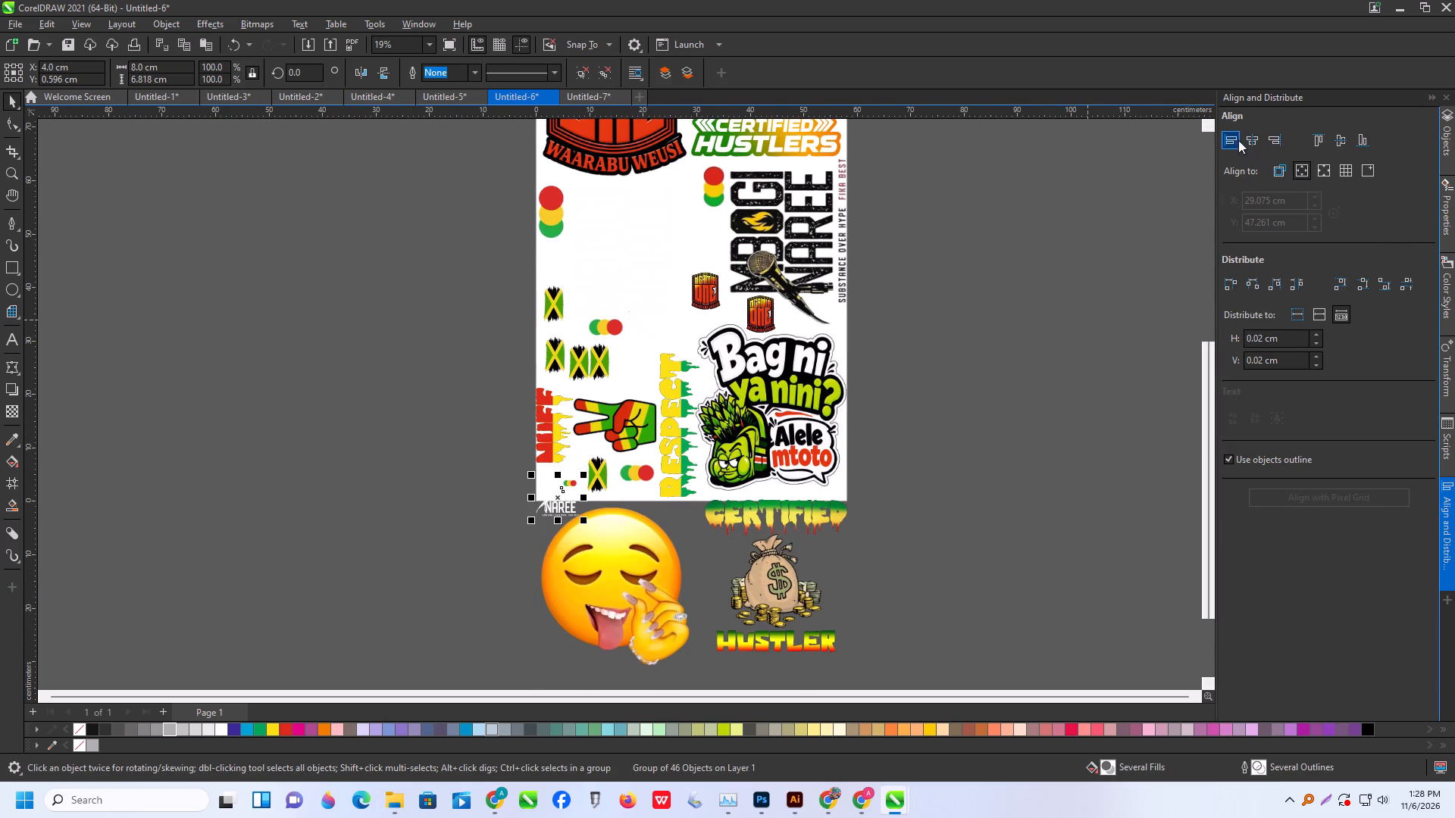
left_click(1232, 137)
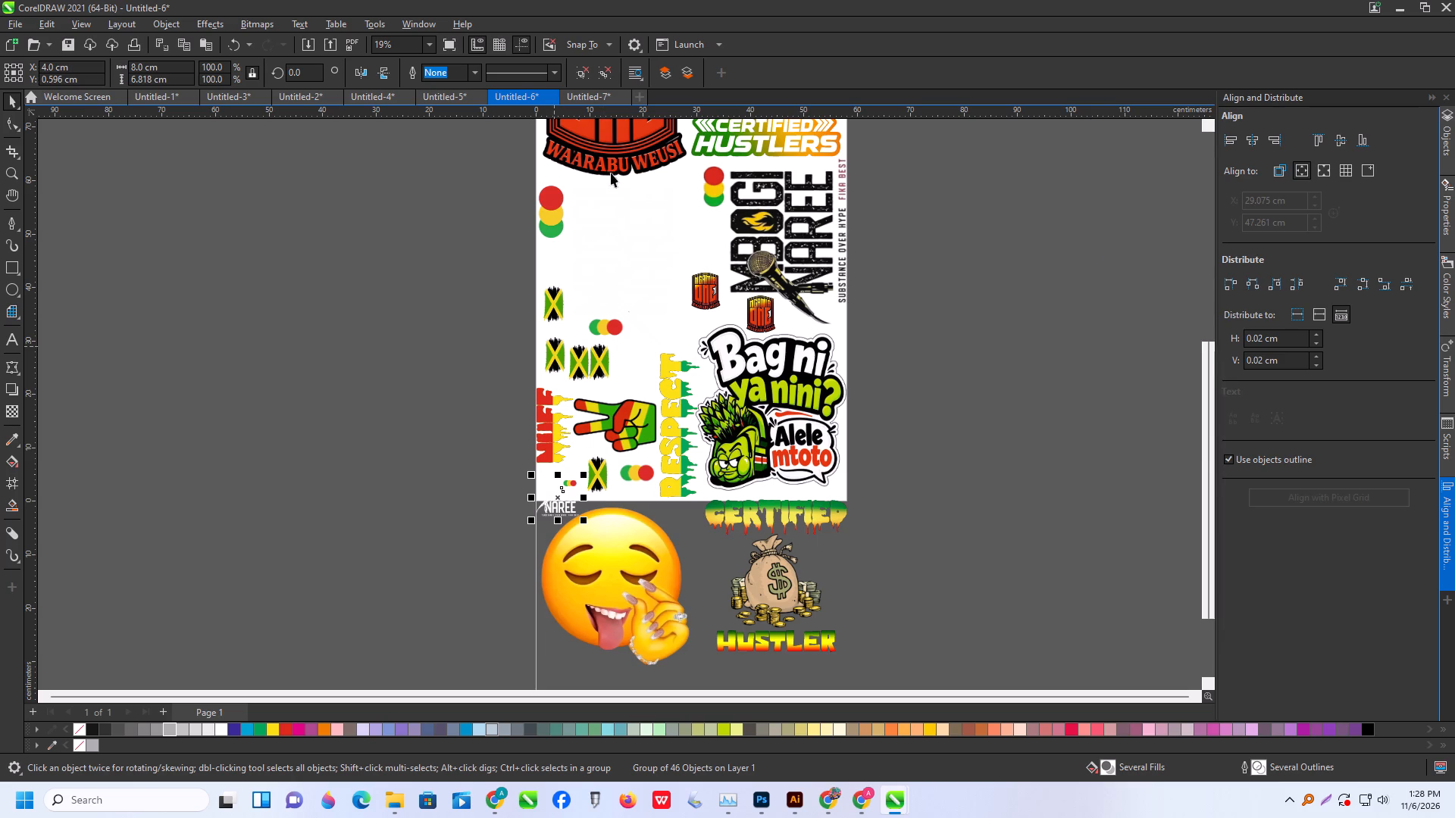
left_click(564, 206)
left_click(1236, 142)
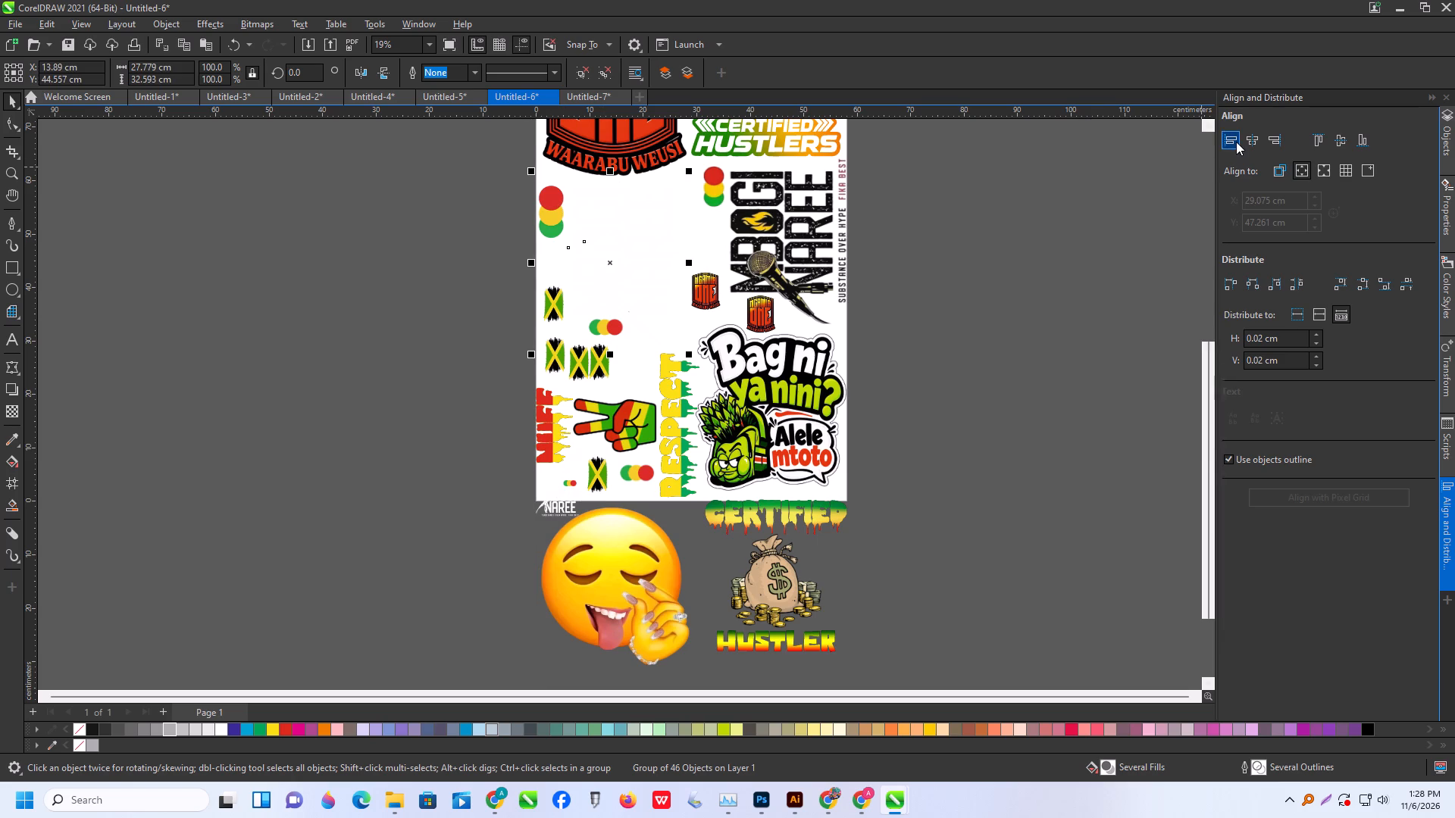
Align the large NGAMIA ONE badge with the page's left edge.
scroll(908, 464, "down", 4)
left_click(748, 229)
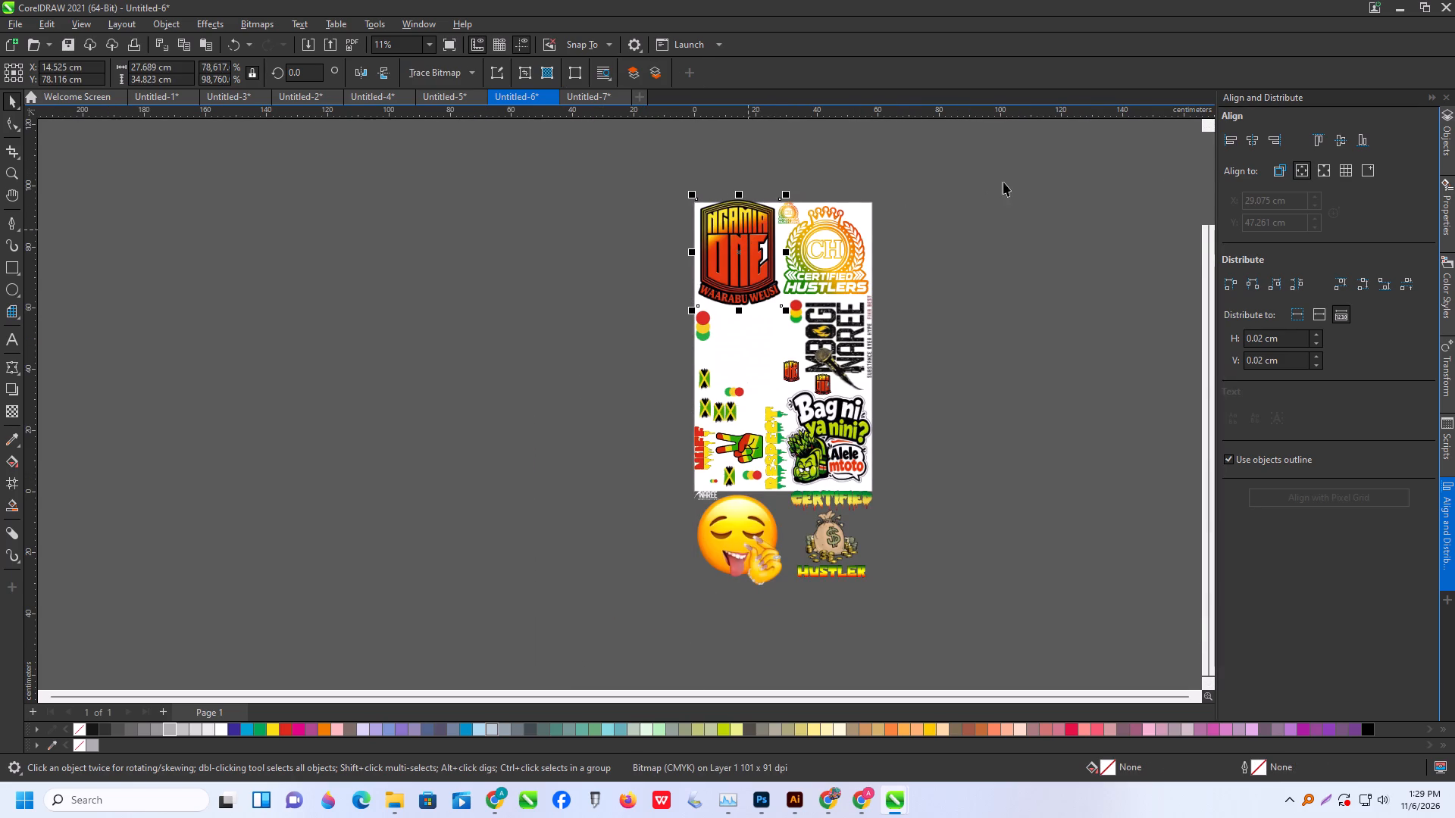
left_click(1226, 145)
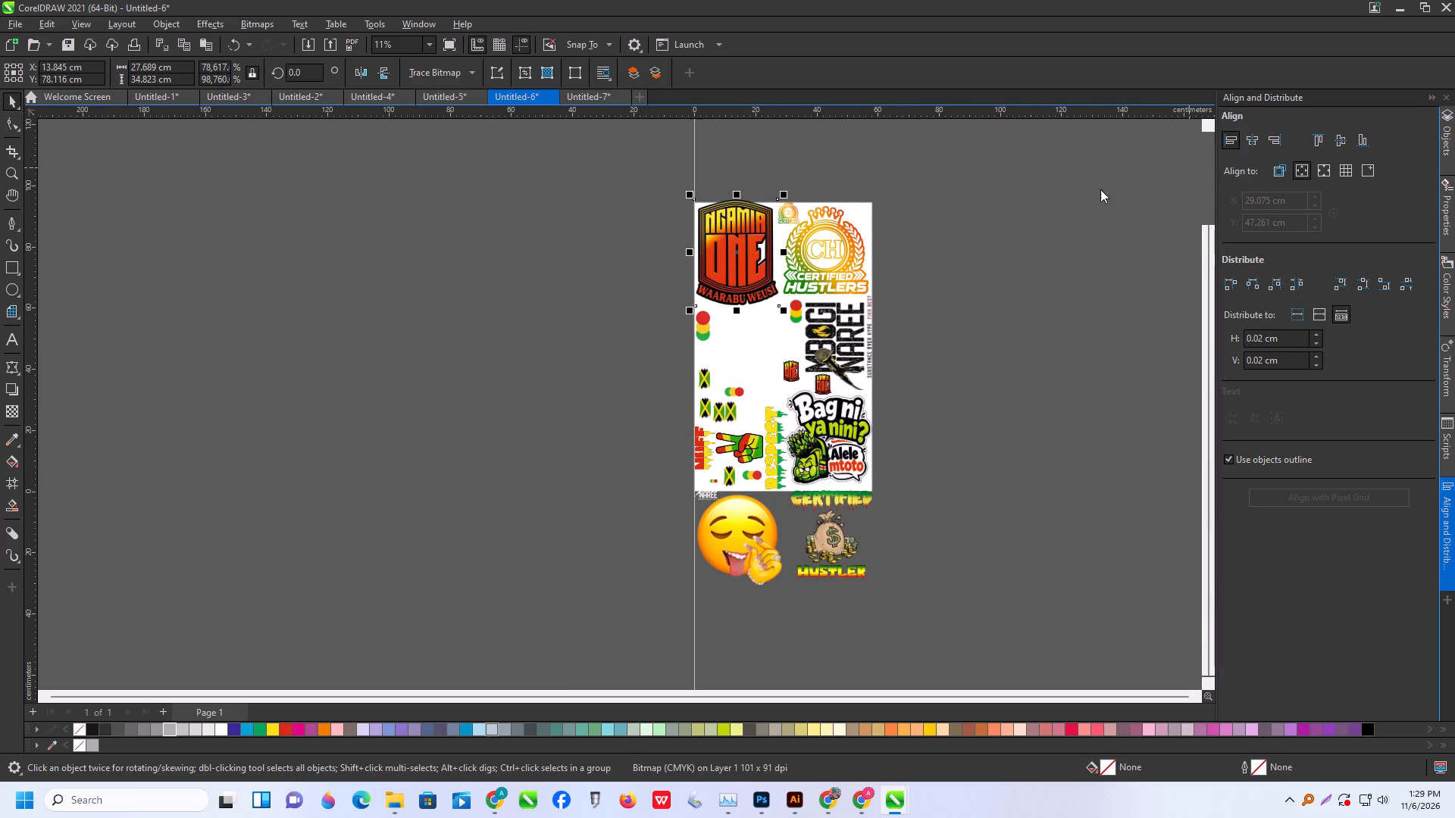
left_click(930, 257)
left_click_drag(644, 173, 972, 667)
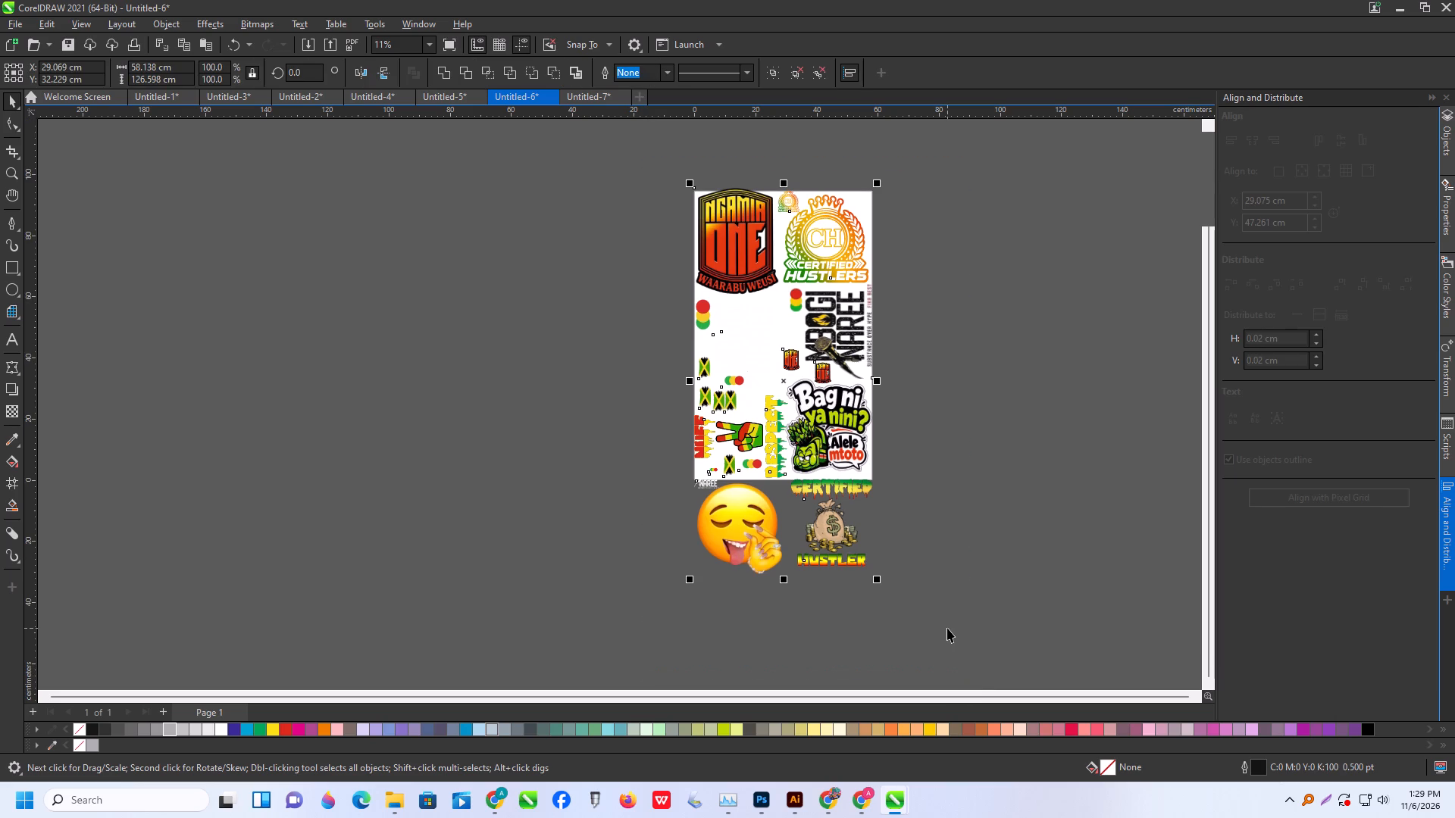
left_click(931, 494)
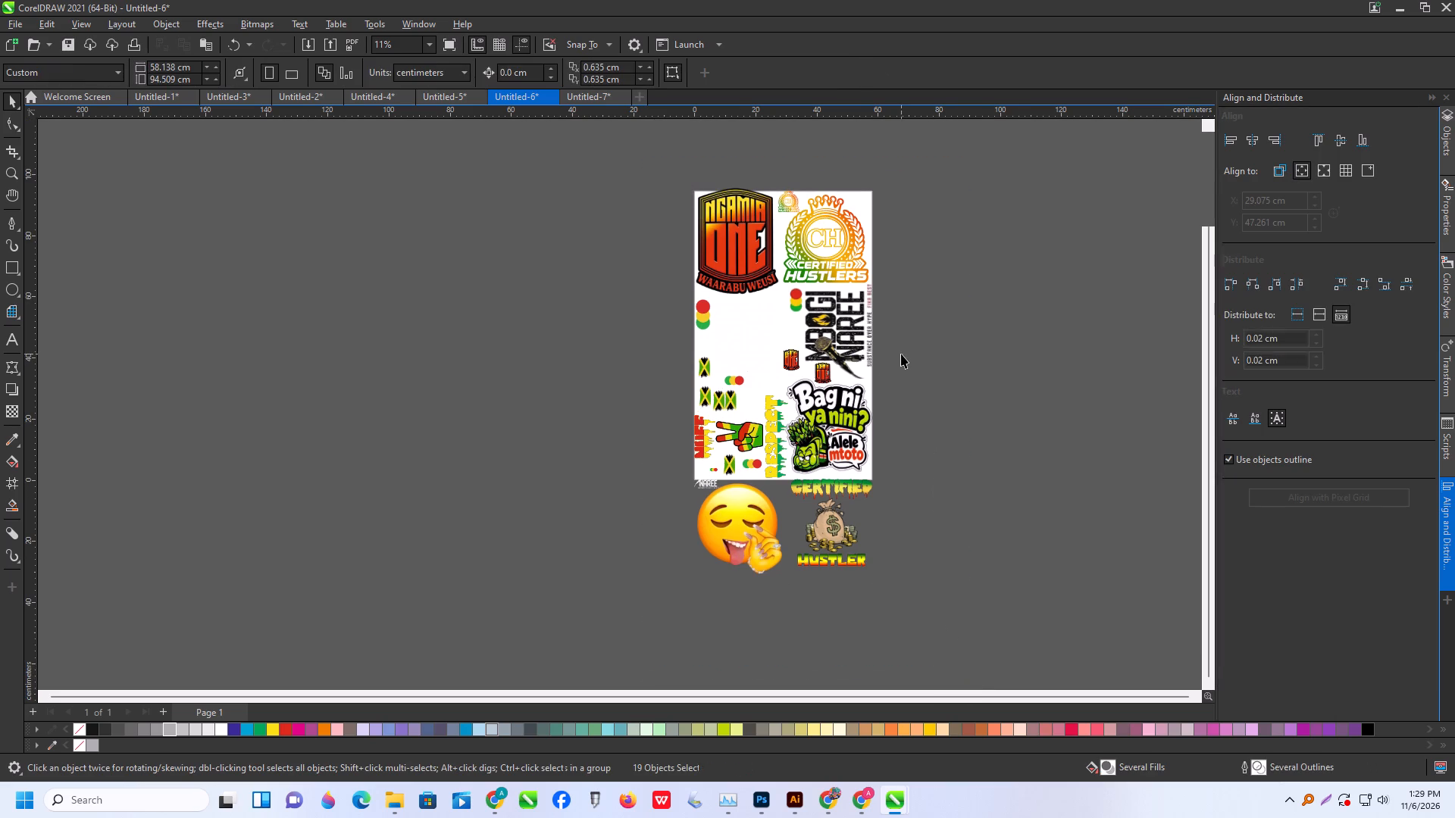
Align the rotated MBOGI NAREE design and the large CH CERTIFIED HUSTLERS crest with the page's right edge.
scroll(901, 354, "up", 6)
left_click(844, 327)
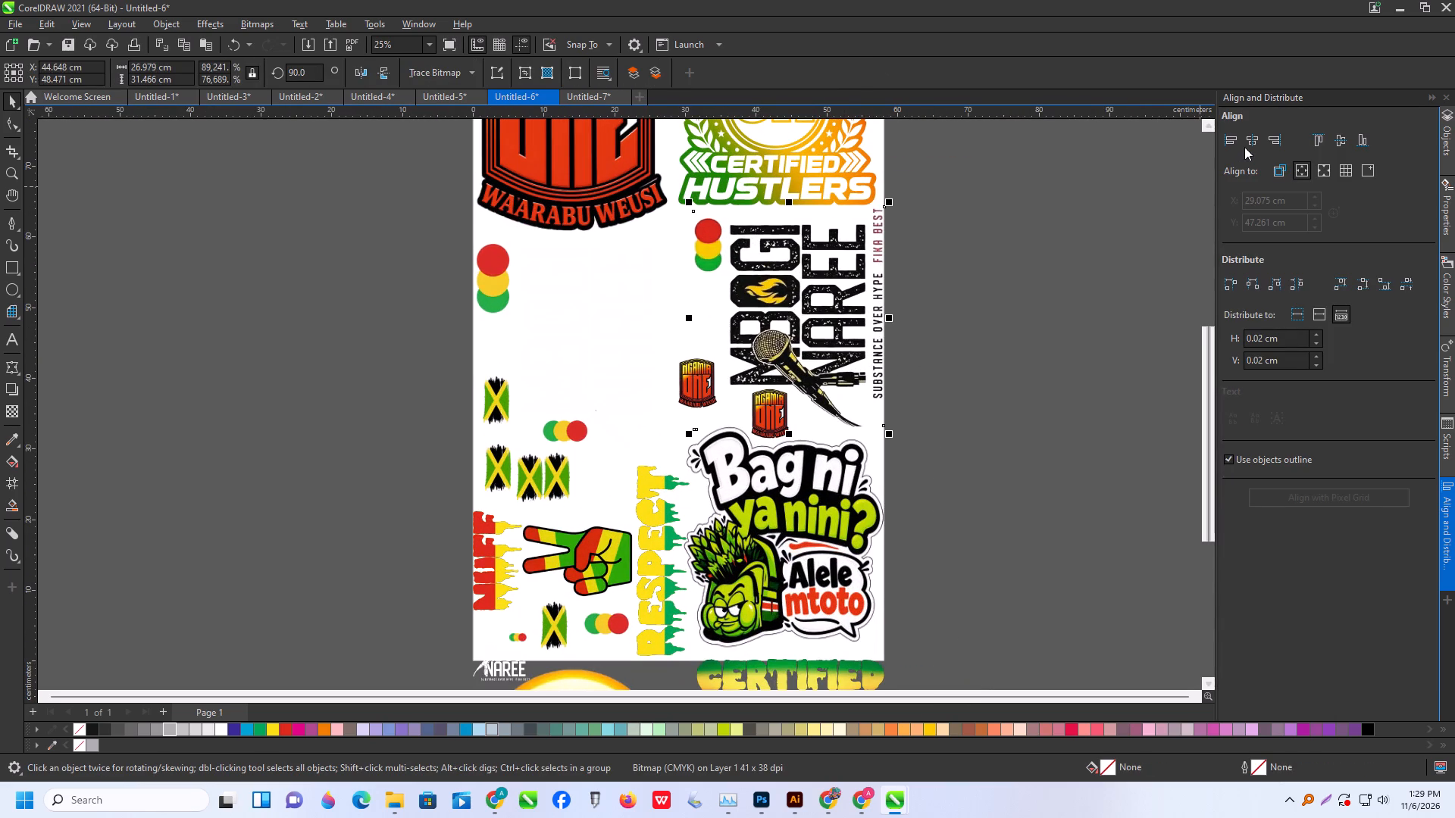
left_click(1272, 141)
scroll(843, 454, "down", 5)
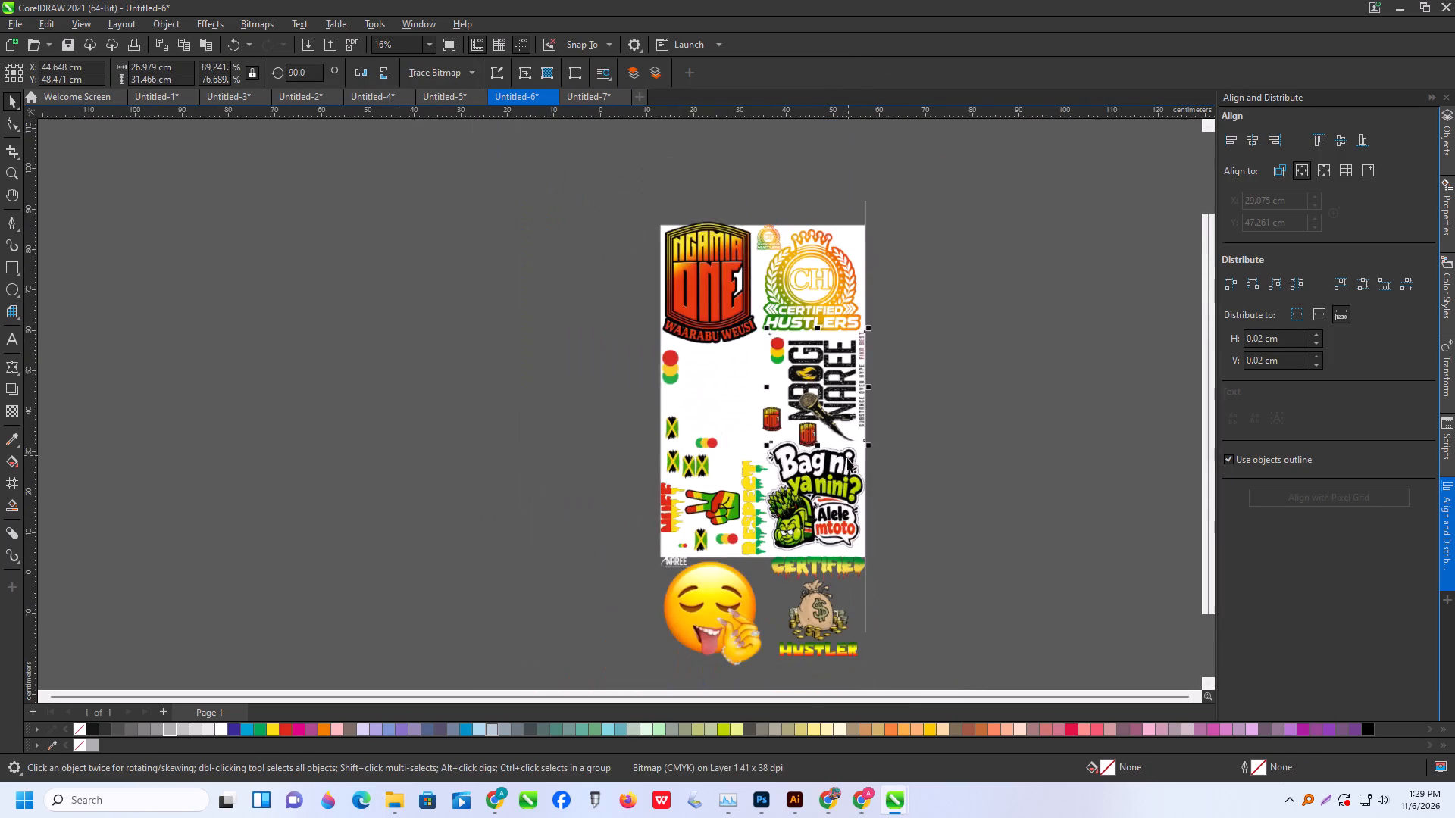
scroll(847, 458, "down", 3)
left_click(834, 320)
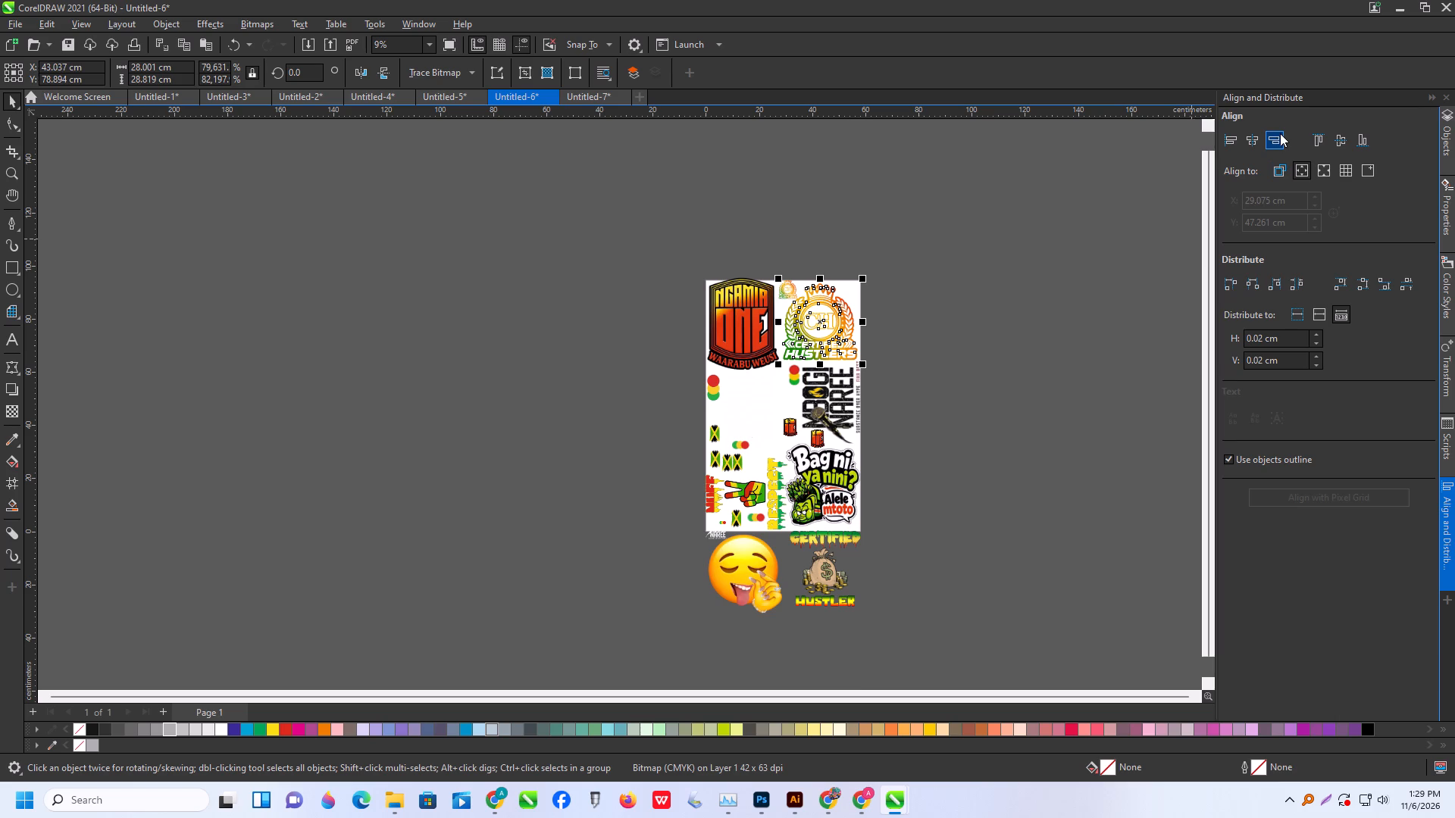
left_click(1280, 133)
left_click(671, 223)
left_click_drag(670, 213, 987, 757)
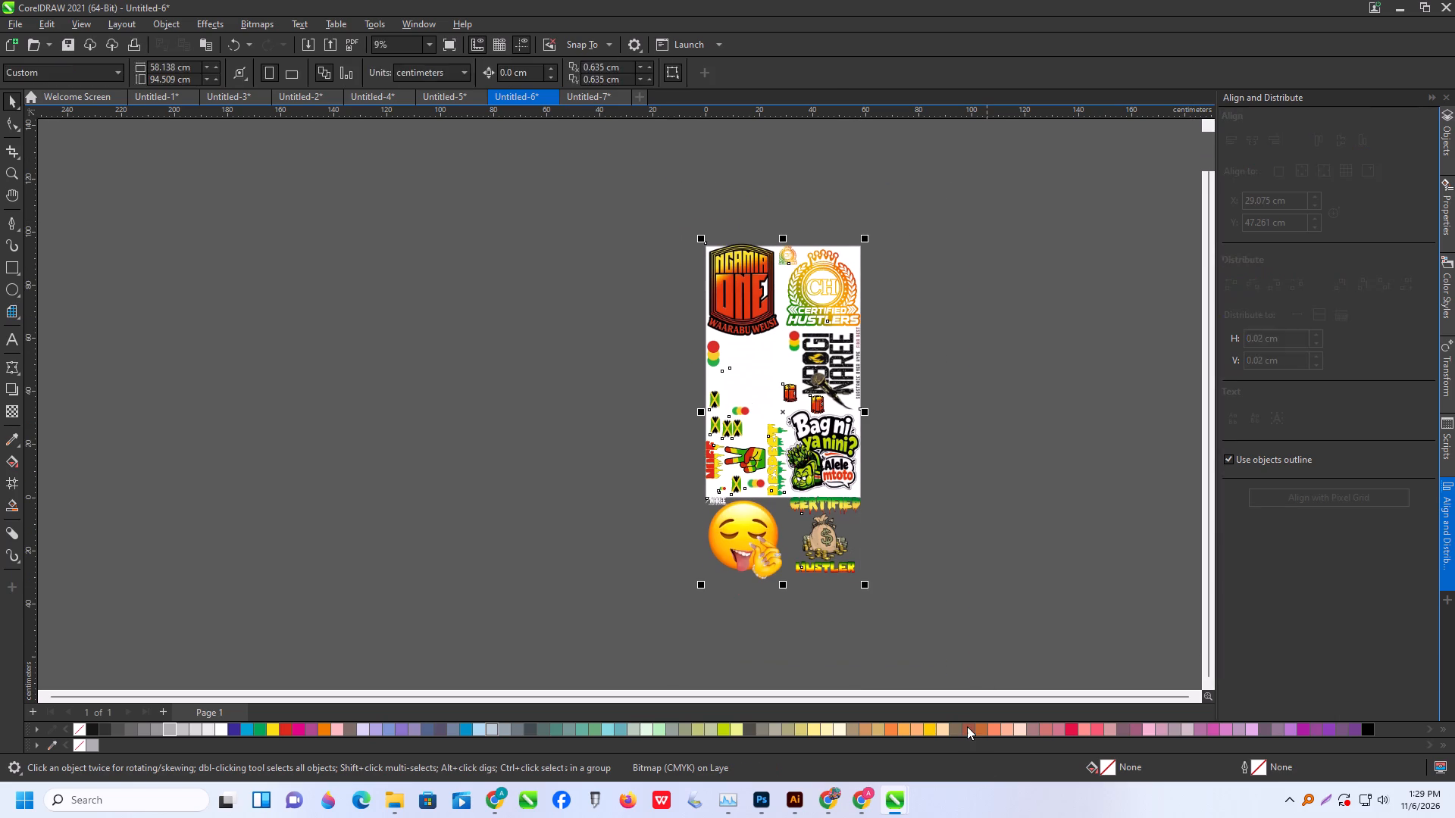
left_click(956, 527)
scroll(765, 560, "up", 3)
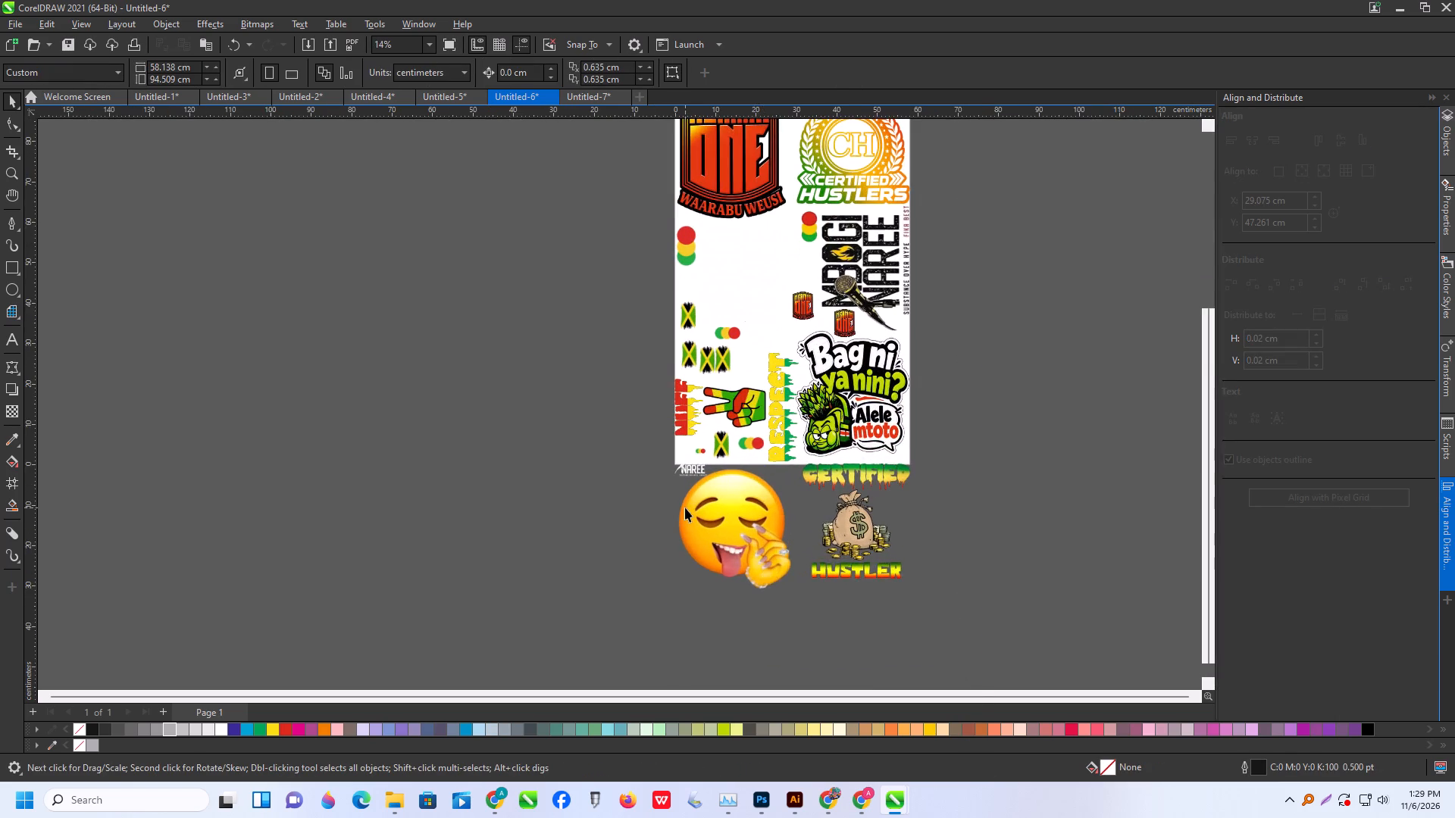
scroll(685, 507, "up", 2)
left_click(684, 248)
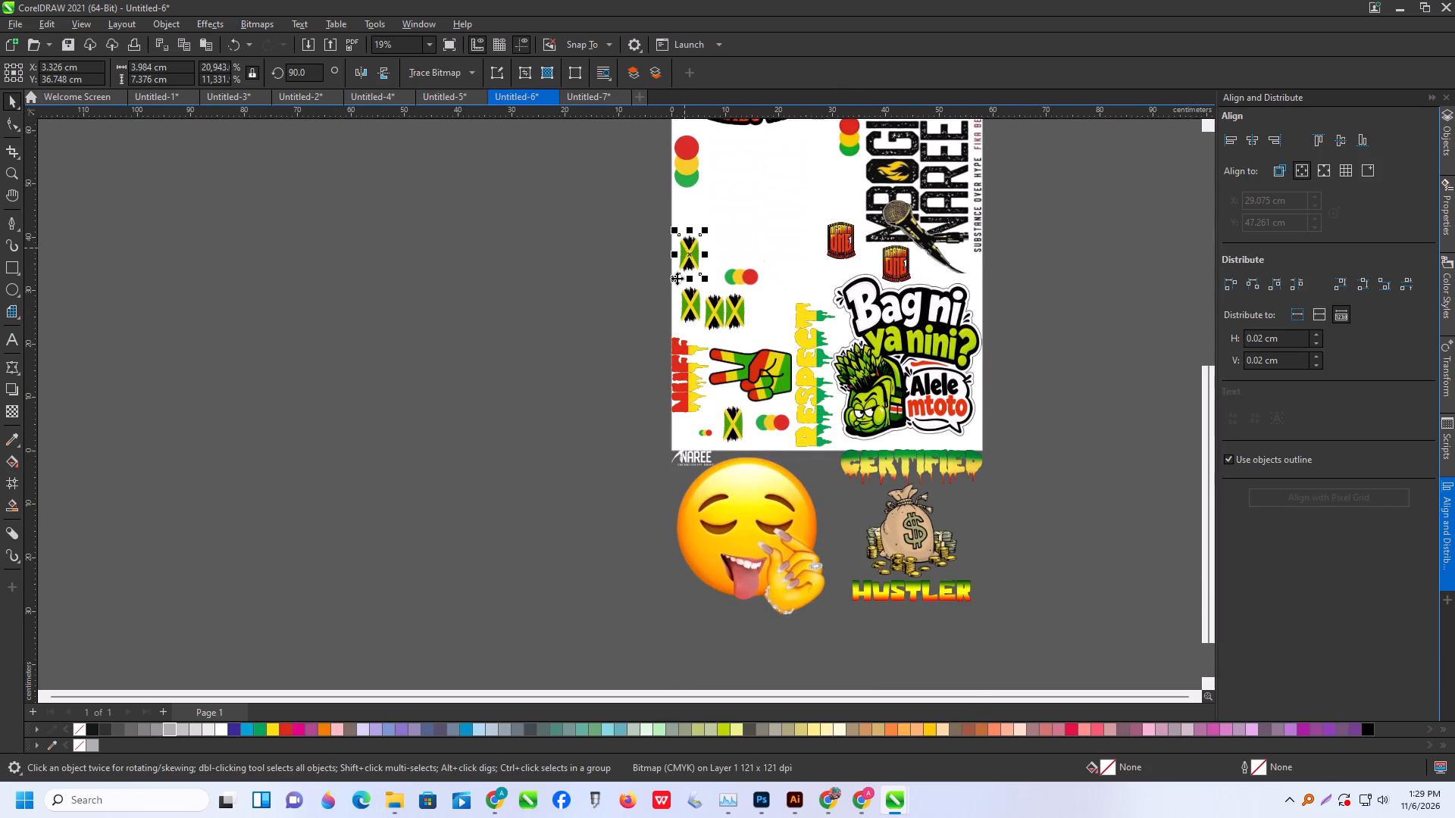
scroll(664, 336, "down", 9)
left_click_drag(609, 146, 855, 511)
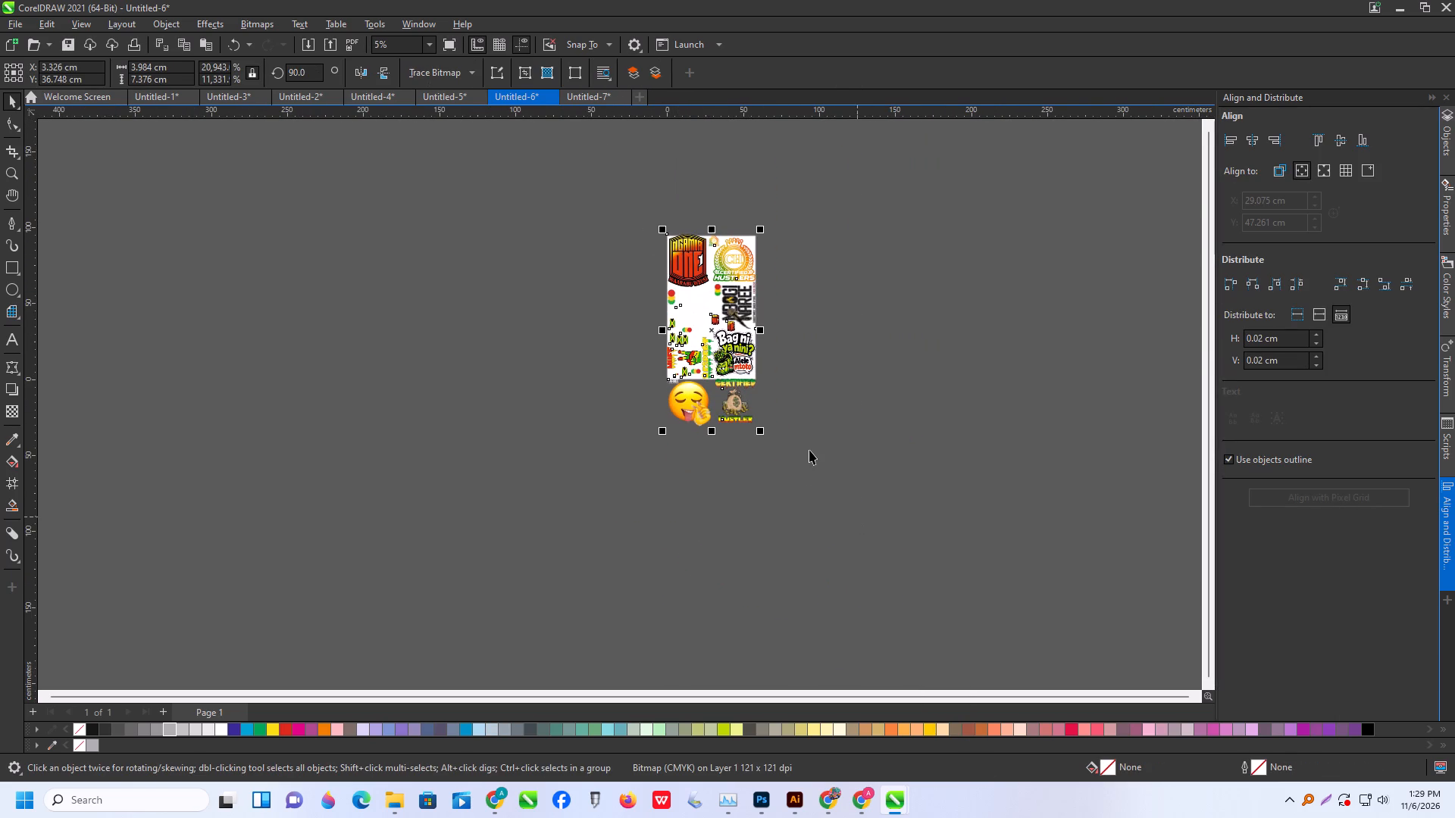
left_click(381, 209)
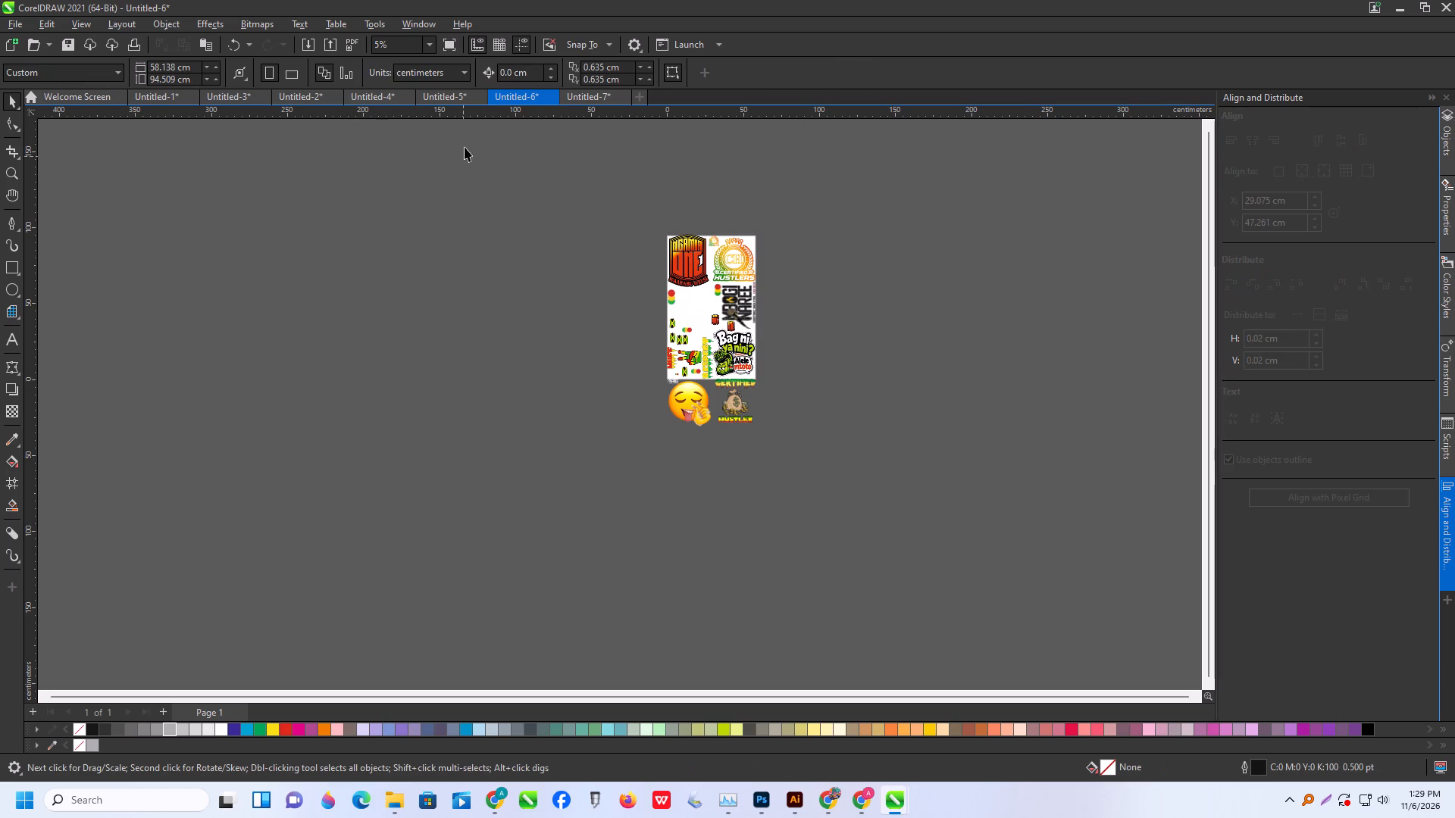
Group all the designs and set only the group's width to 58 cm, with the scaling ratio unlocked.
left_click_drag(483, 167, 1011, 585)
left_click(253, 73)
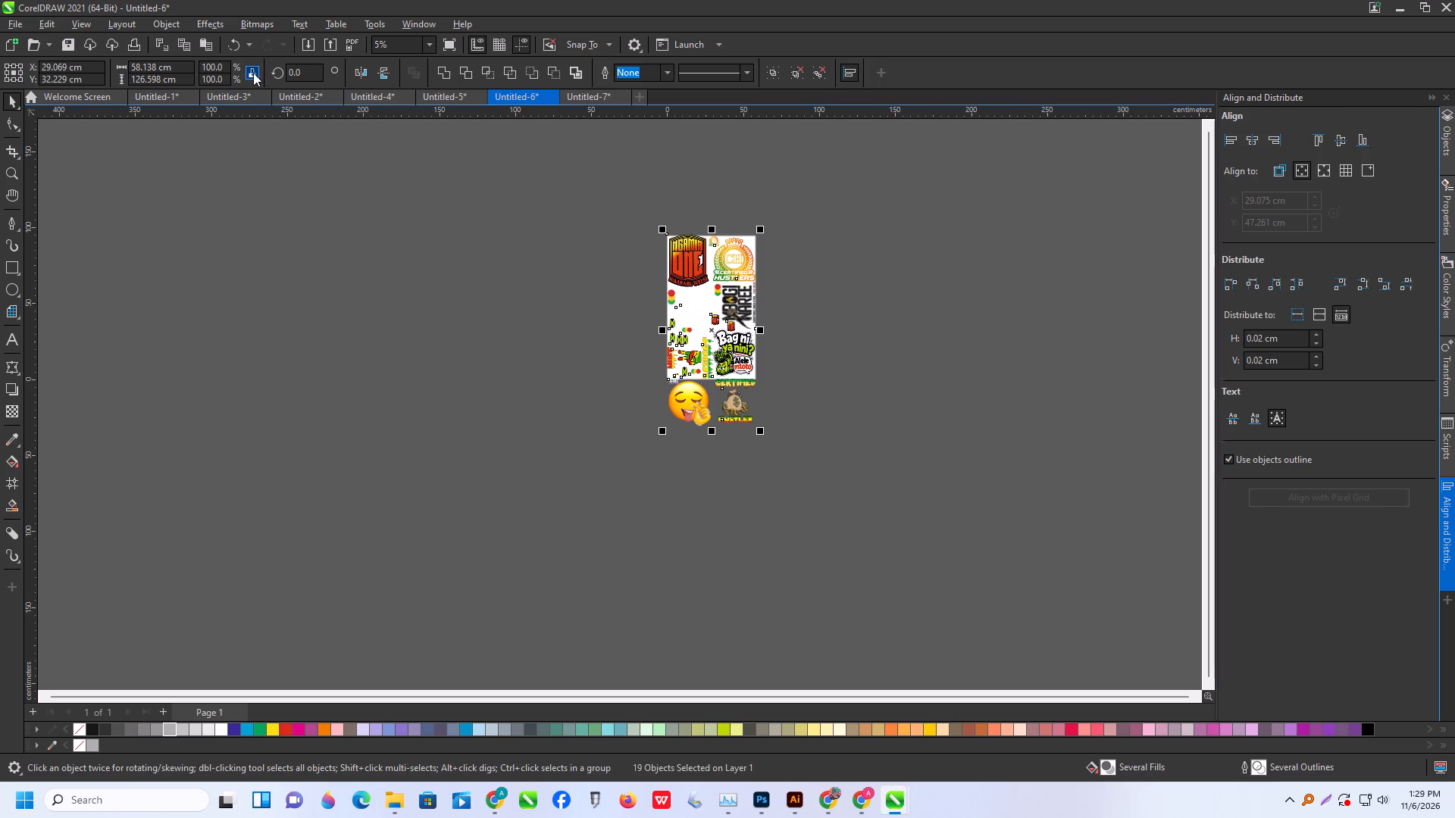
left_click_drag(271, 236, 264, 232)
left_click_drag(596, 192, 898, 516)
key("ctrl+g")
left_click_drag(173, 68, 29, 68)
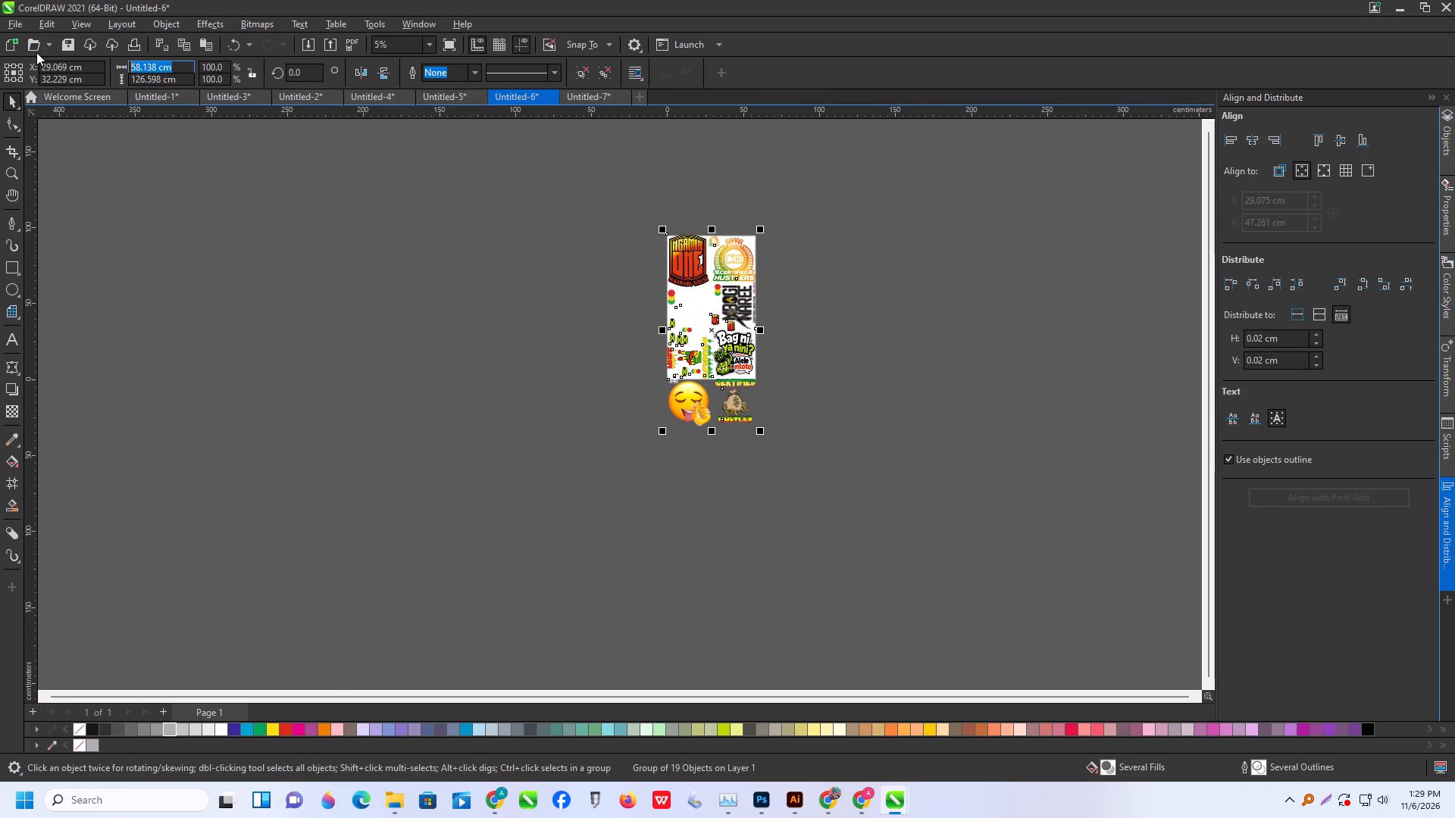
type("58")
key("Return")
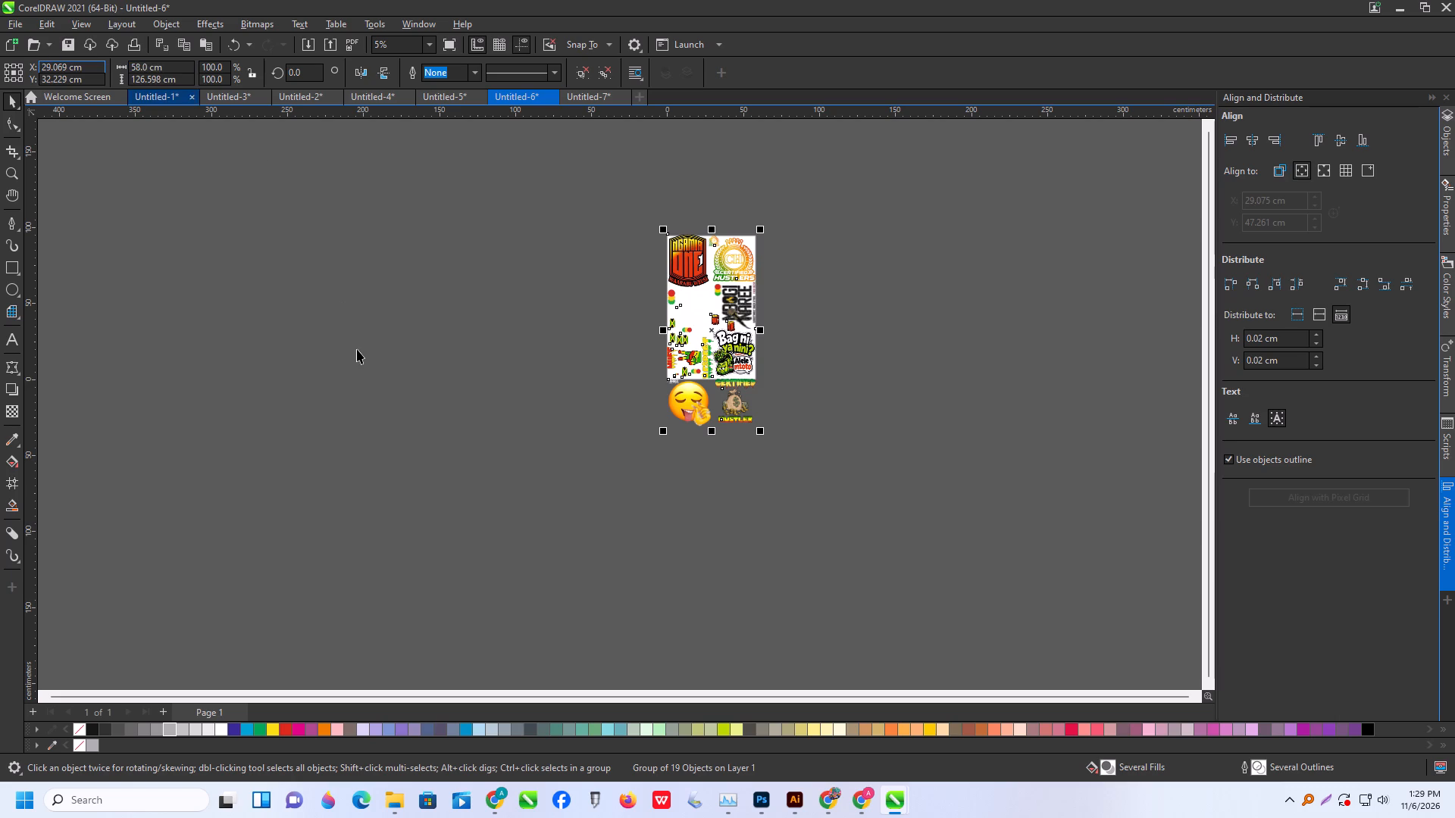
Deselect the group and set the page height to 127 cm.
left_click(527, 339)
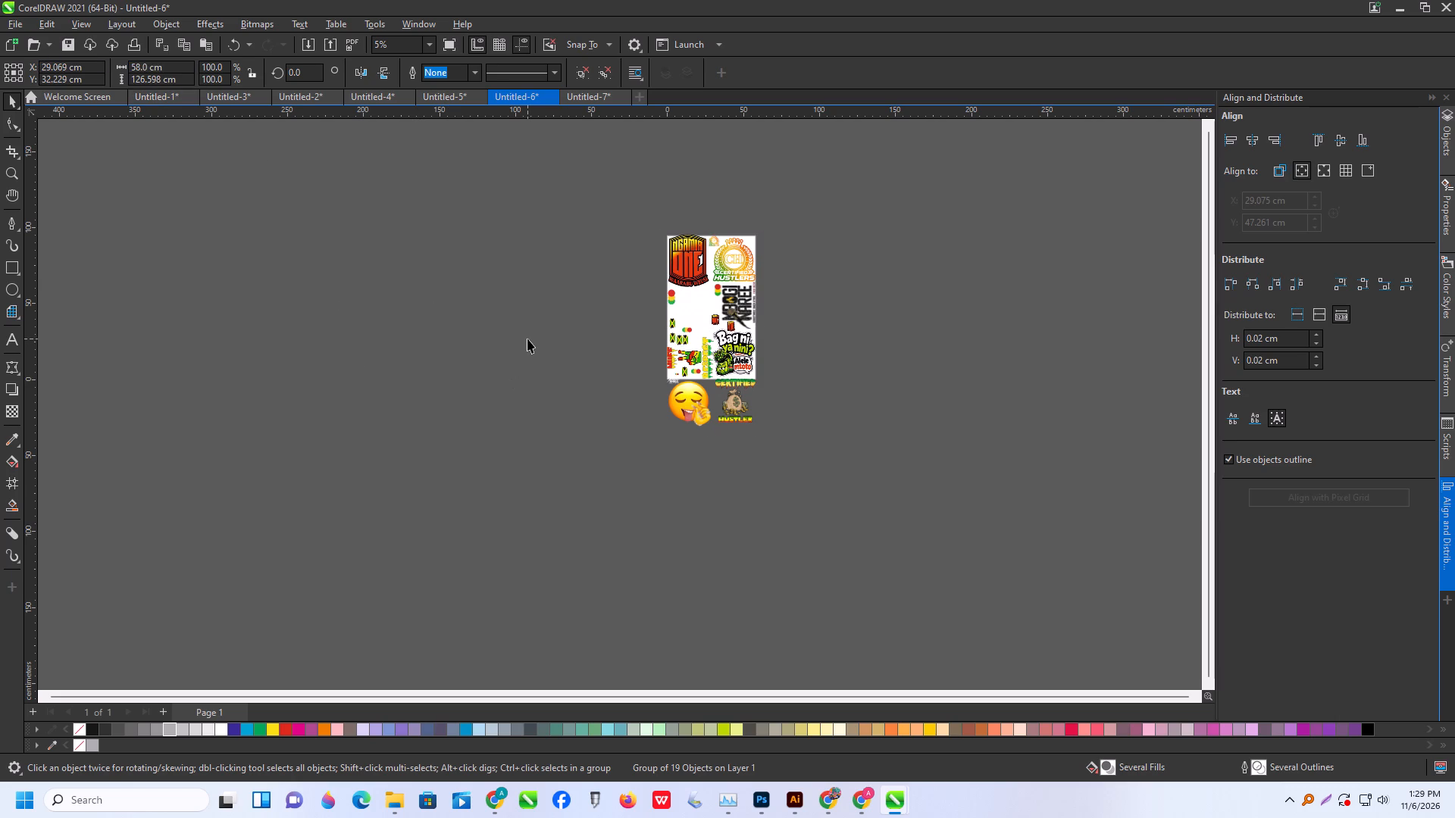
left_click_drag(194, 80, 77, 84)
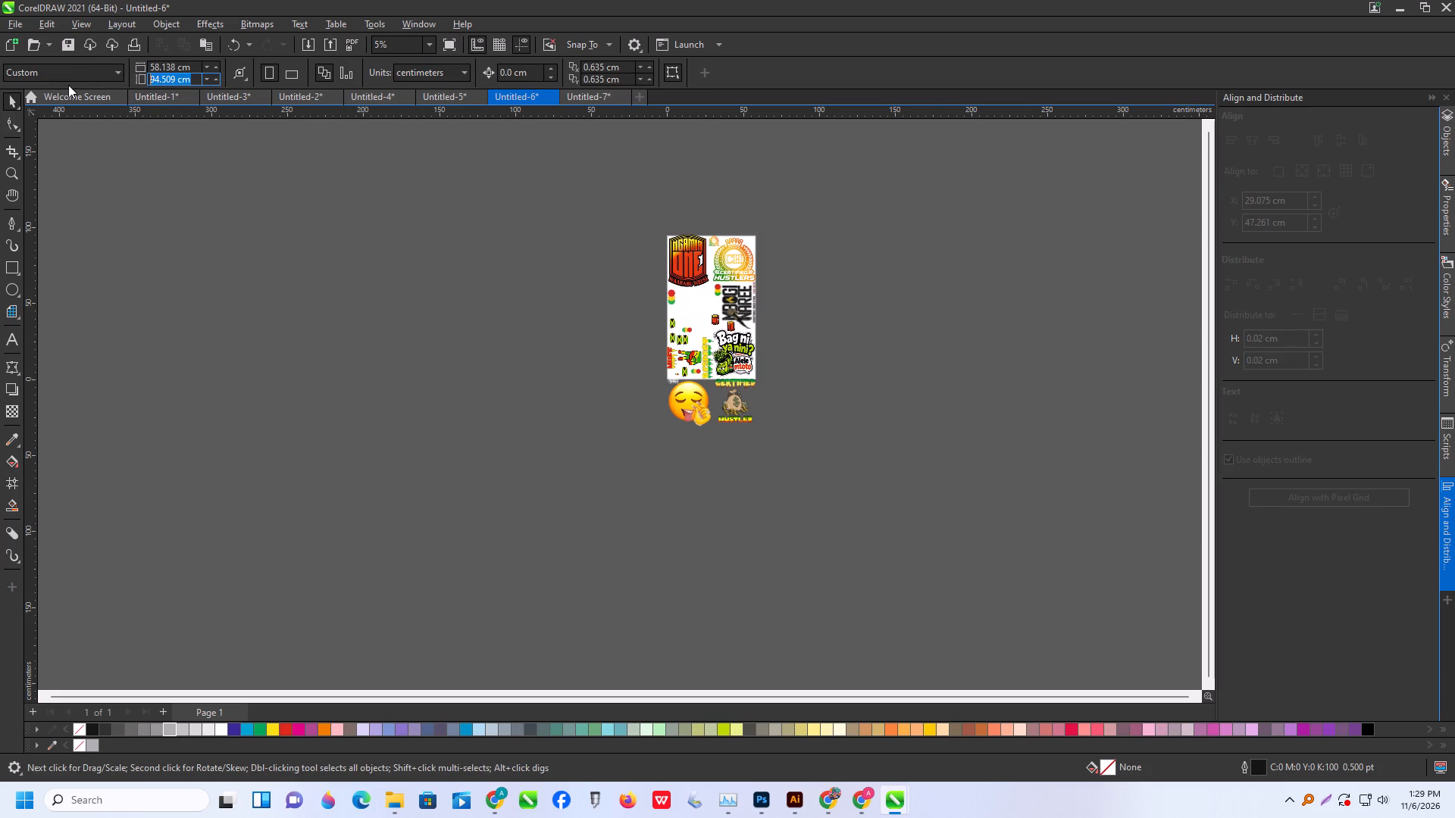
type("27")
key("BackSpace")
key("BackSpace")
key("BackSpace")
type("127")
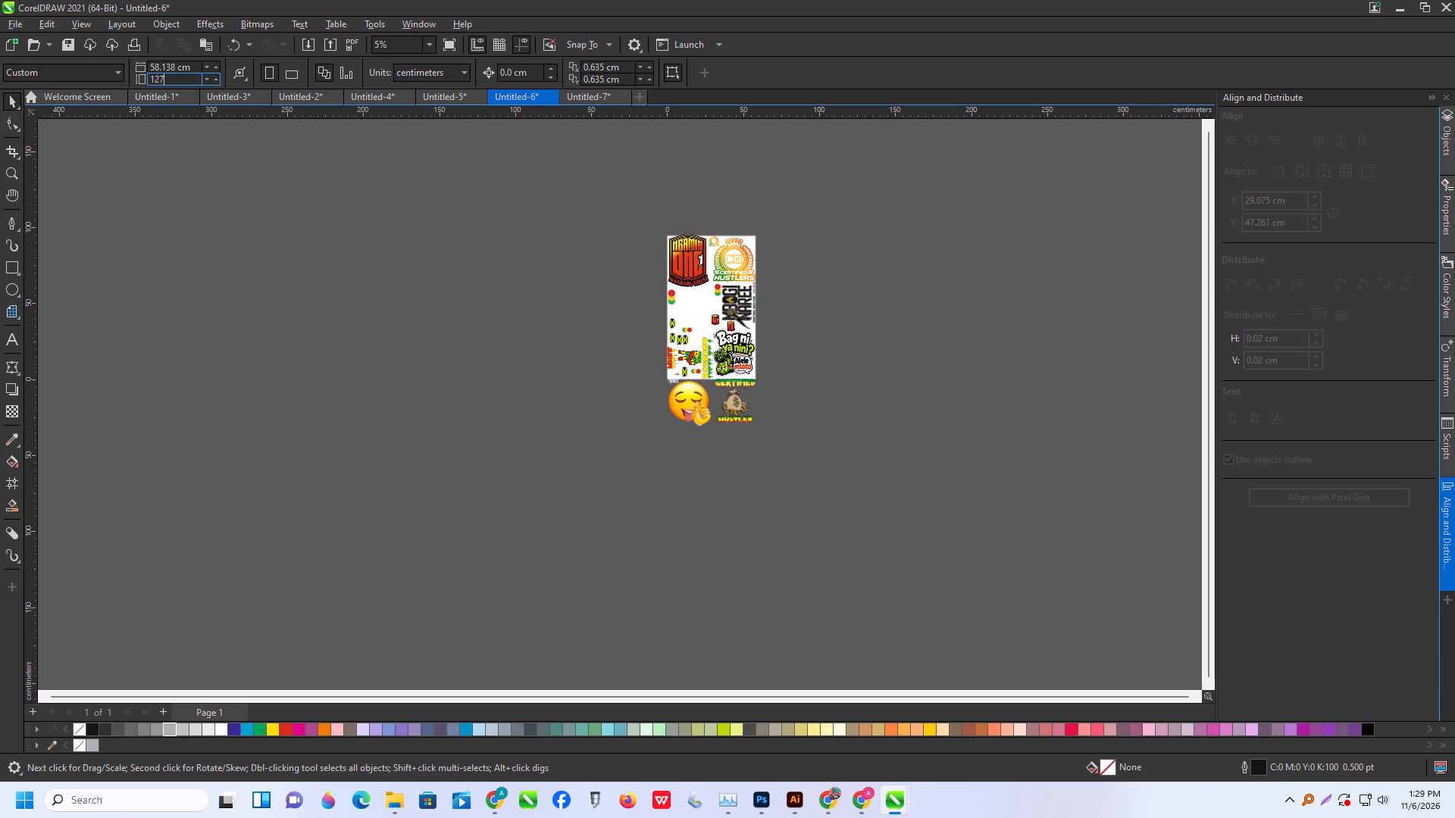
key("Return")
Centre the grouped designs on the resized page.
left_click(704, 400)
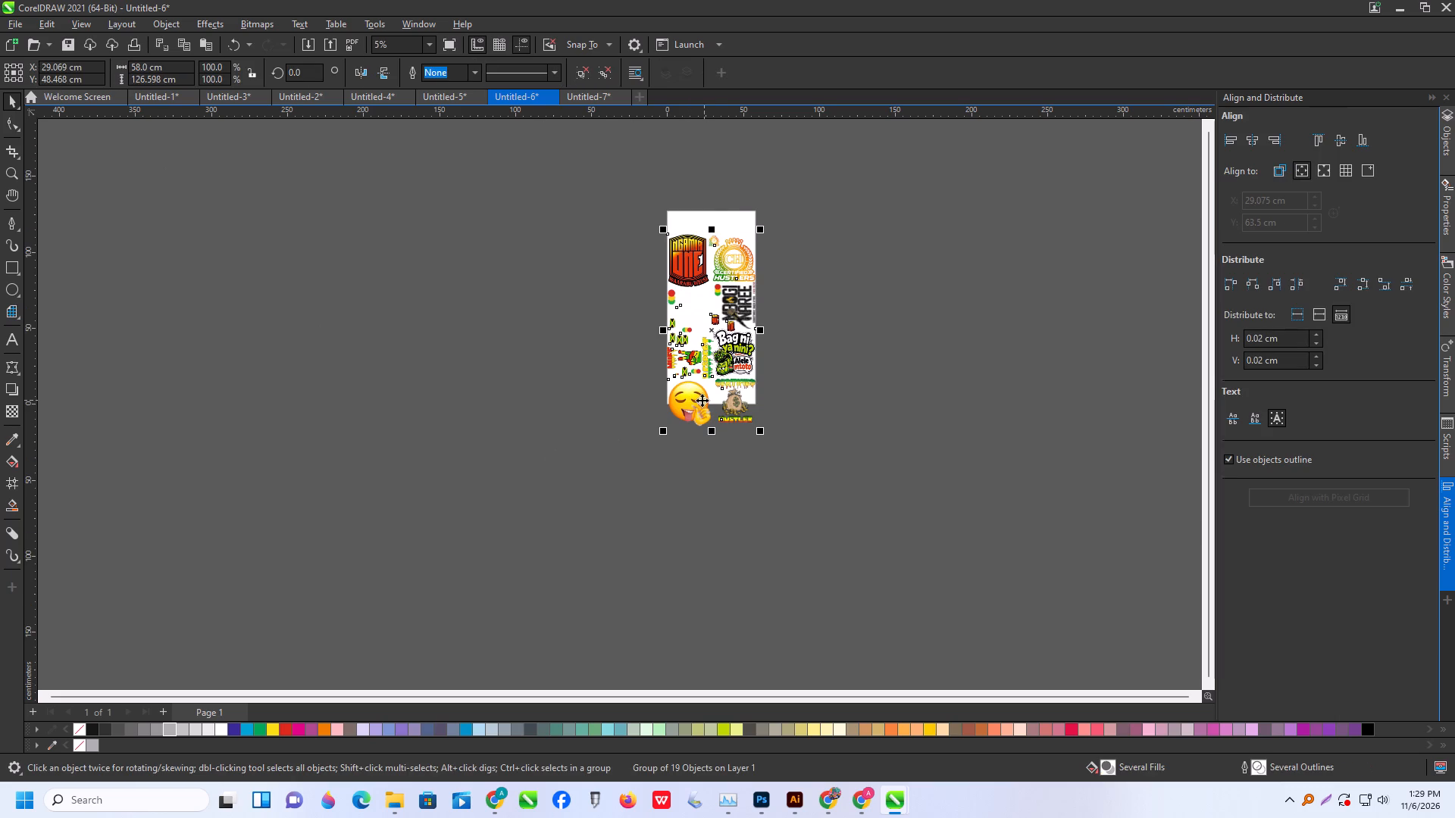
key("p")
scroll(681, 333, "up", 7)
scroll(726, 286, "down", 4)
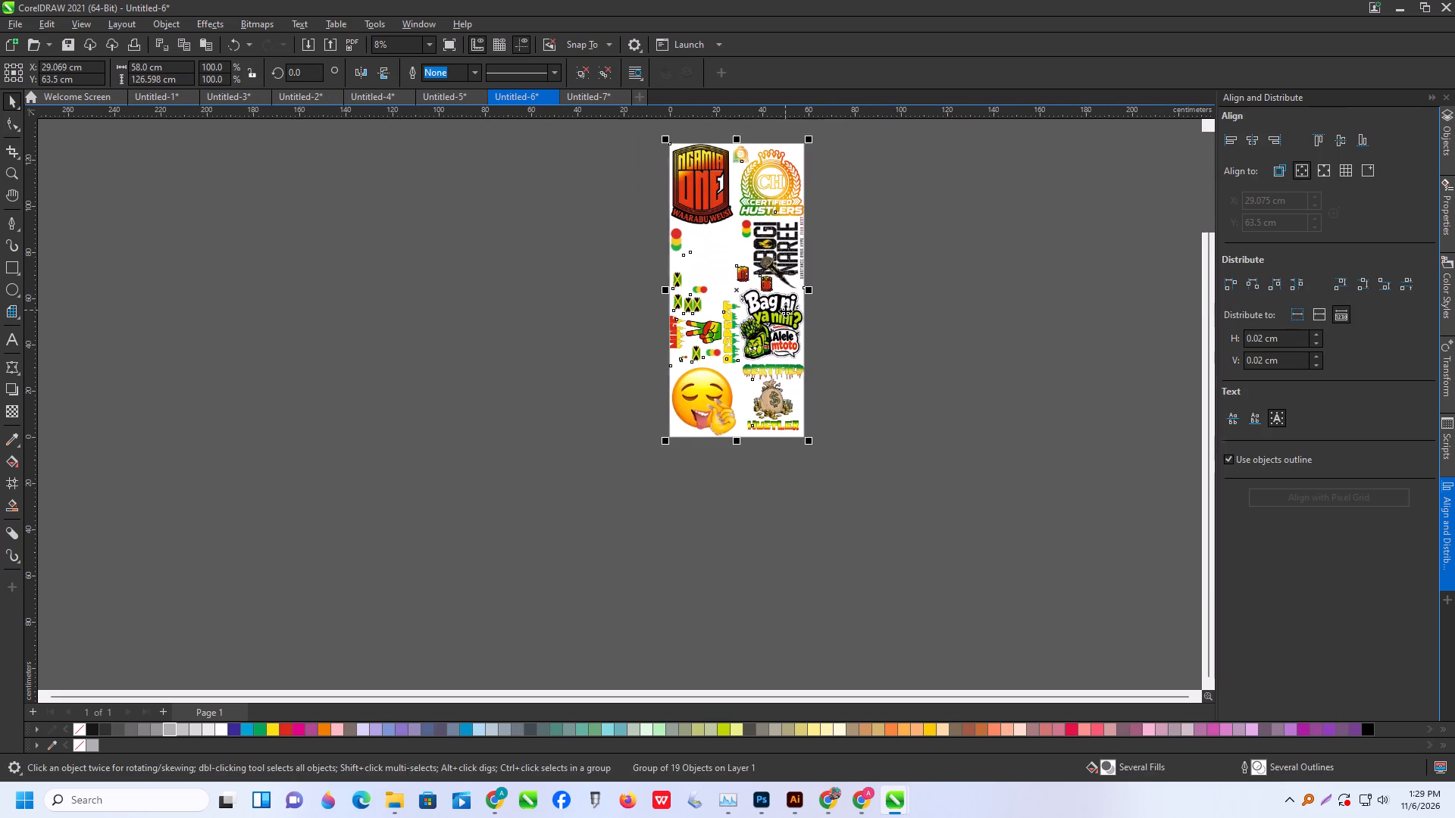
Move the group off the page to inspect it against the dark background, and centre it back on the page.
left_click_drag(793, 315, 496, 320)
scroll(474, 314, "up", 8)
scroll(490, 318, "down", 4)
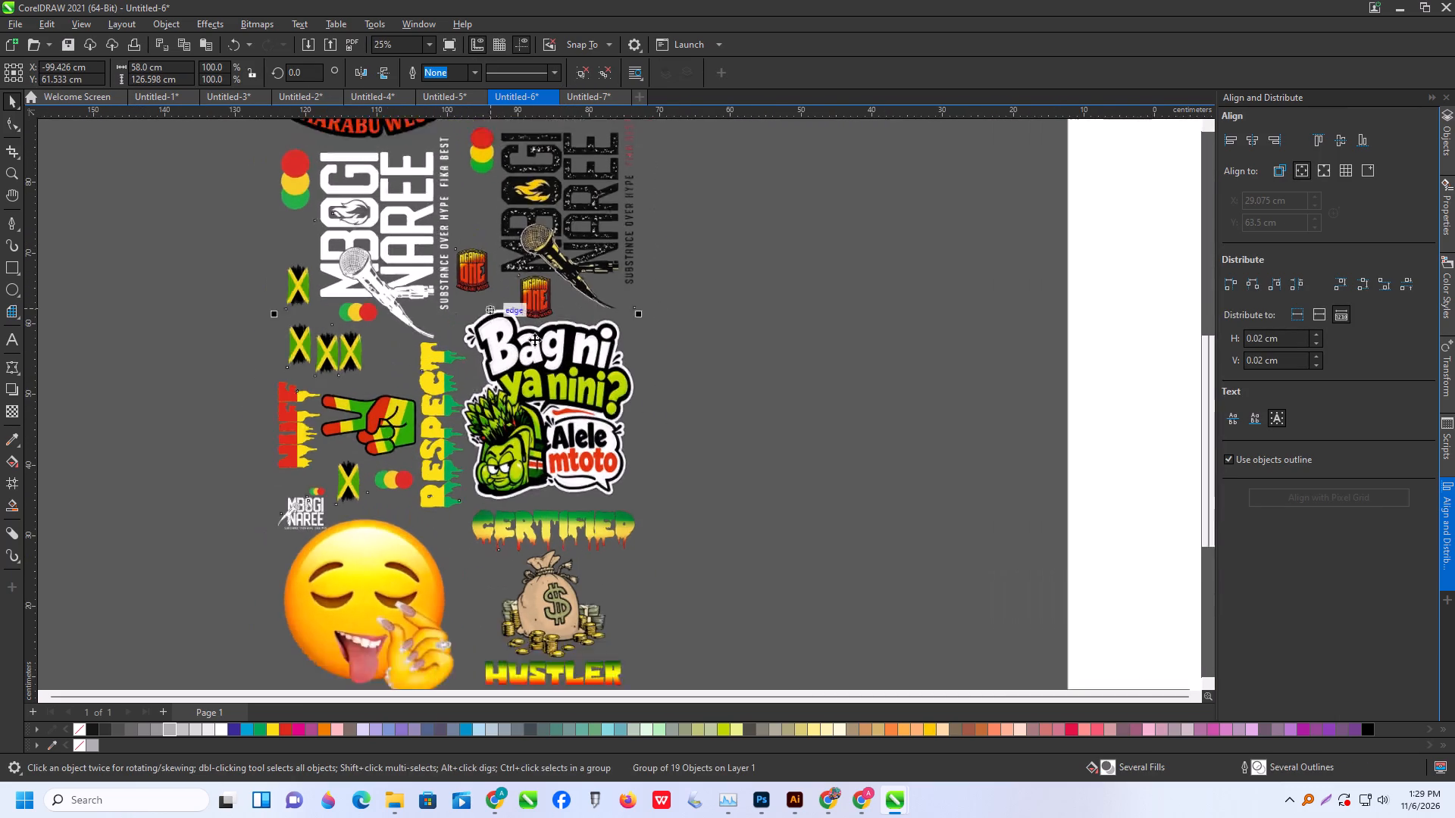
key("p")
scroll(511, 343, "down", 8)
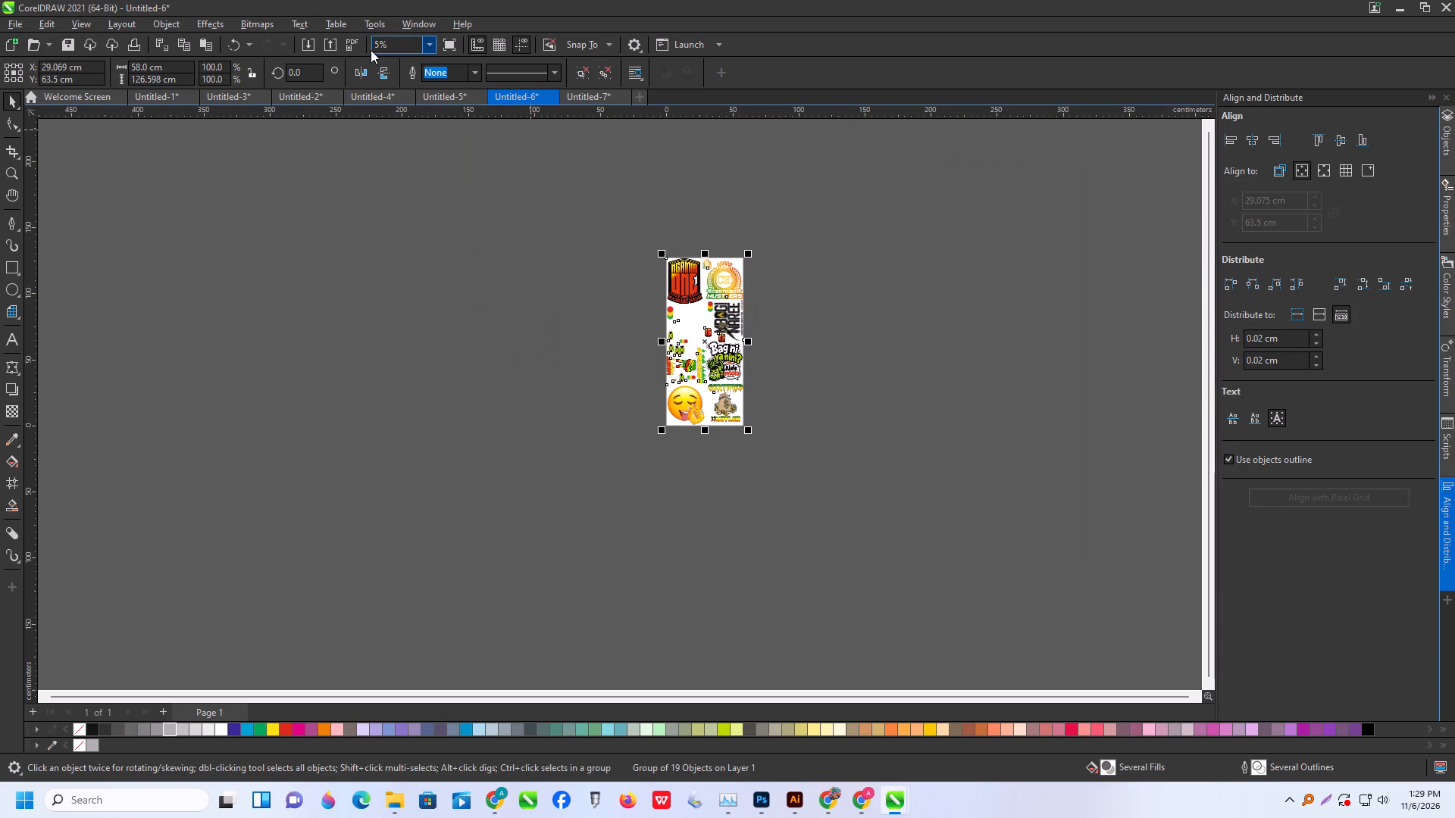
Publish the layout as a PDF named "bennah no cut 58 by 127-alex" in the NO CUT folder on the Desktop.
left_click(349, 48)
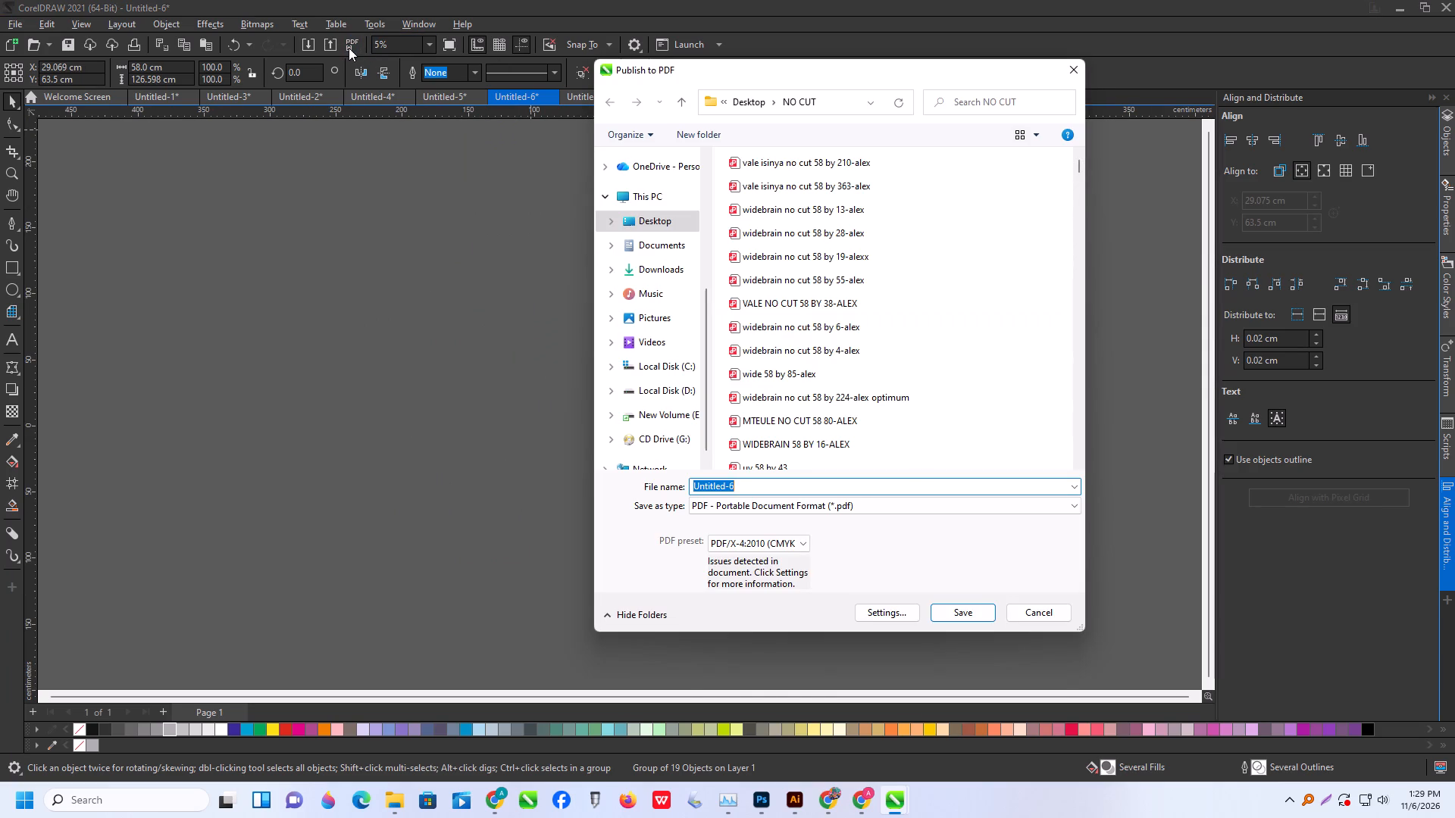
type("bennah no c")
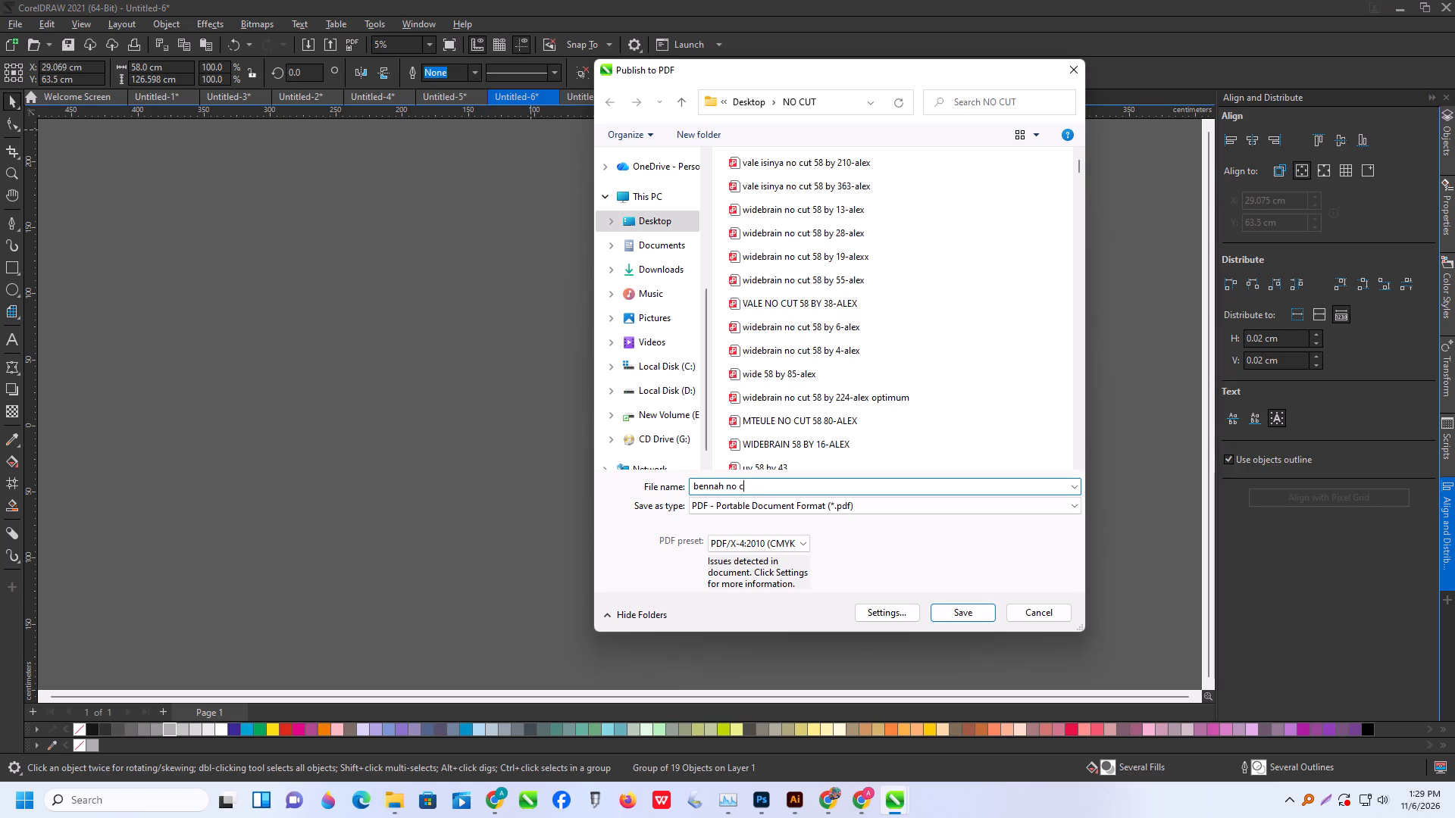
type("ut")
key("space")
key("space")
key("8")
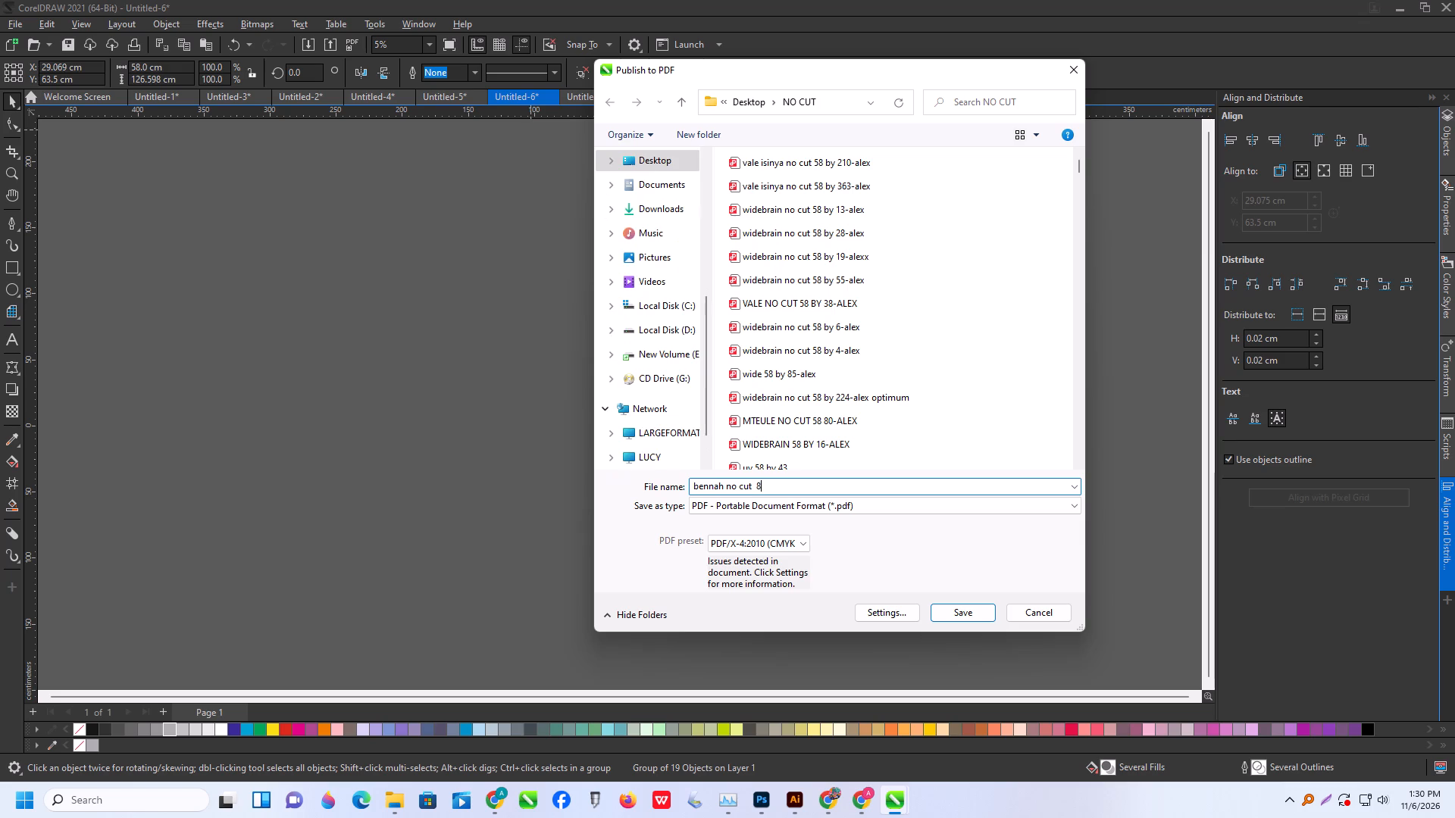
key("BackSpace")
type("58 by")
key("space")
type("127-alex")
key("Return")
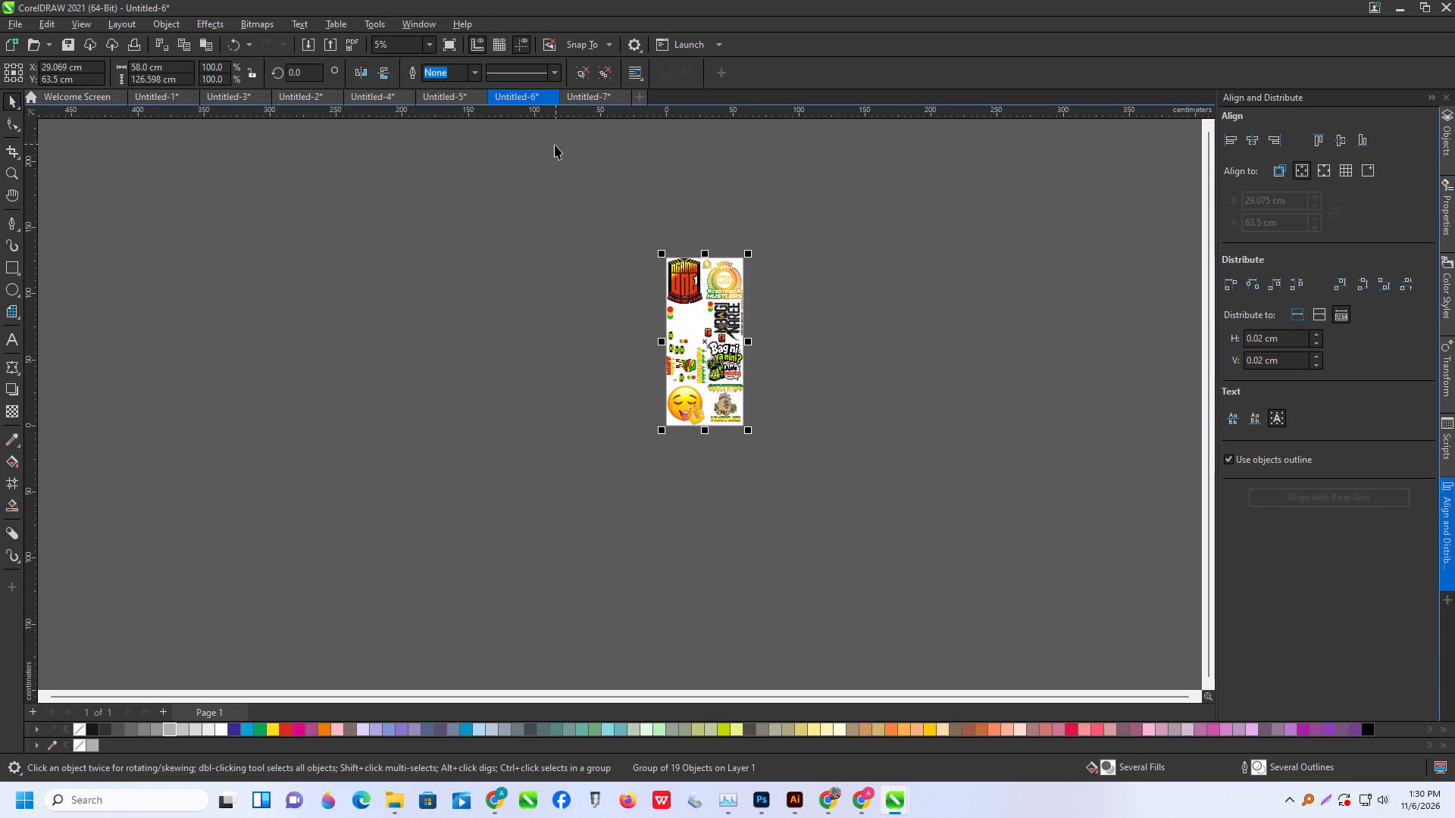
Open the "bennah no cut 58 by 127-alex" PDF from File Explorer's Quick access in Adobe Photoshop 2023, accepting the offered import settings.
left_click(1401, 9)
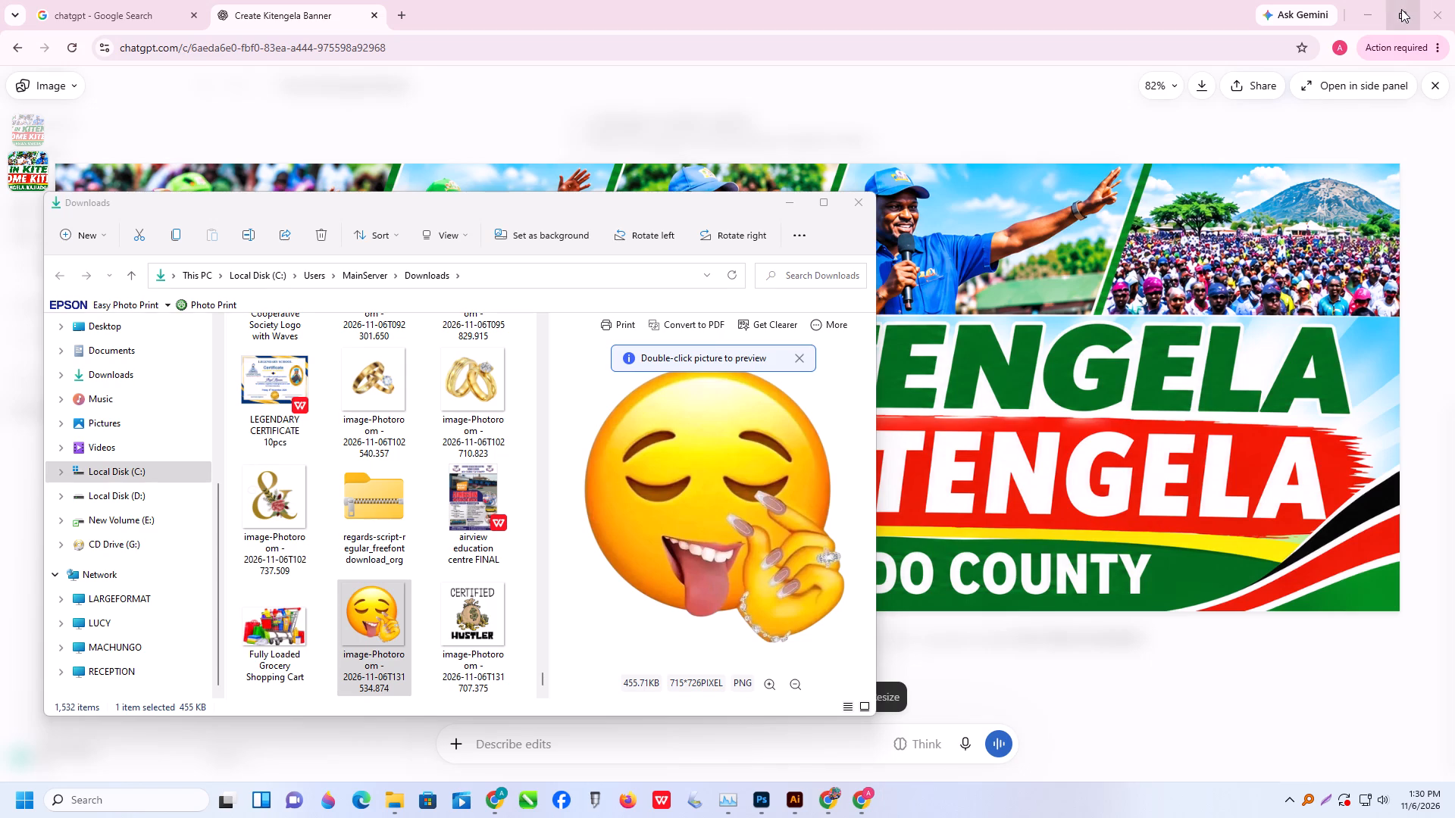
scroll(91, 389, "up", 13)
left_click(139, 333)
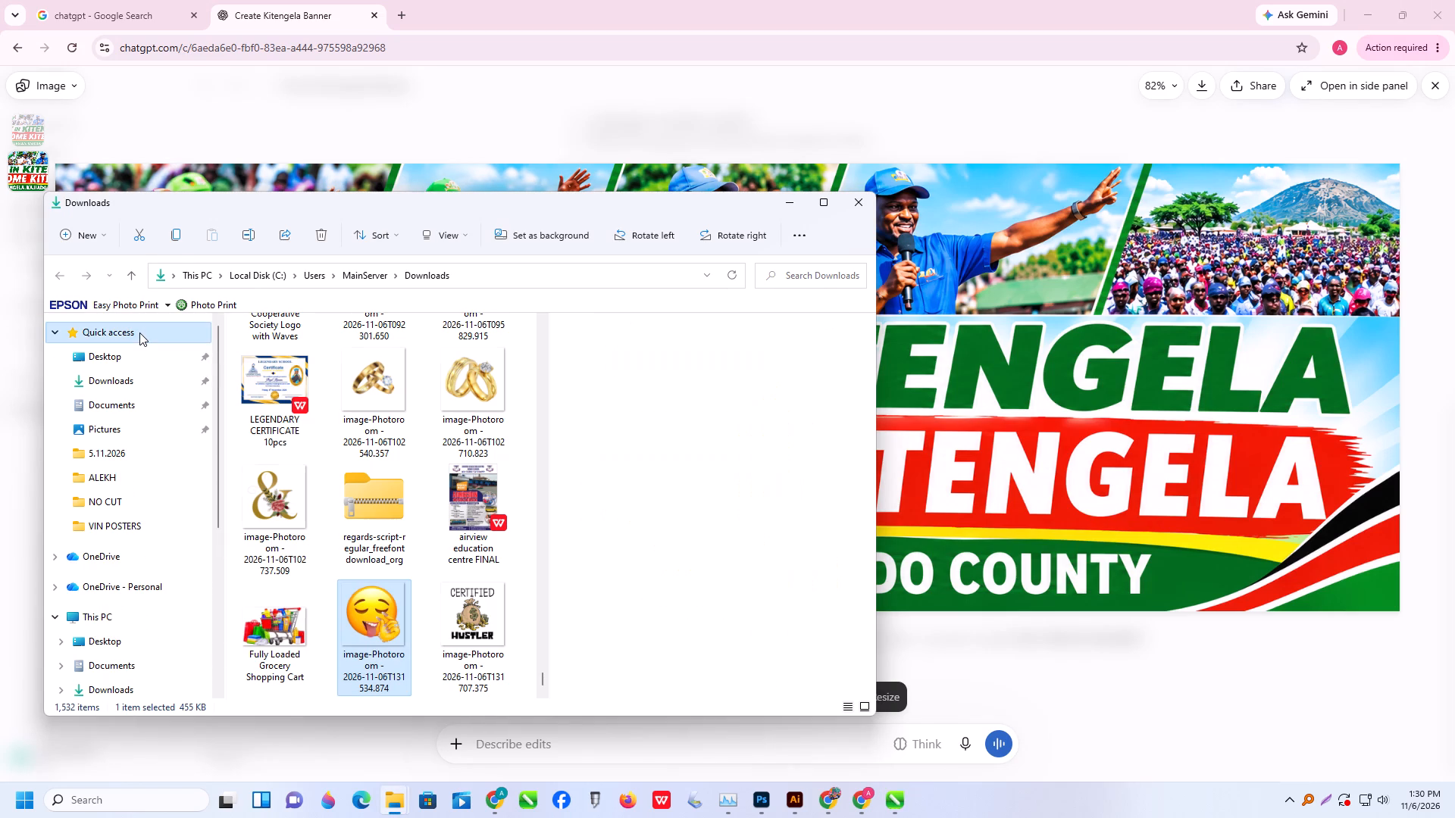
left_click(317, 337)
right_click(317, 337)
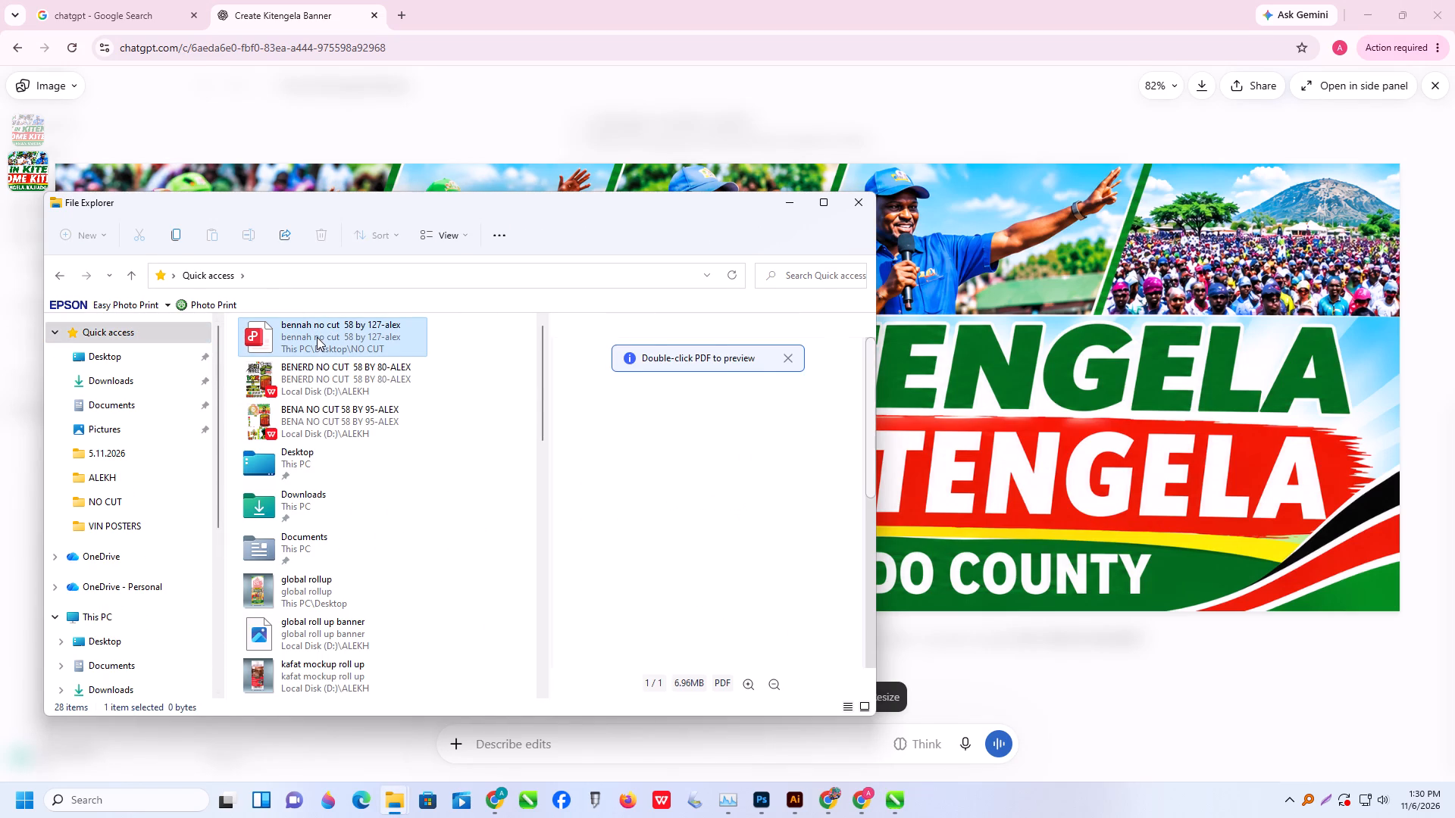
left_click(384, 414)
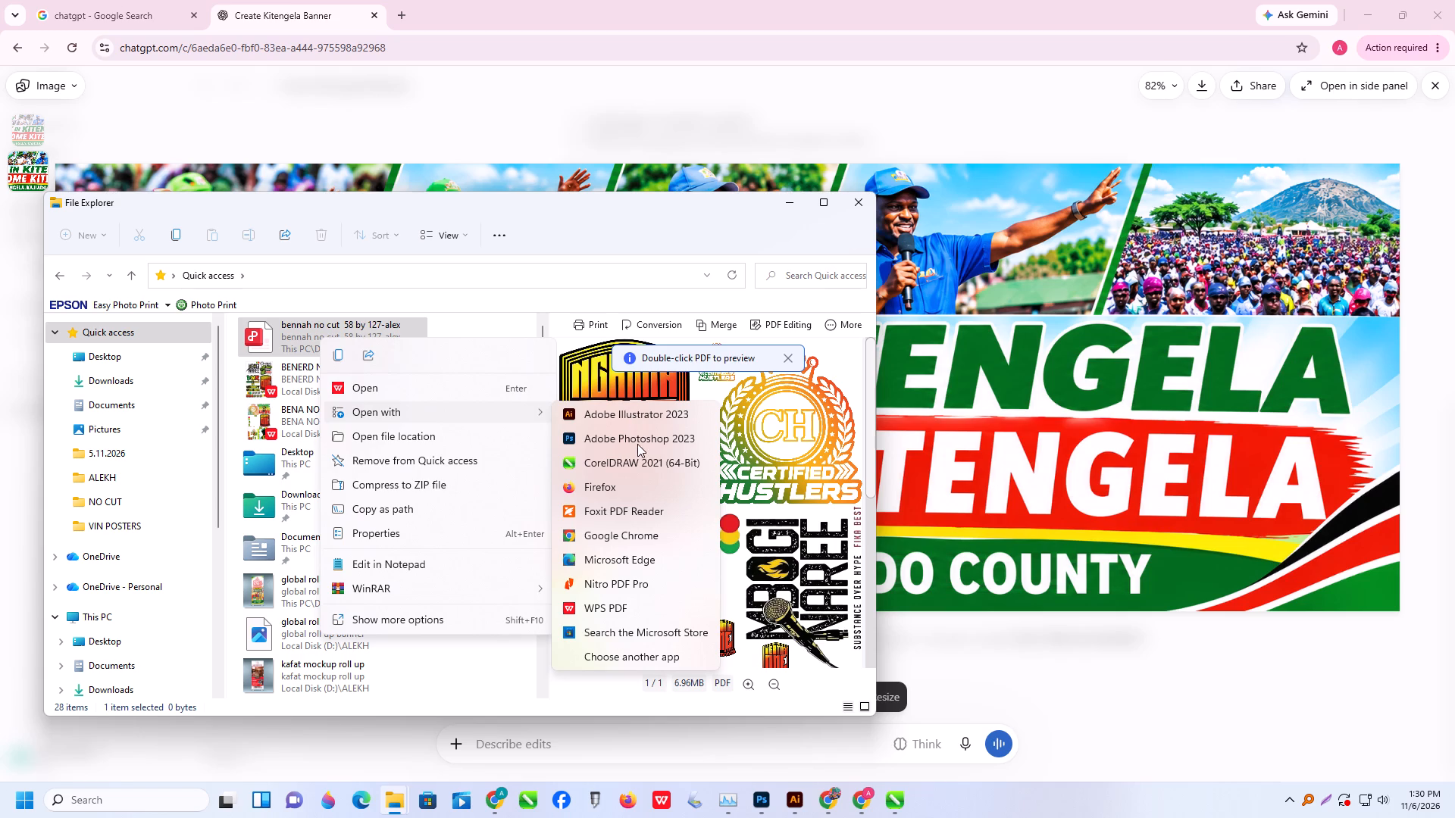
left_click(637, 444)
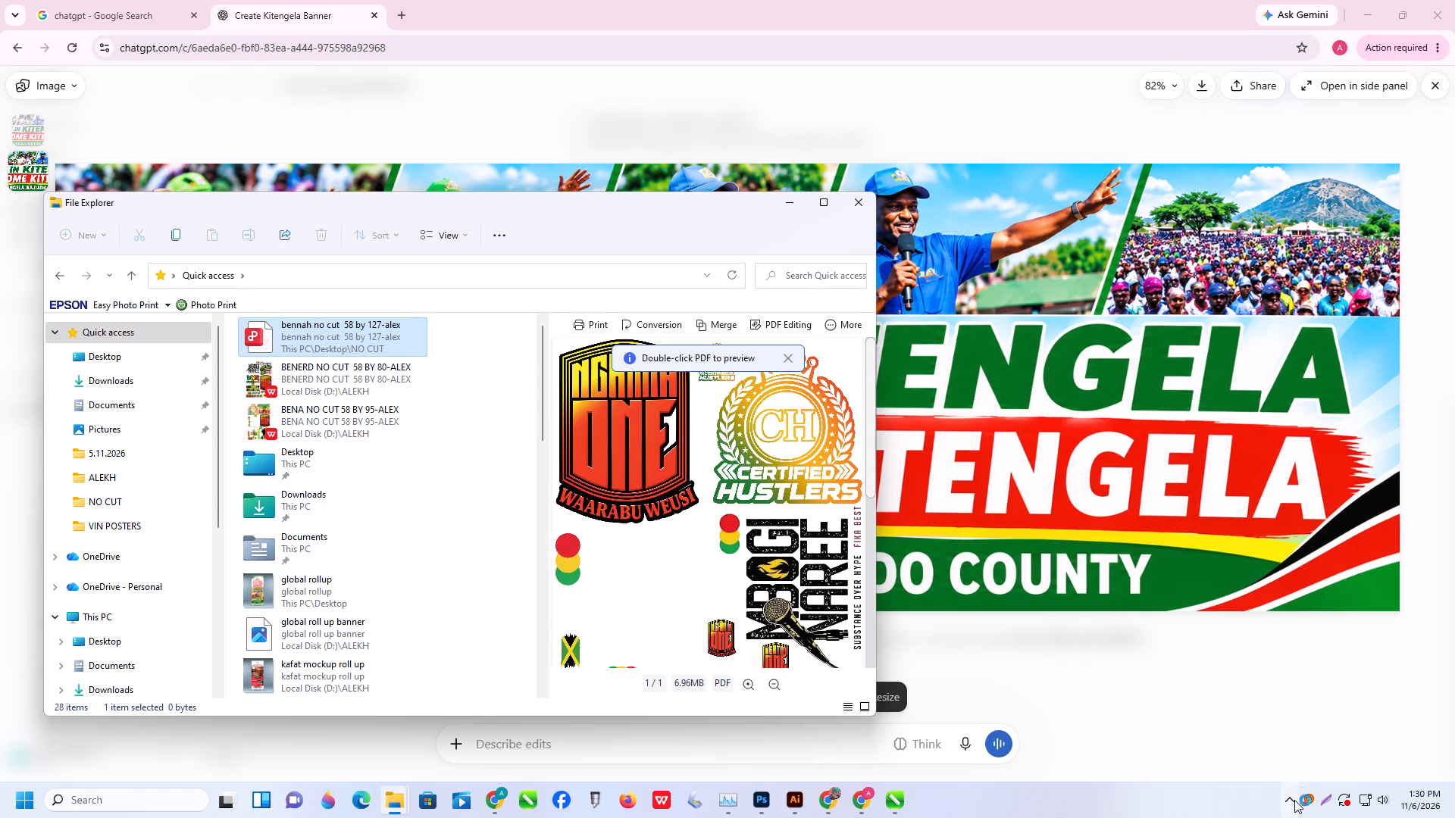
left_click(1292, 800)
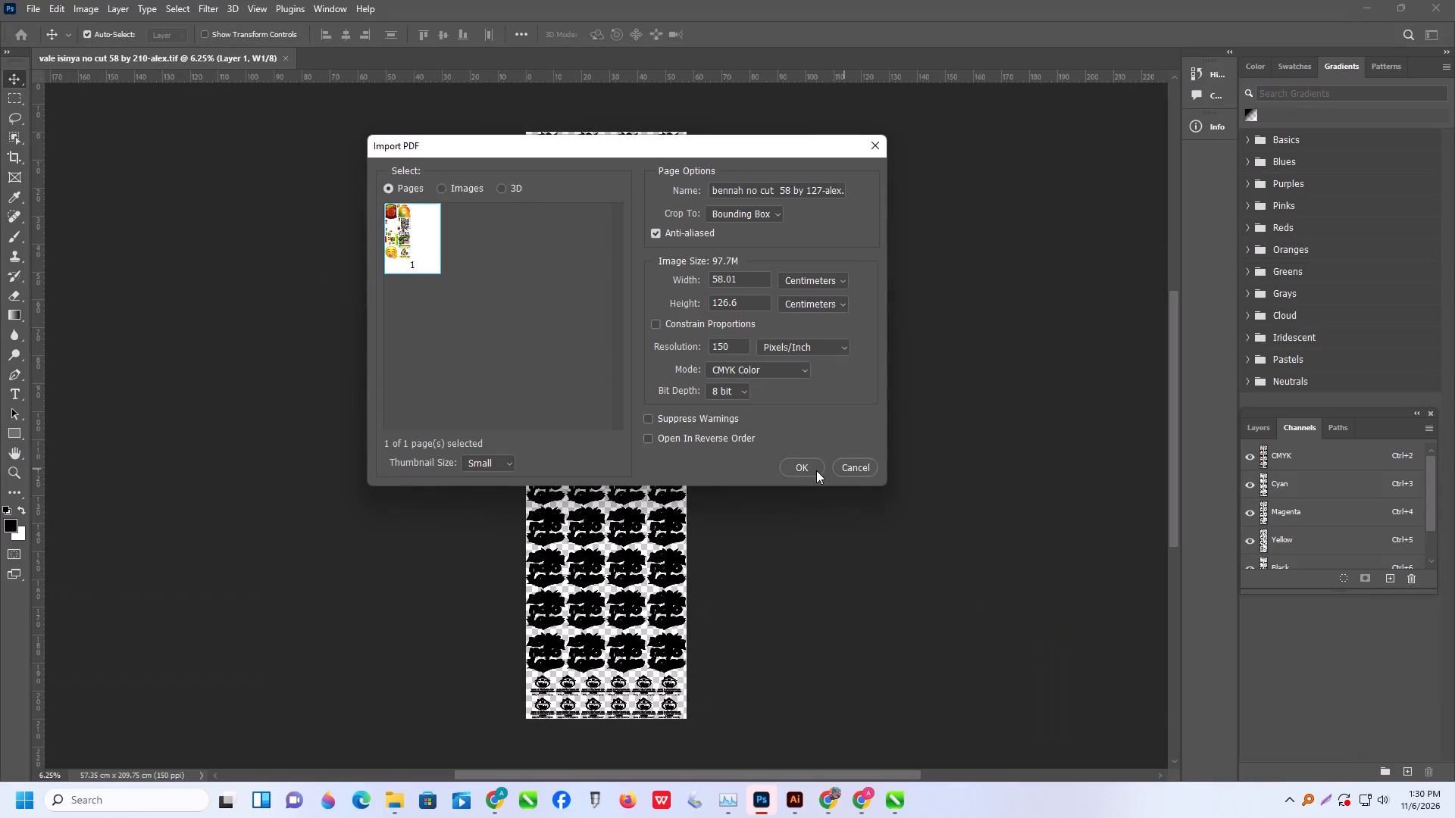
left_click(816, 470)
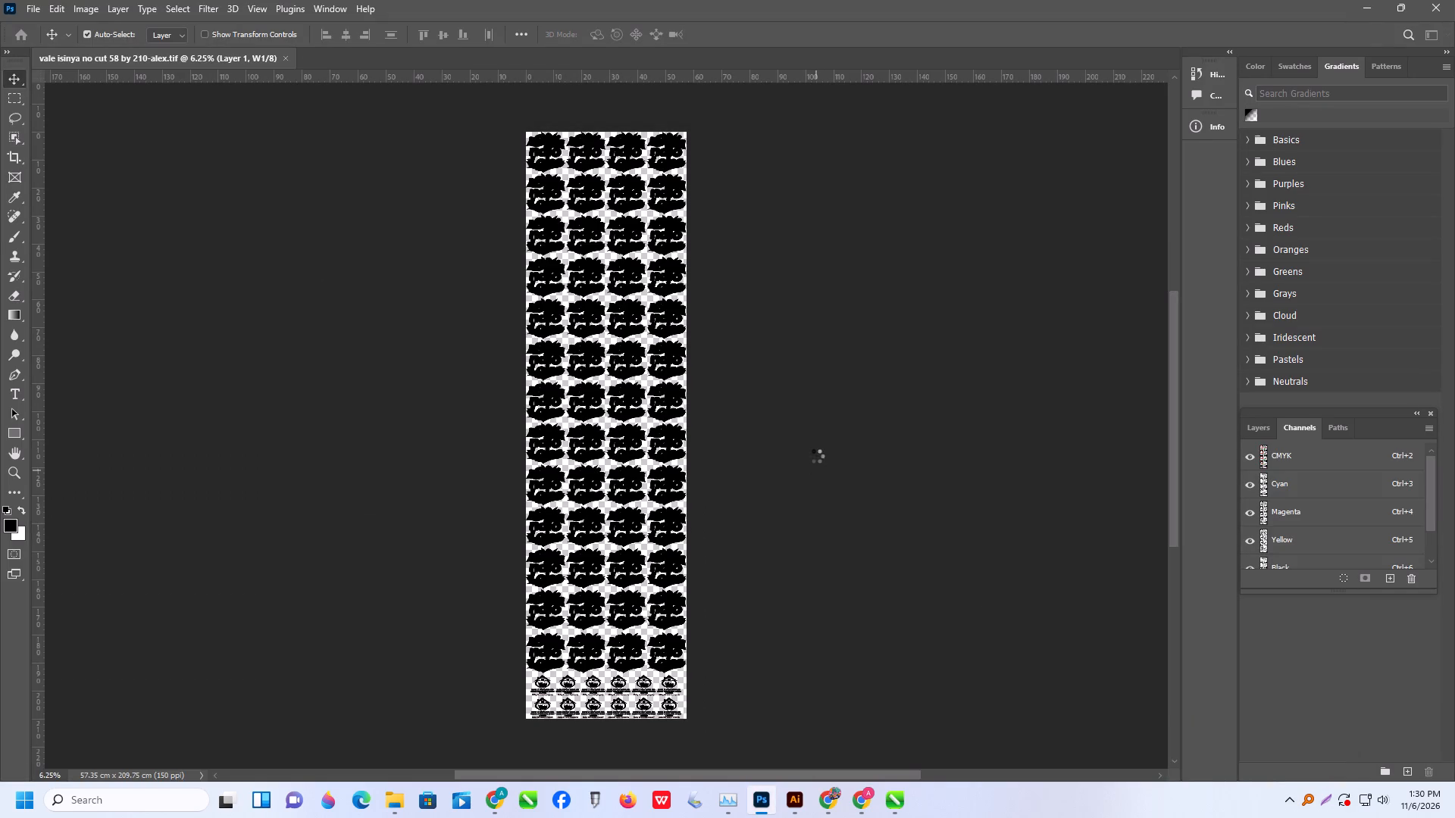
Load the artwork layer's transparency as a selection and create a black W1 spot channel from it with 100% solidity.
left_click(170, 8)
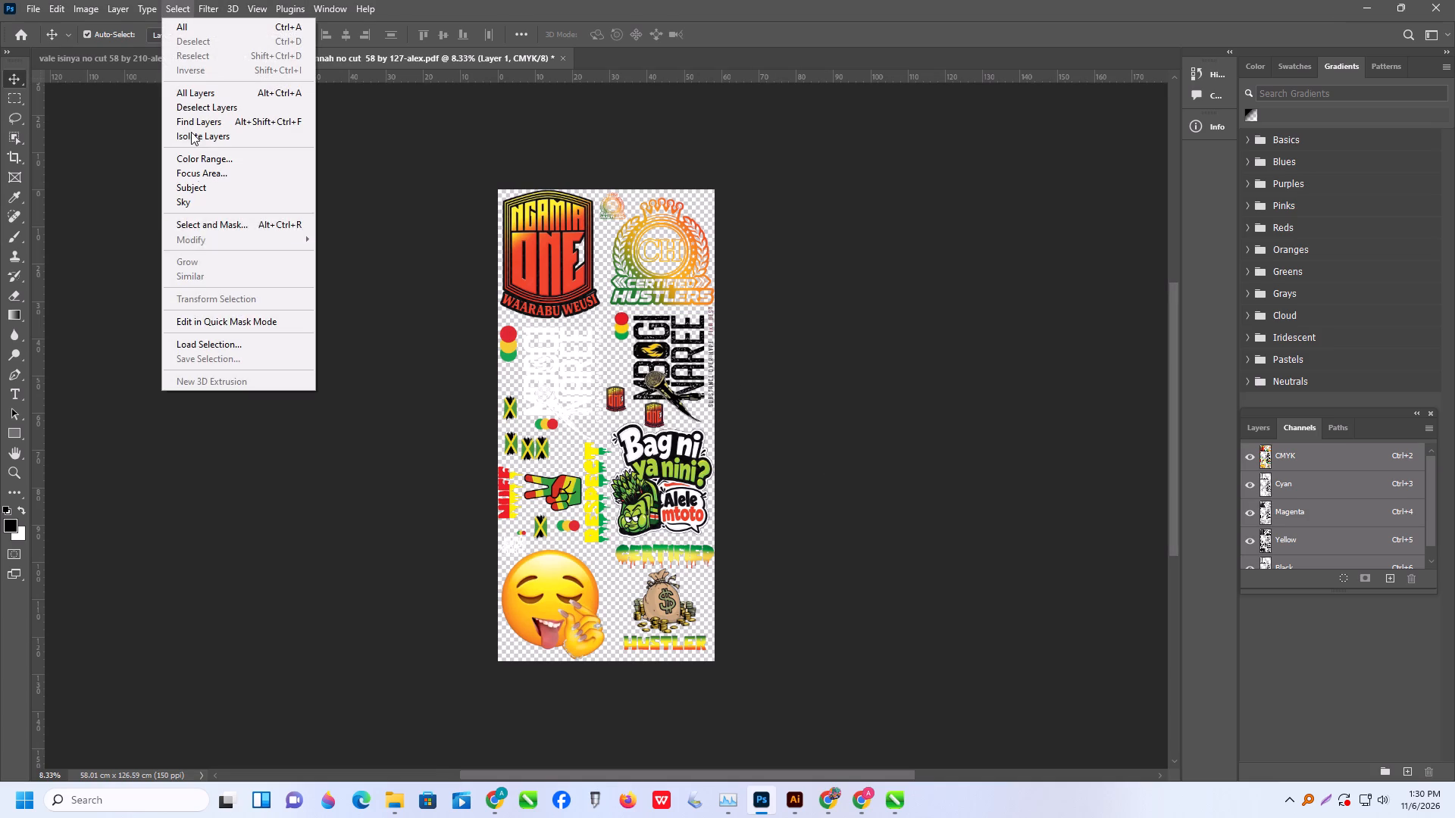
left_click(213, 345)
left_click(842, 200)
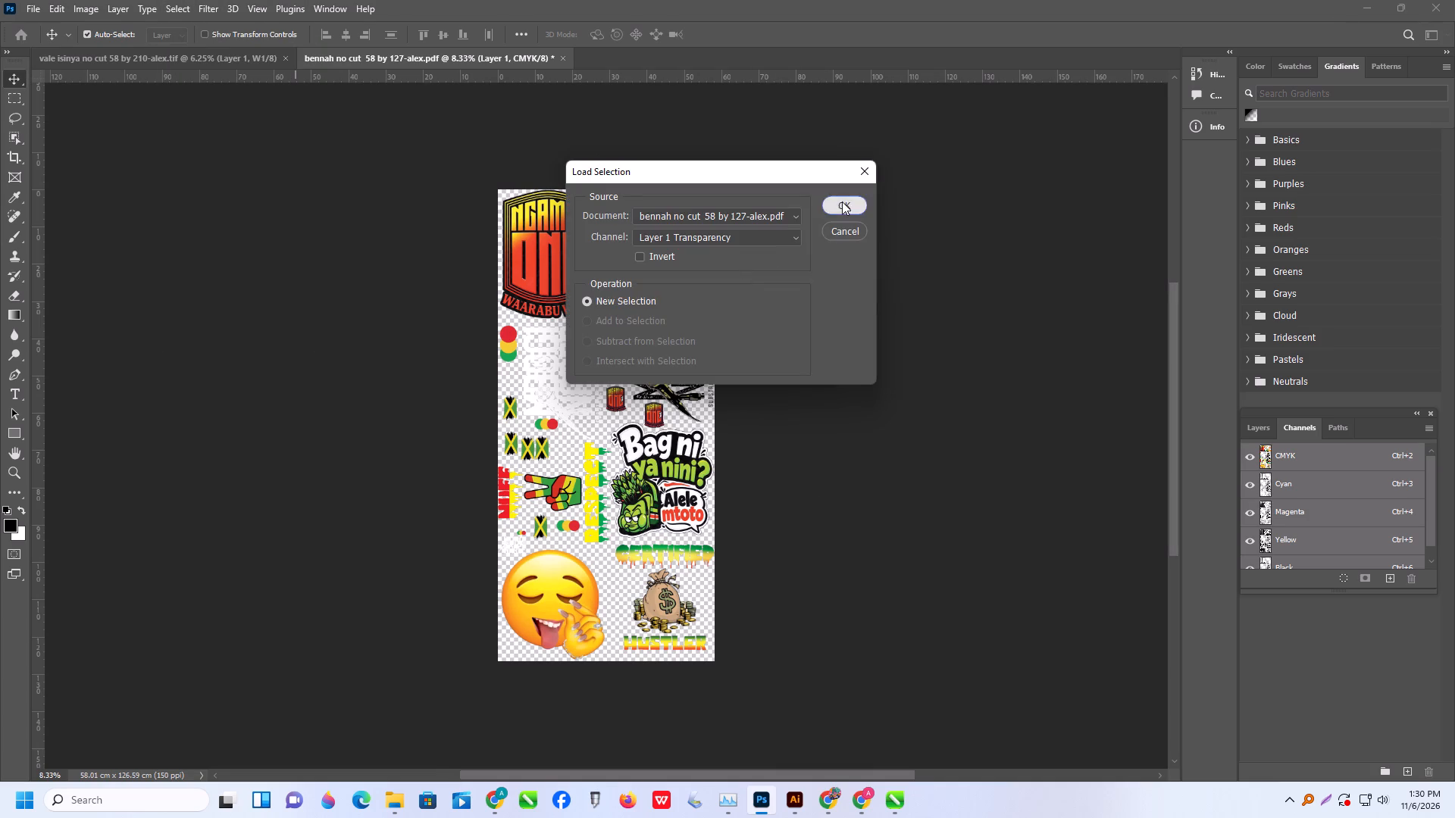
left_click(1431, 427)
left_click(1413, 489)
left_click(856, 242)
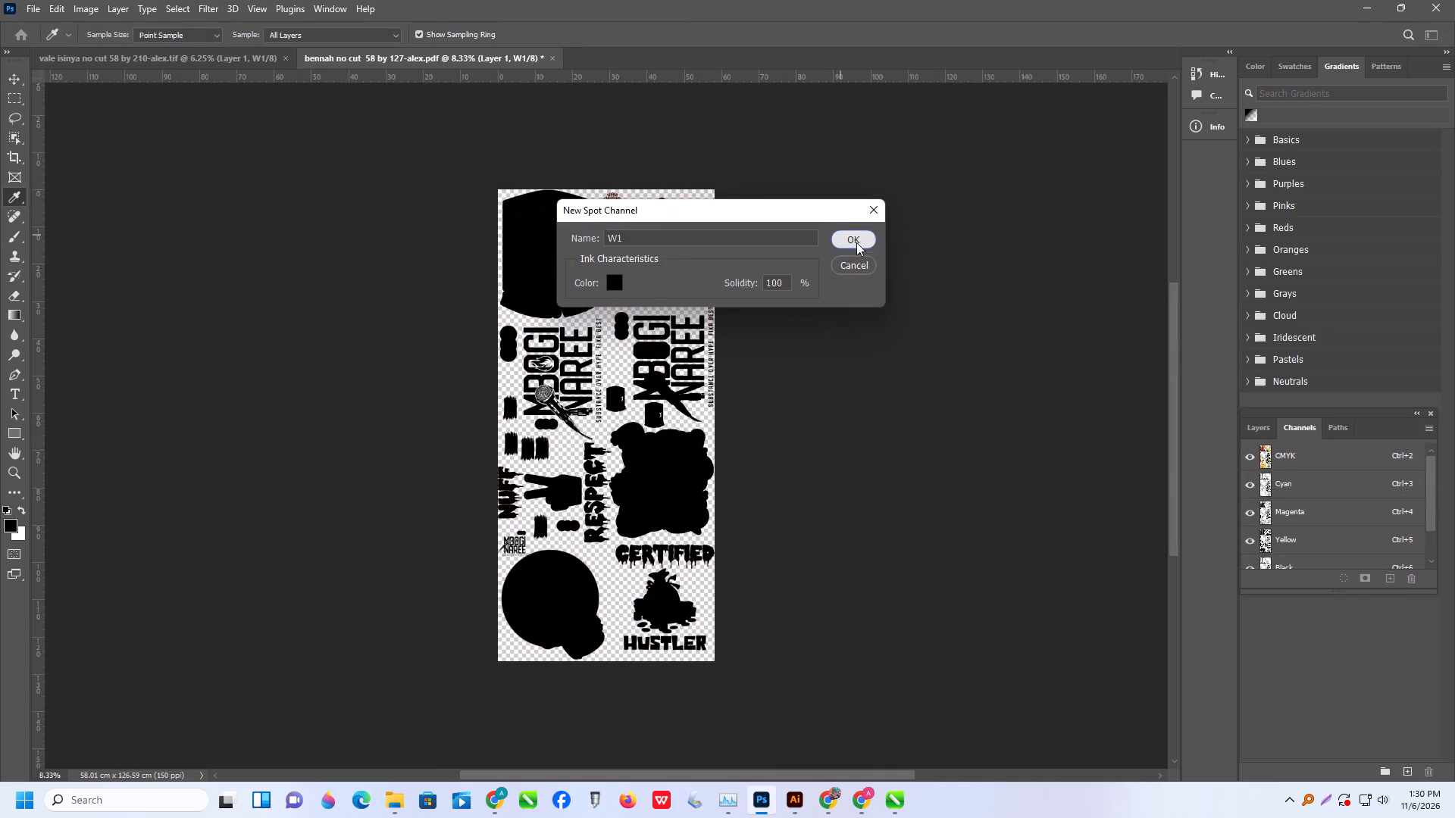
Save the file as an uncompressed TIFF with transparency, named "bennah no cut 58 by 127-alex", in the network folder DTF > 6.11.2026.
left_click(34, 4)
left_click(67, 195)
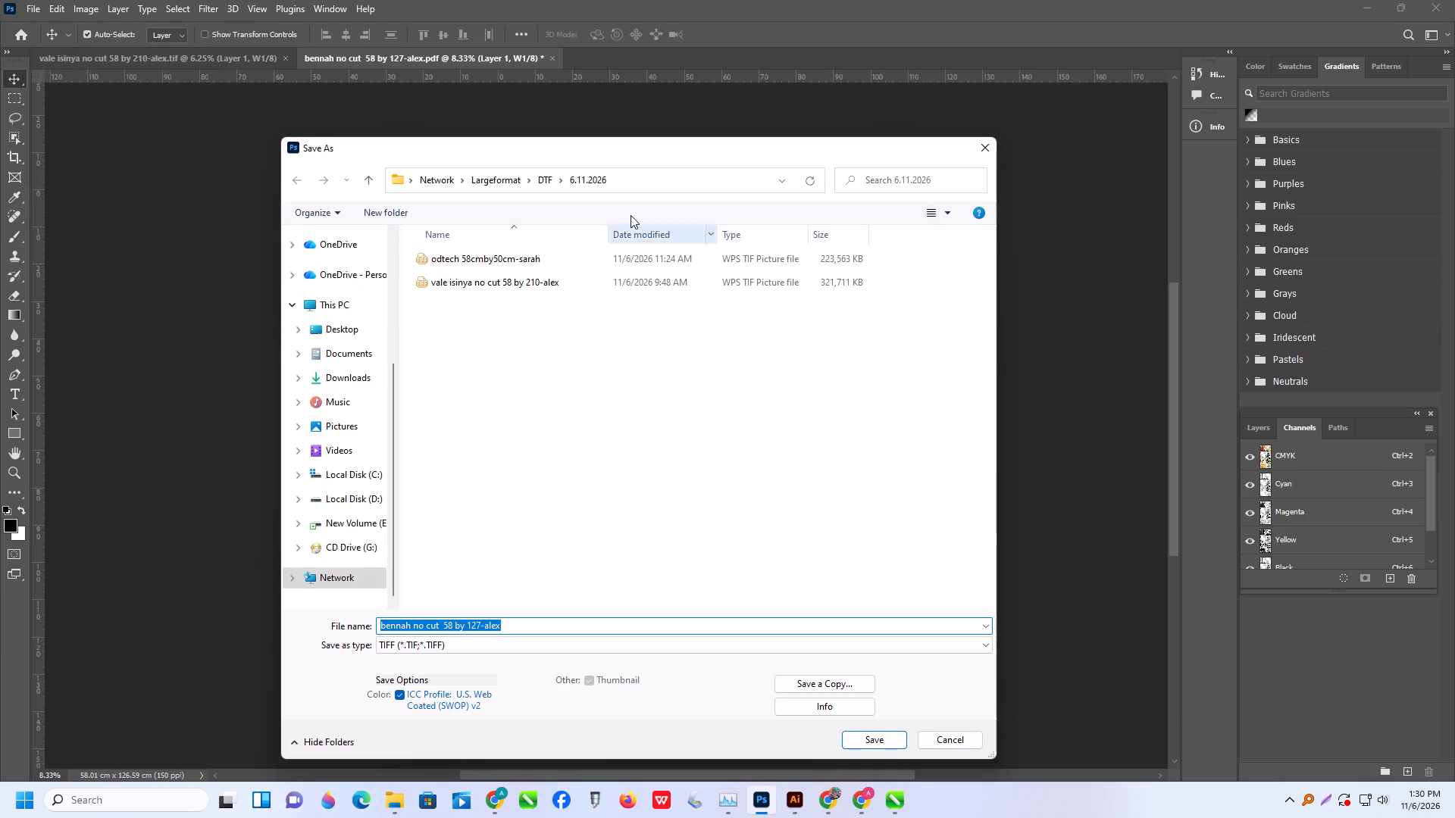
left_click(873, 739)
left_click(903, 199)
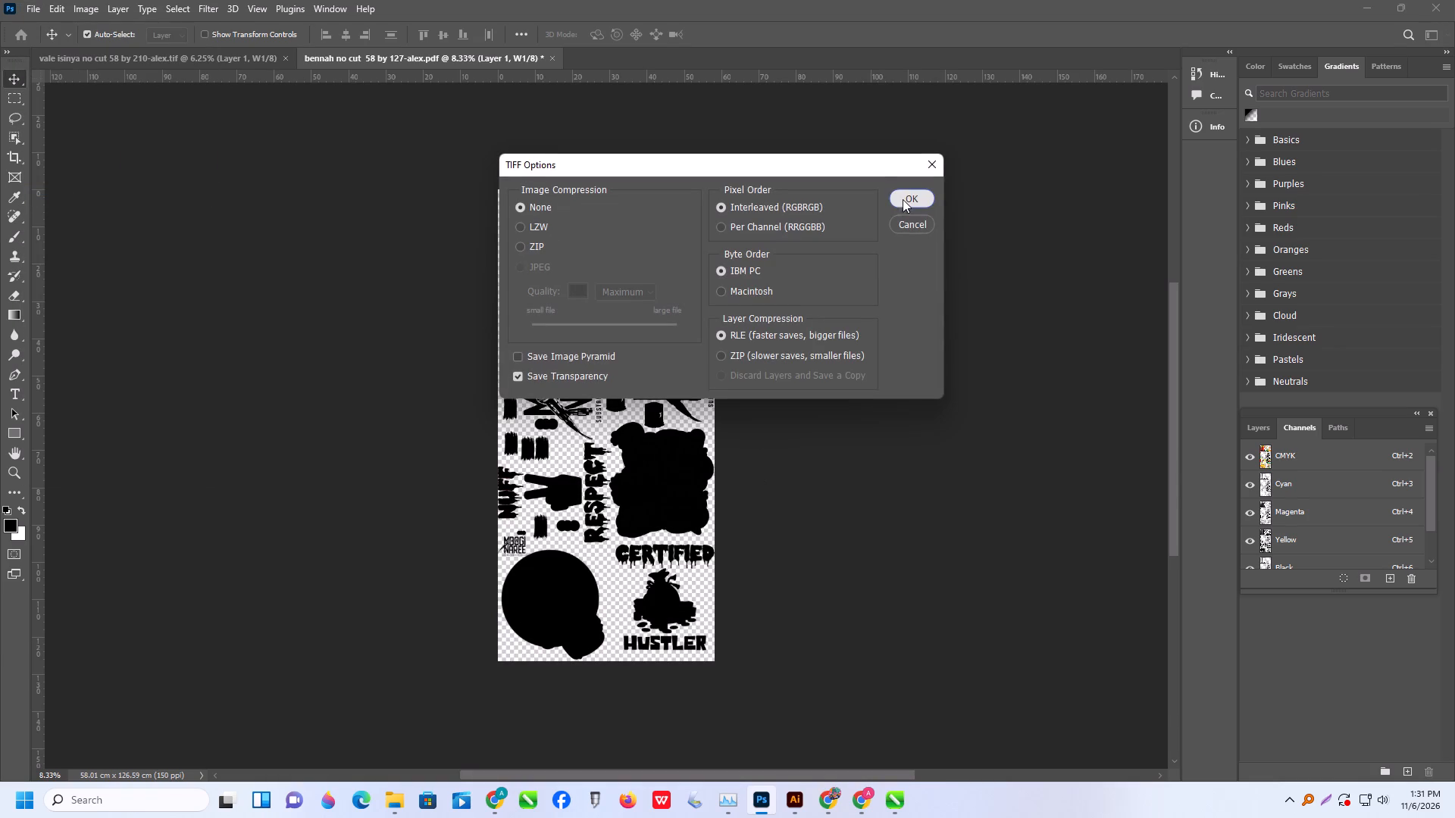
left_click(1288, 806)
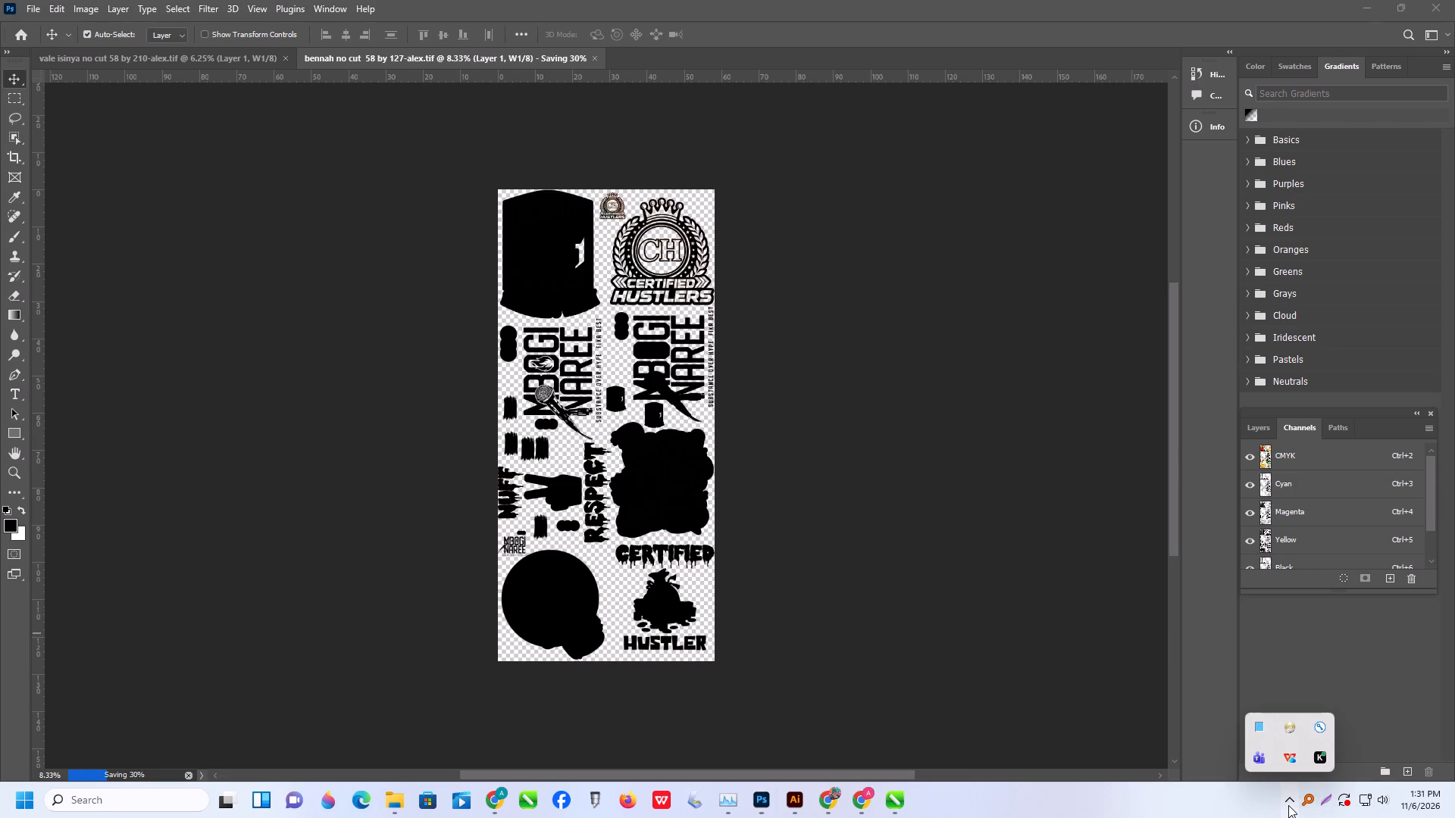